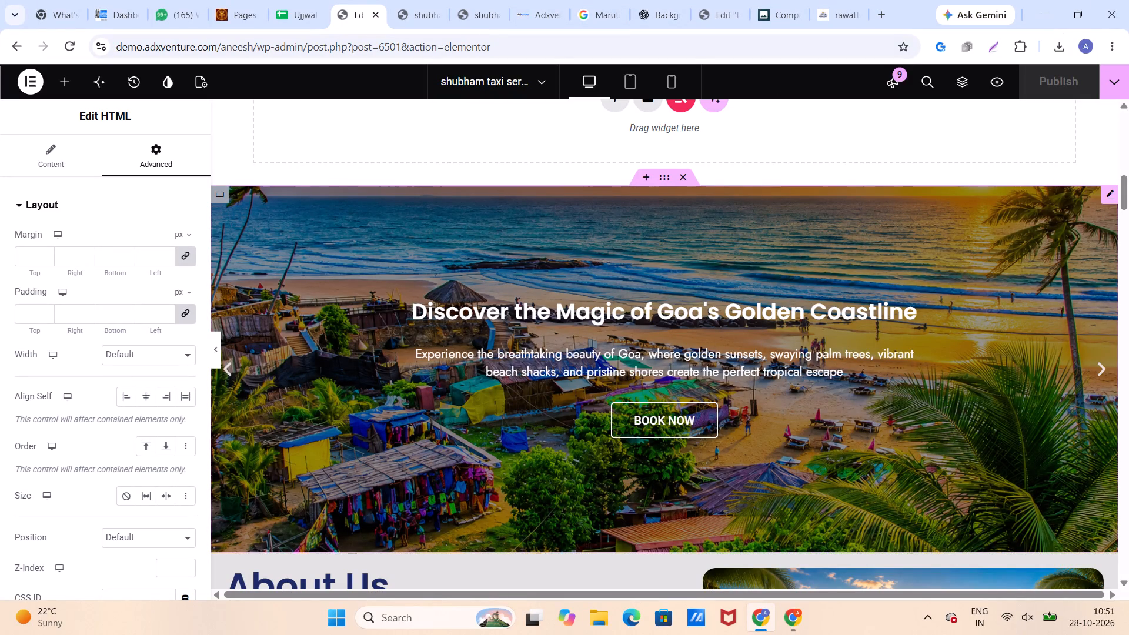
Review the page's Goa hero slider, the About Us section and the start of the Our Services section.
{"action": "scroll", "coordinate": [530, 440], "scroll_direction": "down", "scroll_amount": 5}
{"action": "scroll", "coordinate": [527, 439], "scroll_direction": "up", "scroll_amount": 4}
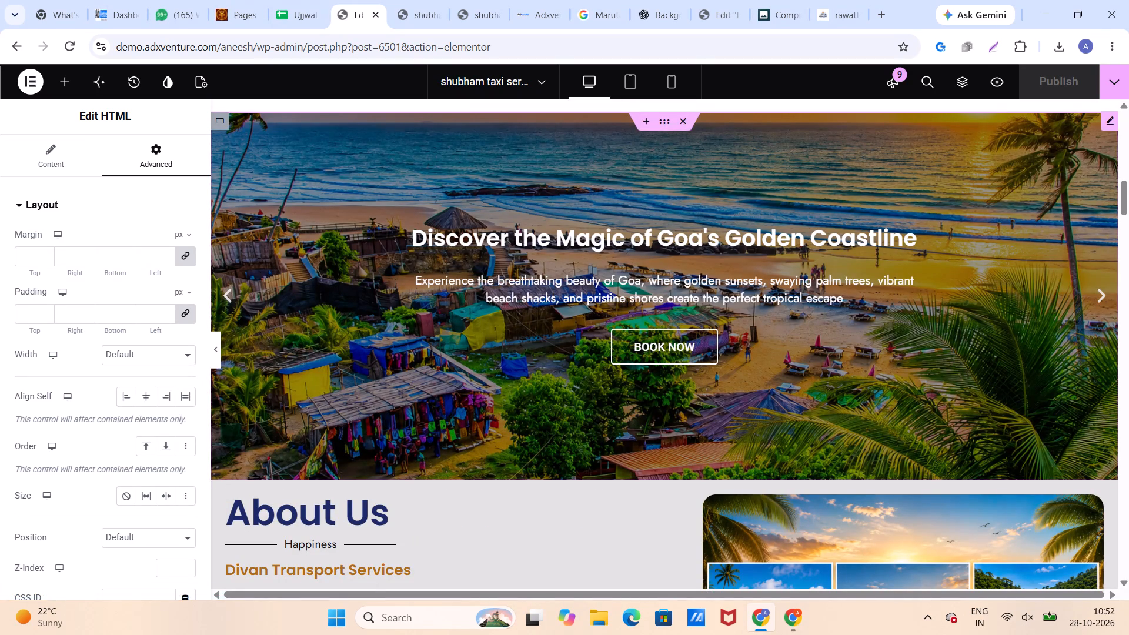
{"action": "left_click", "coordinate": [1107, 295]}
{"action": "scroll", "coordinate": [881, 370], "scroll_direction": "down", "scroll_amount": 8}
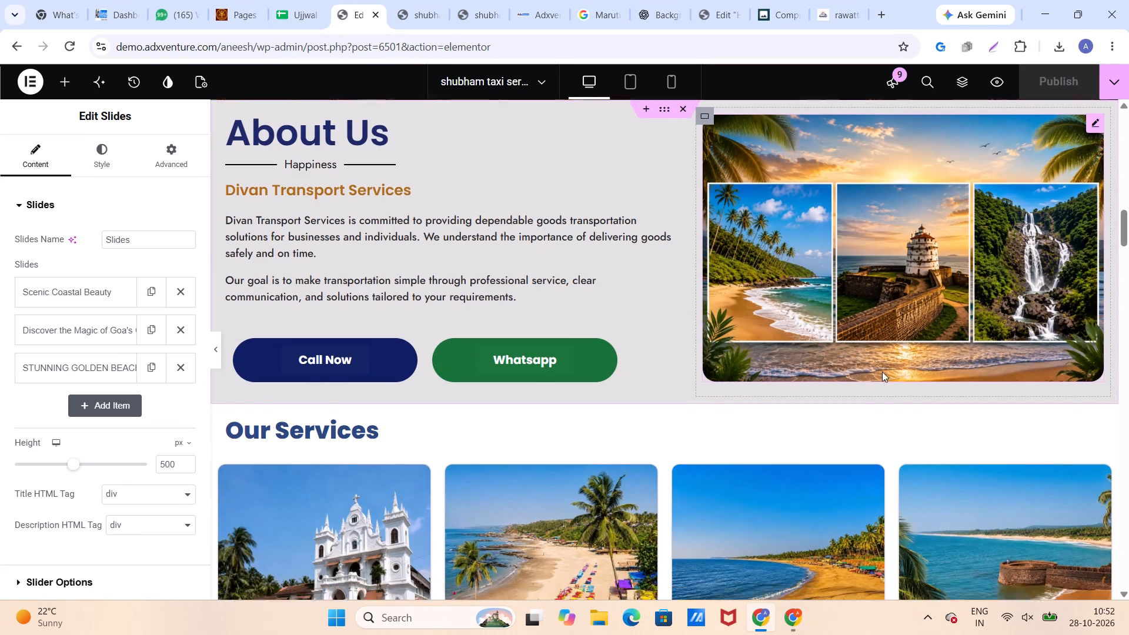
{"action": "scroll", "coordinate": [882, 372], "scroll_direction": "down", "scroll_amount": 5}
{"action": "scroll", "coordinate": [883, 369], "scroll_direction": "up", "scroll_amount": 11}
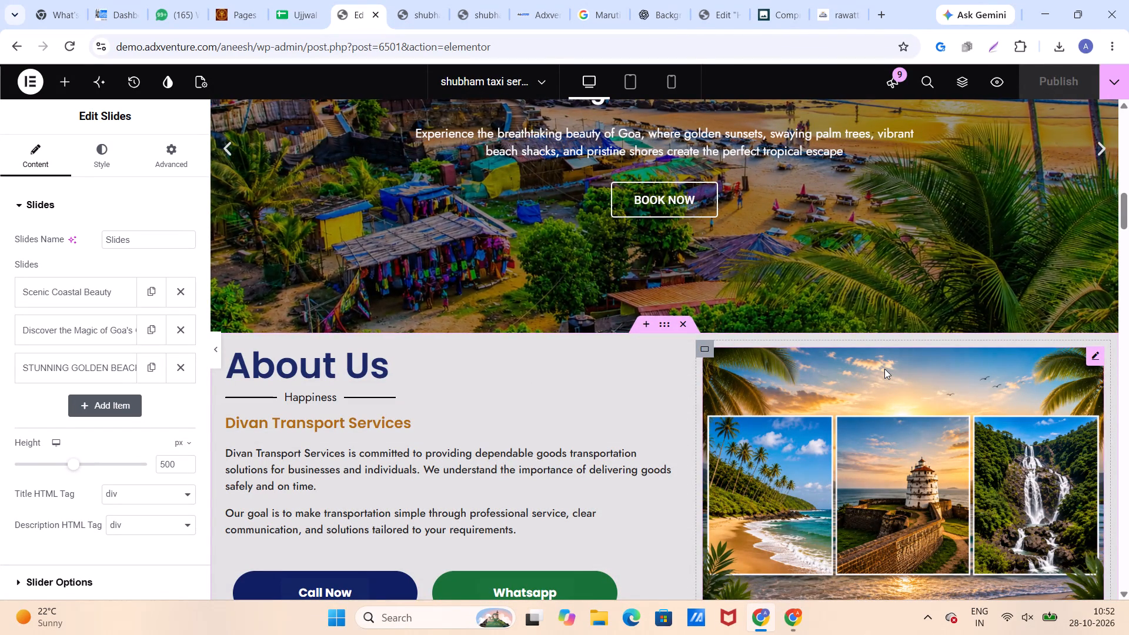
Review the destination cards, the Maruti Super Carry booking section and the Why Choose Us cards further down the page.
{"action": "scroll", "coordinate": [884, 371], "scroll_direction": "down", "scroll_amount": 19}
{"action": "scroll", "coordinate": [884, 377], "scroll_direction": "down", "scroll_amount": 6}
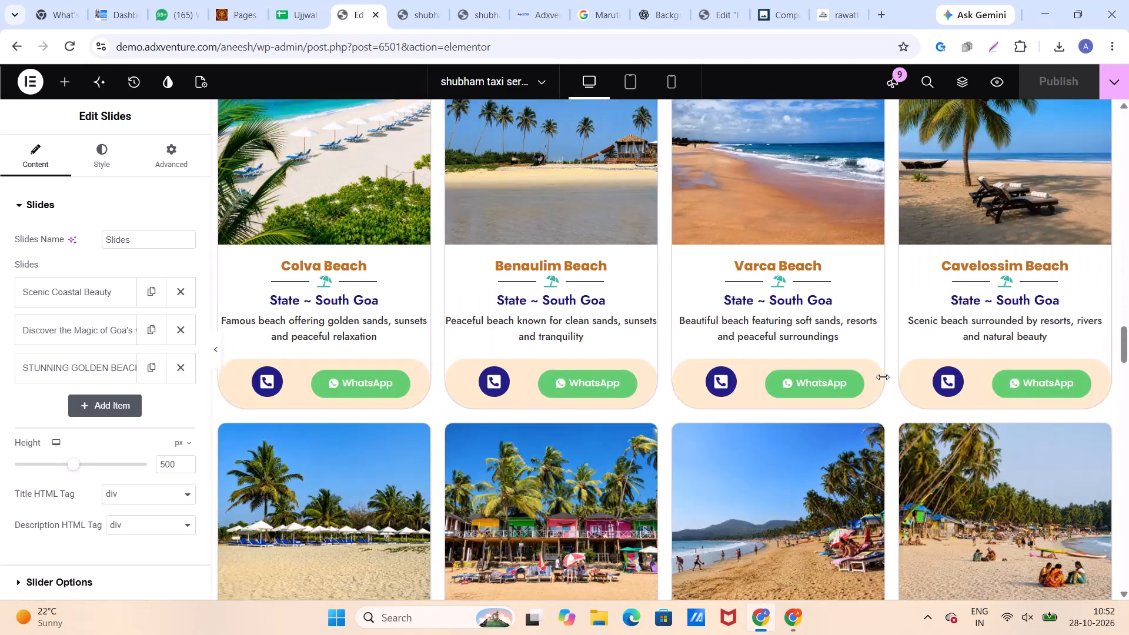
{"action": "scroll", "coordinate": [883, 377], "scroll_direction": "down", "scroll_amount": 18}
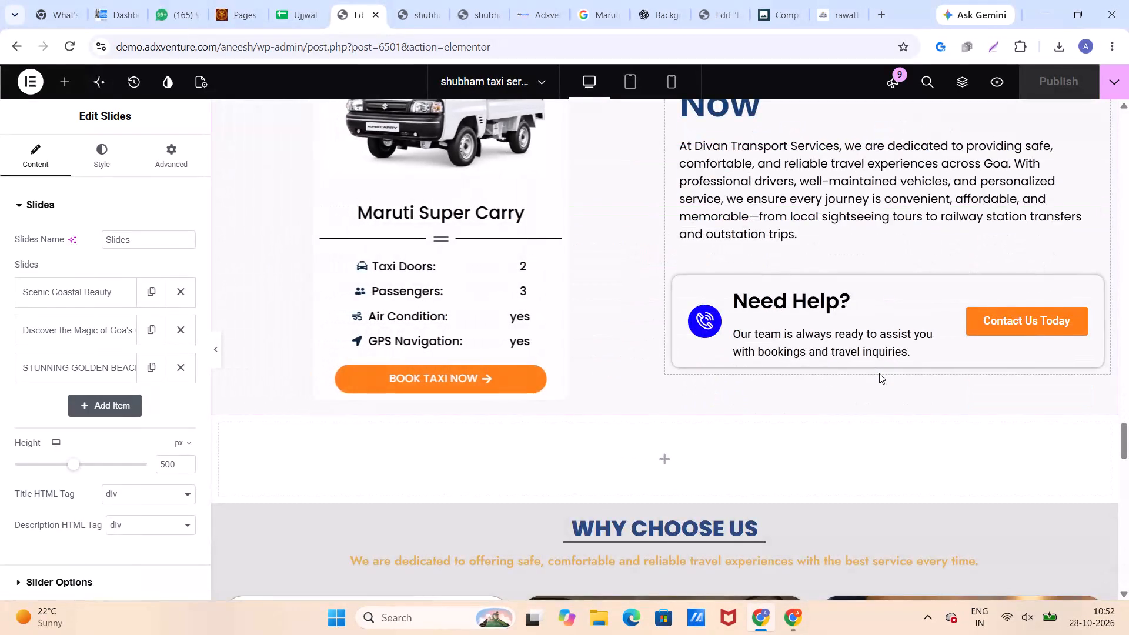
{"action": "scroll", "coordinate": [879, 373], "scroll_direction": "up", "scroll_amount": 5}
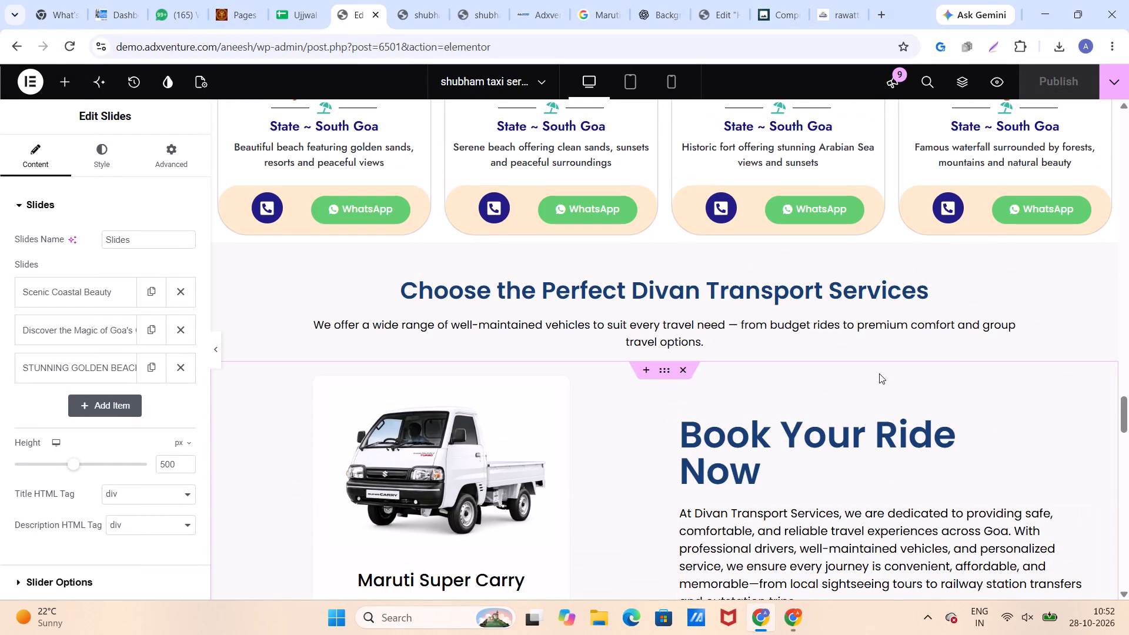
{"action": "scroll", "coordinate": [879, 373], "scroll_direction": "up", "scroll_amount": 1}
{"action": "scroll", "coordinate": [879, 373], "scroll_direction": "down", "scroll_amount": 12}
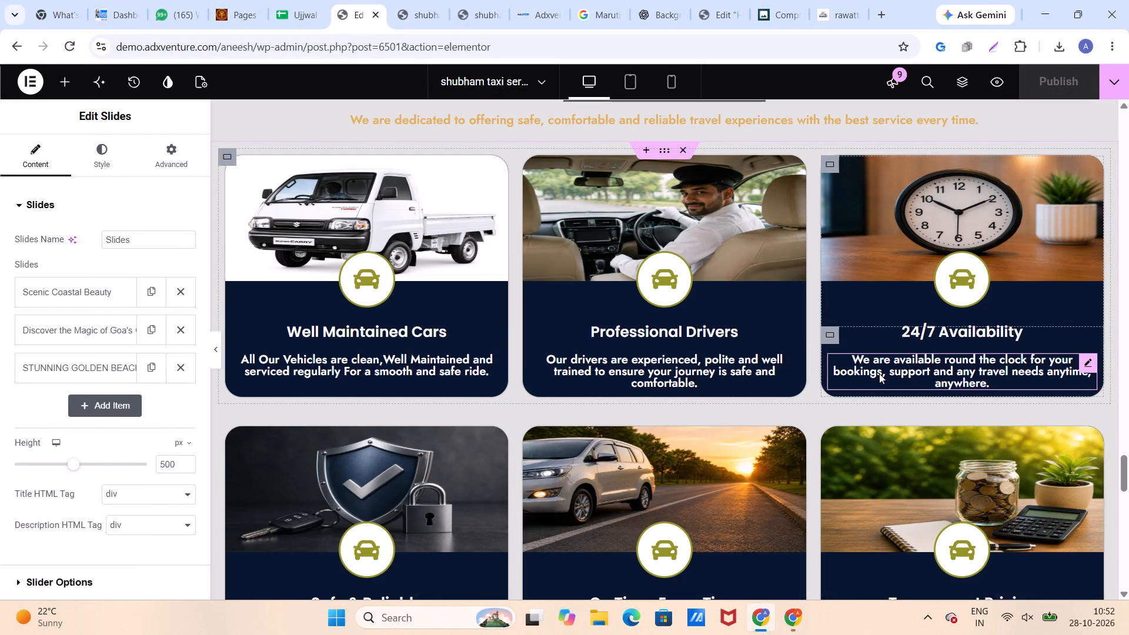
Replace the car icon on the Professional Drivers card with the solid User icon from the icon library.
{"action": "left_click", "coordinate": [673, 285]}
{"action": "left_click", "coordinate": [102, 282]}
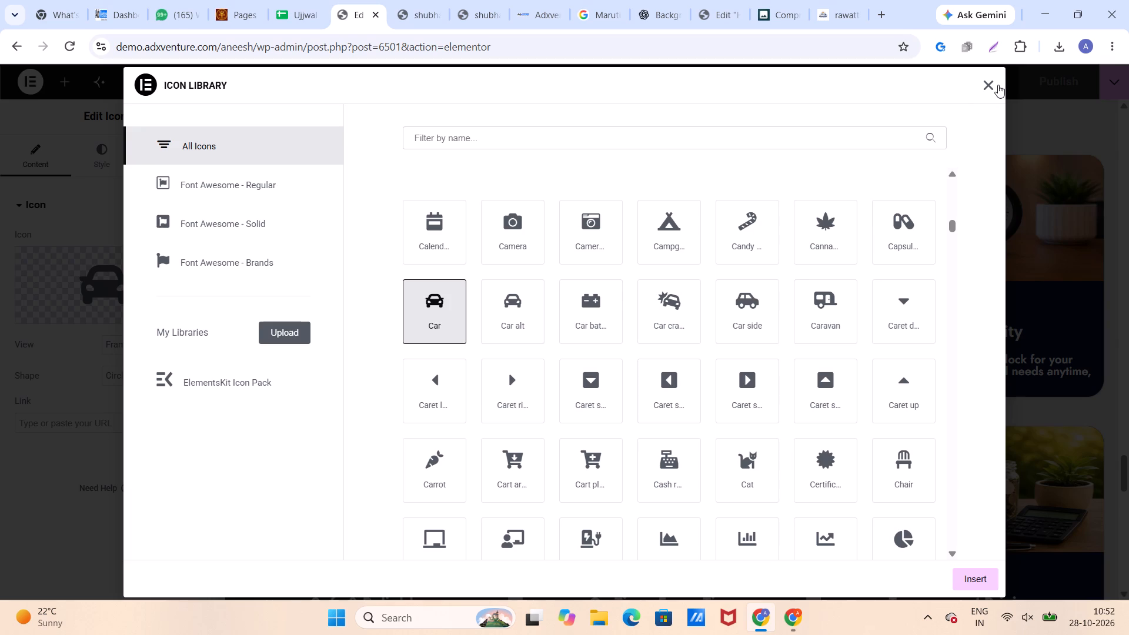
{"action": "left_click", "coordinate": [998, 85]}
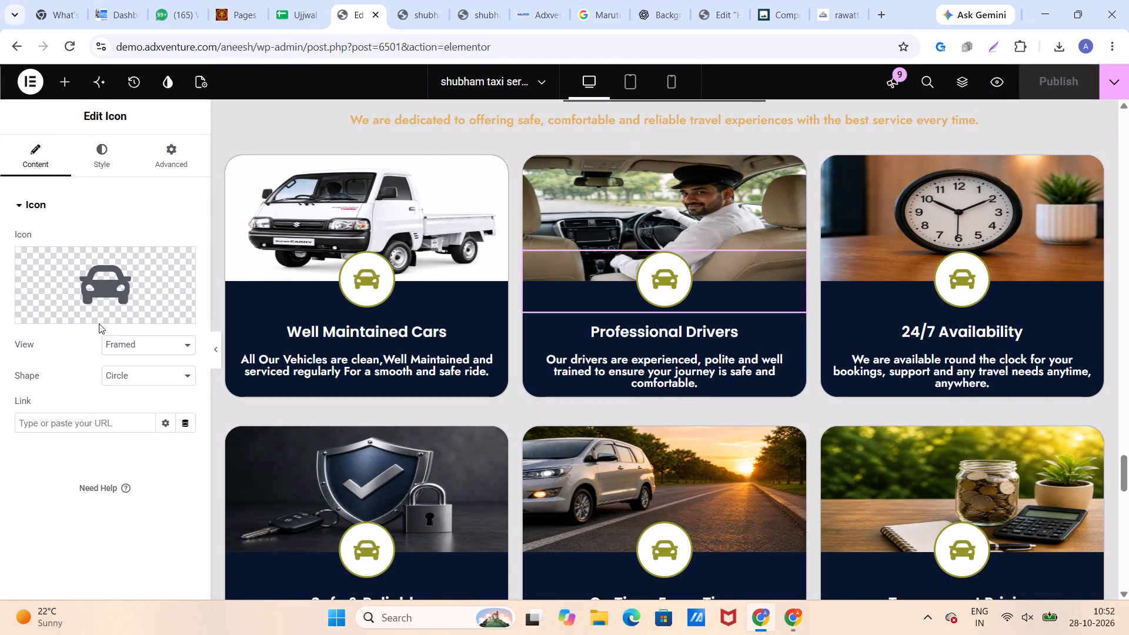
{"action": "left_click", "coordinate": [93, 291]}
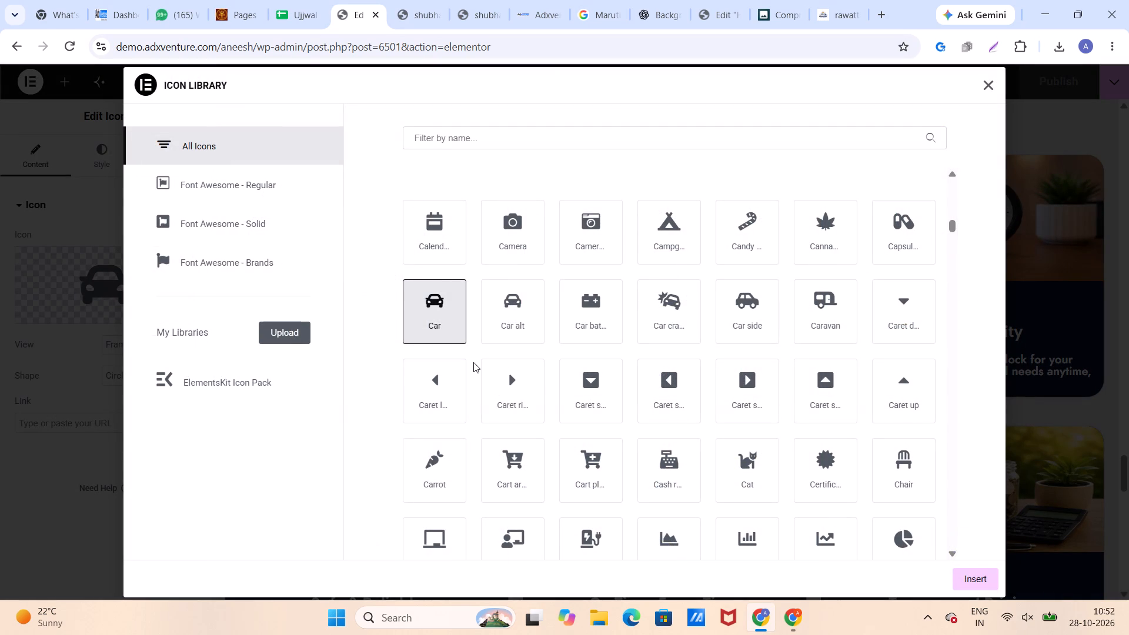
{"action": "left_click", "coordinate": [455, 137]}
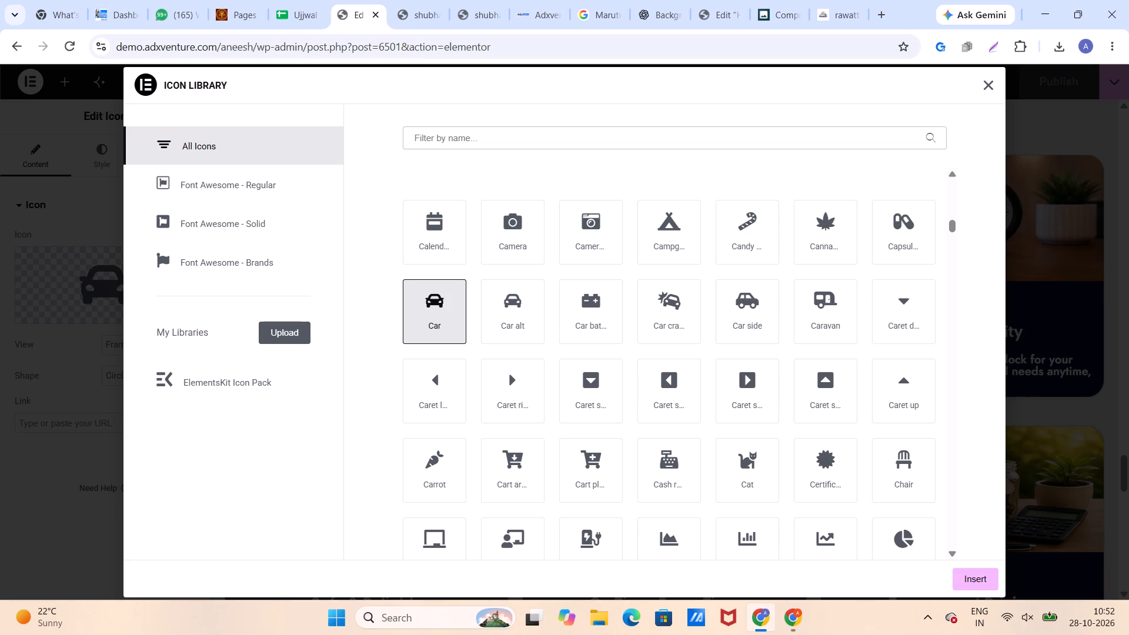
{"action": "type", "text": "rup"}
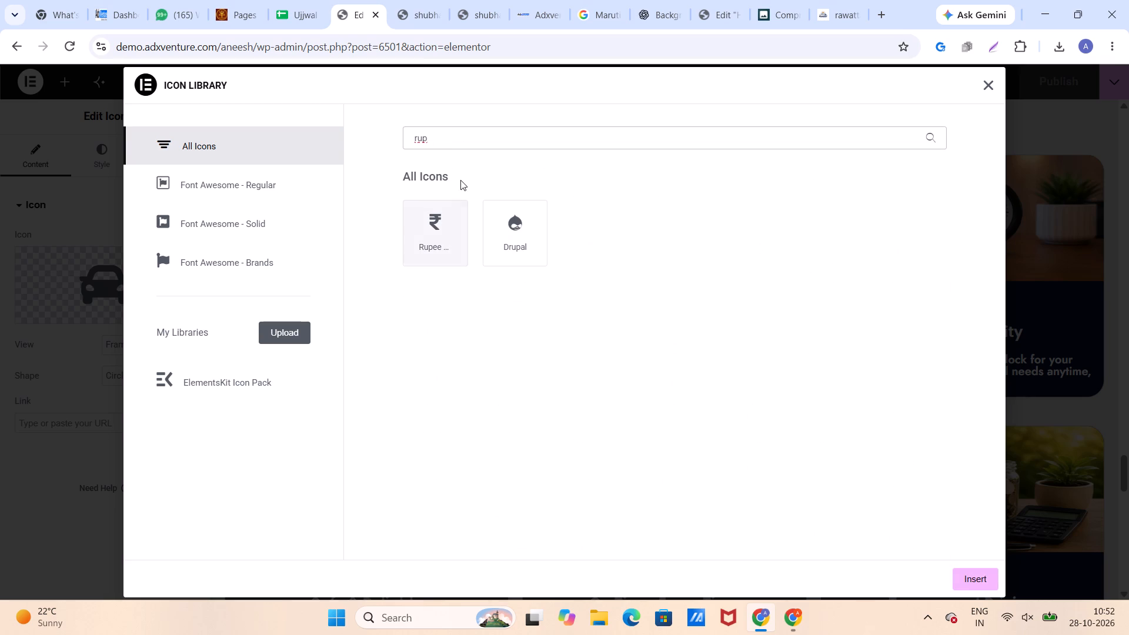
{"action": "key", "text": "BackSpace"}
{"action": "key", "text": "BackSpace"}
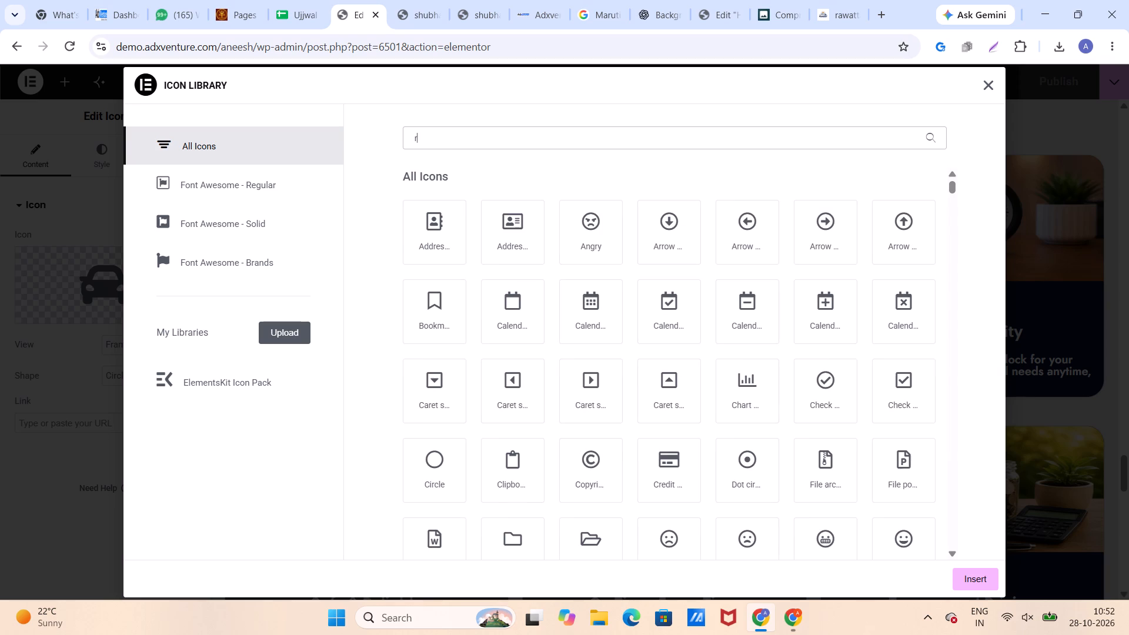
{"action": "scroll", "coordinate": [646, 400], "scroll_direction": "down", "scroll_amount": 7}
{"action": "scroll", "coordinate": [646, 406], "scroll_direction": "up", "scroll_amount": 1}
{"action": "scroll", "coordinate": [646, 407], "scroll_direction": "down", "scroll_amount": 1}
{"action": "scroll", "coordinate": [646, 409], "scroll_direction": "up", "scroll_amount": 1}
{"action": "scroll", "coordinate": [646, 409], "scroll_direction": "down", "scroll_amount": 7}
{"action": "scroll", "coordinate": [646, 409], "scroll_direction": "up", "scroll_amount": 1}
{"action": "scroll", "coordinate": [646, 409], "scroll_direction": "down", "scroll_amount": 1}
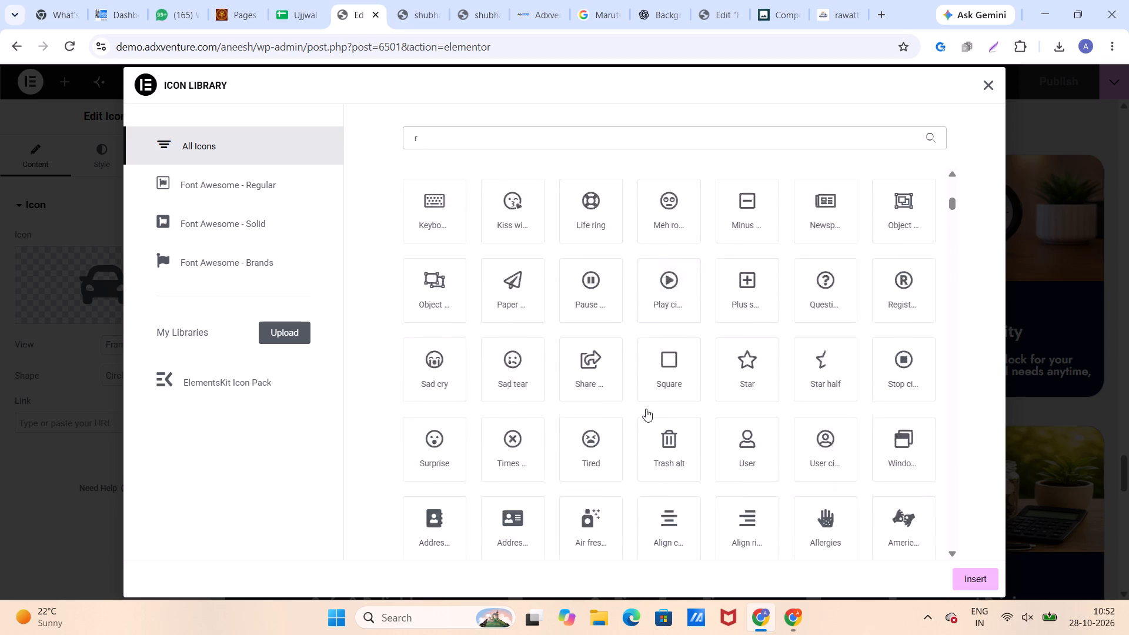
{"action": "scroll", "coordinate": [646, 409], "scroll_direction": "down", "scroll_amount": 2}
{"action": "scroll", "coordinate": [646, 409], "scroll_direction": "up", "scroll_amount": 1}
{"action": "scroll", "coordinate": [646, 409], "scroll_direction": "down", "scroll_amount": 15}
{"action": "scroll", "coordinate": [646, 412], "scroll_direction": "down", "scroll_amount": 13}
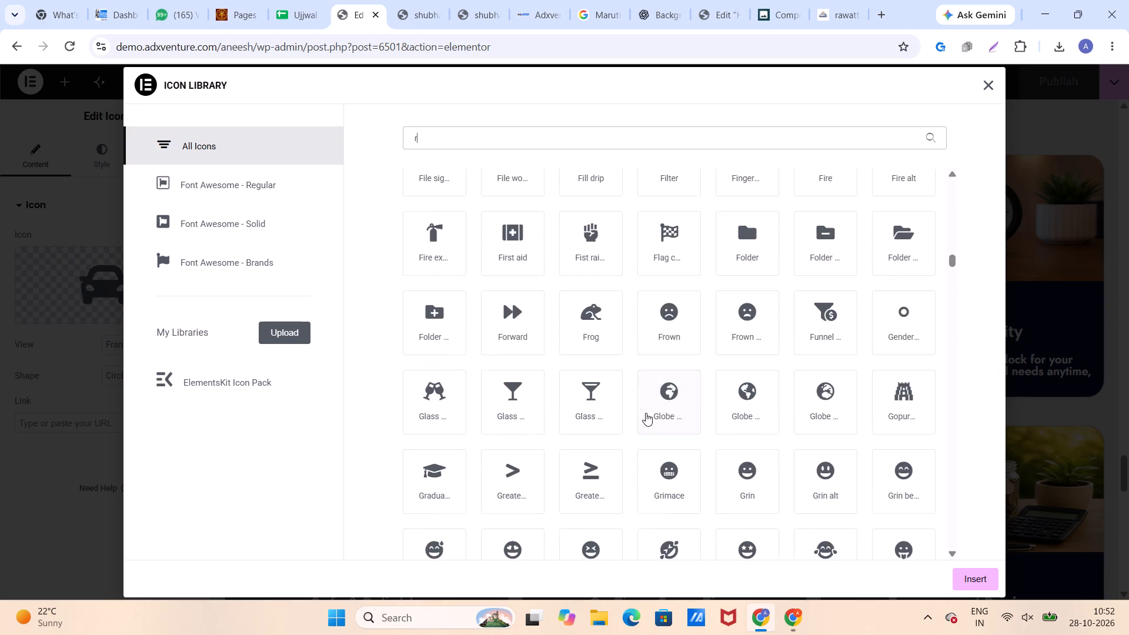
{"action": "scroll", "coordinate": [646, 413], "scroll_direction": "down", "scroll_amount": 3}
{"action": "scroll", "coordinate": [646, 413], "scroll_direction": "up", "scroll_amount": 1}
{"action": "scroll", "coordinate": [646, 413], "scroll_direction": "down", "scroll_amount": 1}
{"action": "scroll", "coordinate": [646, 413], "scroll_direction": "up", "scroll_amount": 1}
{"action": "scroll", "coordinate": [646, 413], "scroll_direction": "down", "scroll_amount": 6}
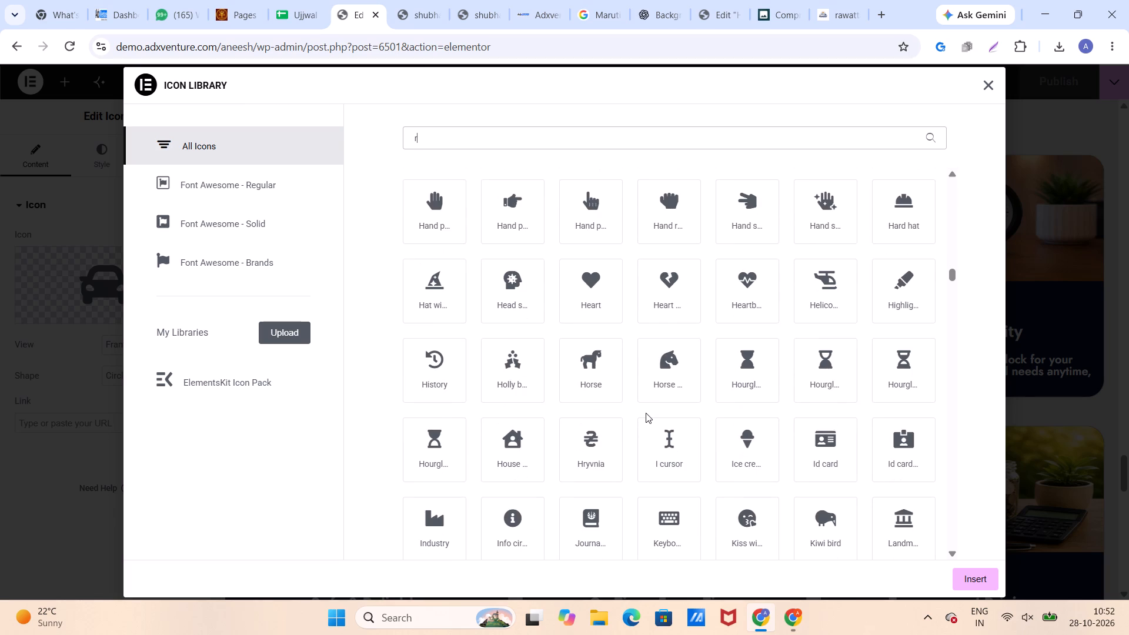
{"action": "scroll", "coordinate": [646, 413], "scroll_direction": "down", "scroll_amount": 9}
{"action": "scroll", "coordinate": [646, 413], "scroll_direction": "up", "scroll_amount": 1}
{"action": "scroll", "coordinate": [646, 413], "scroll_direction": "down", "scroll_amount": 5}
{"action": "scroll", "coordinate": [646, 413], "scroll_direction": "up", "scroll_amount": 1}
{"action": "scroll", "coordinate": [646, 413], "scroll_direction": "down", "scroll_amount": 2}
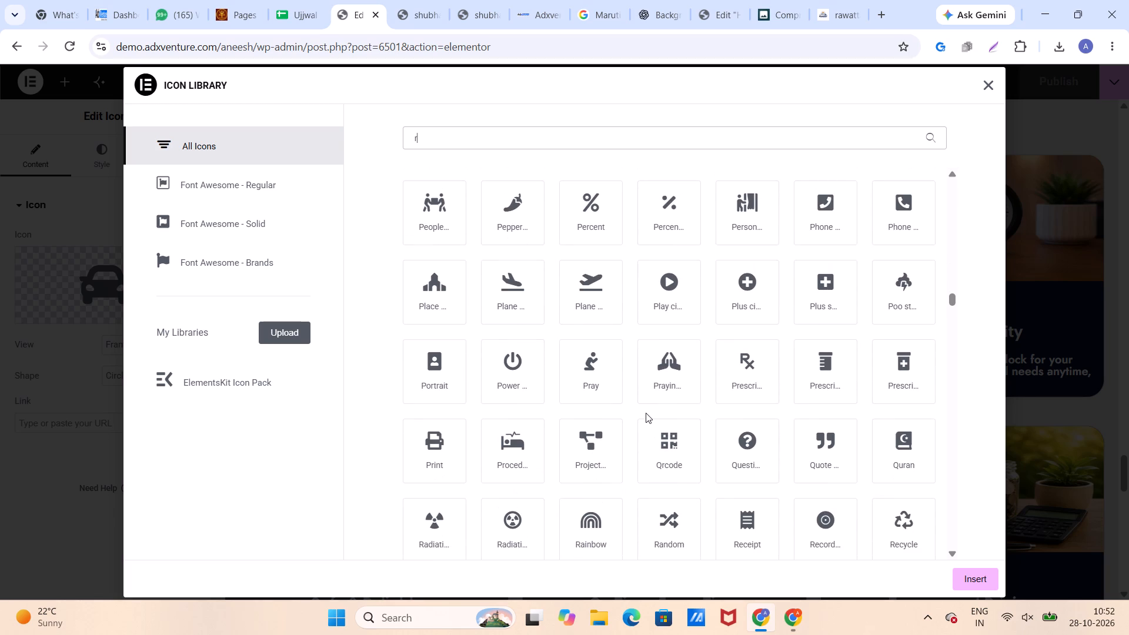
{"action": "scroll", "coordinate": [646, 413], "scroll_direction": "down", "scroll_amount": 12}
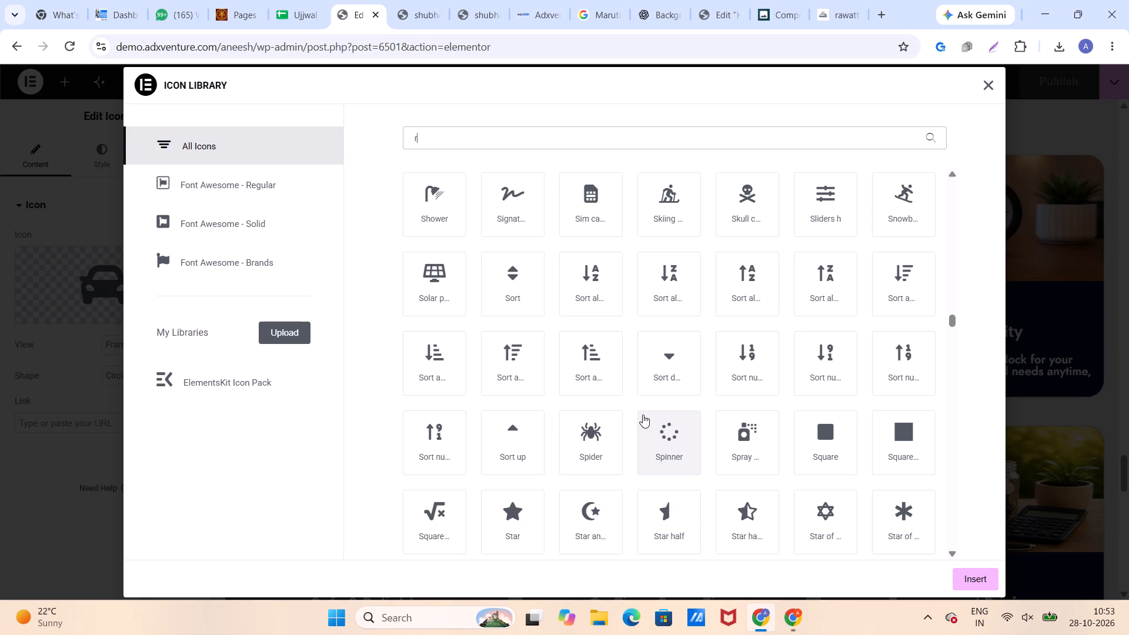
{"action": "scroll", "coordinate": [643, 415], "scroll_direction": "down", "scroll_amount": 5}
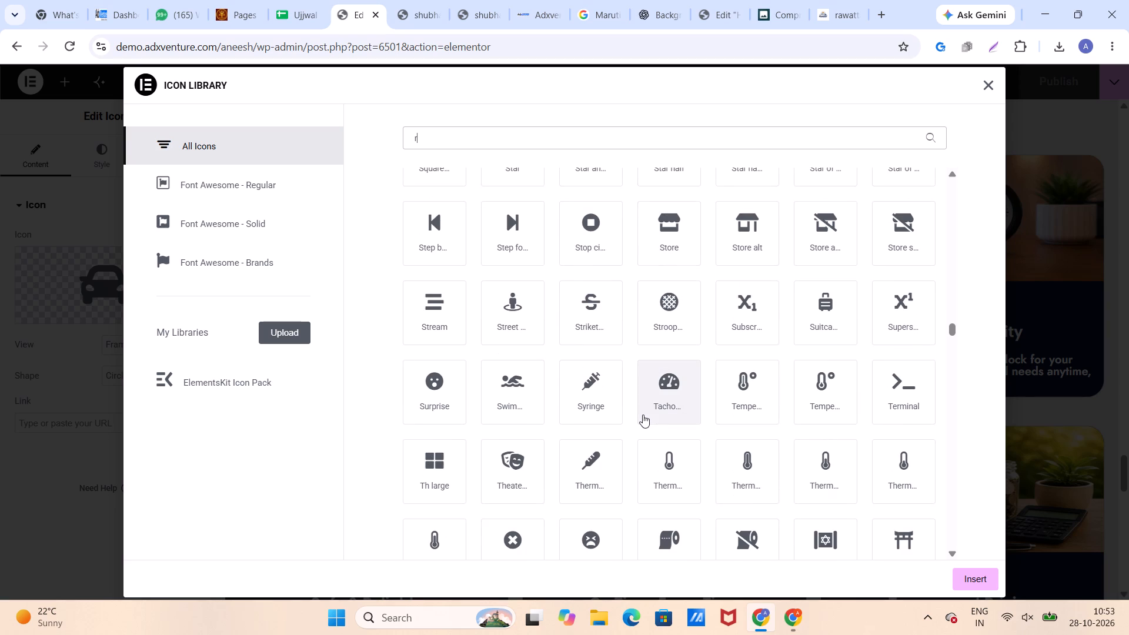
{"action": "scroll", "coordinate": [643, 415], "scroll_direction": "down", "scroll_amount": 5}
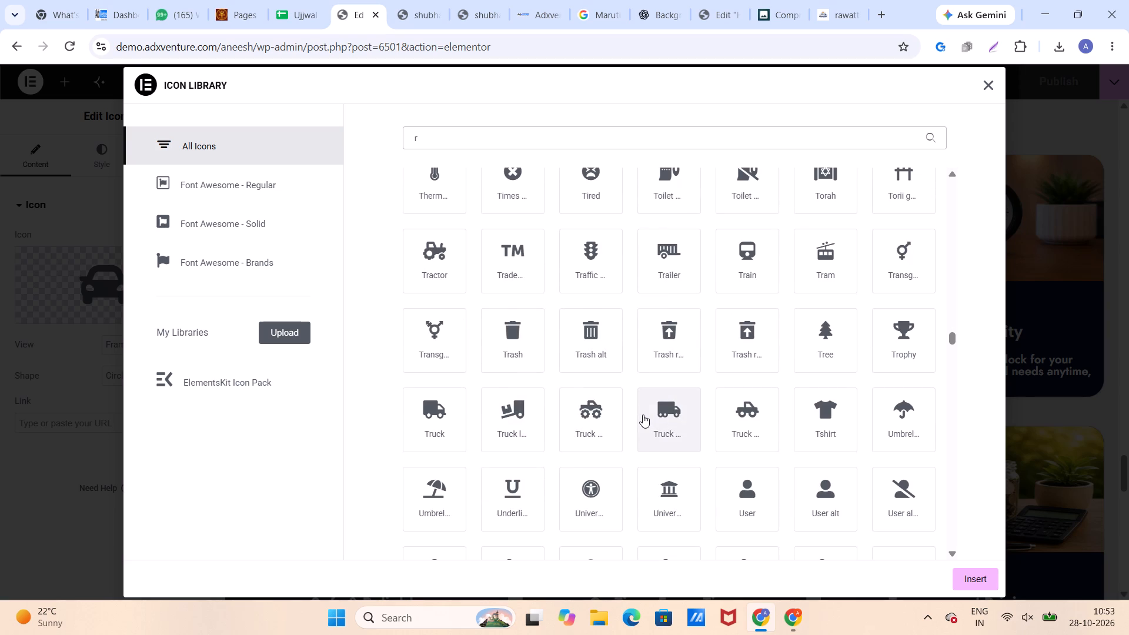
{"action": "left_click", "coordinate": [745, 497]}
{"action": "left_click", "coordinate": [981, 579]}
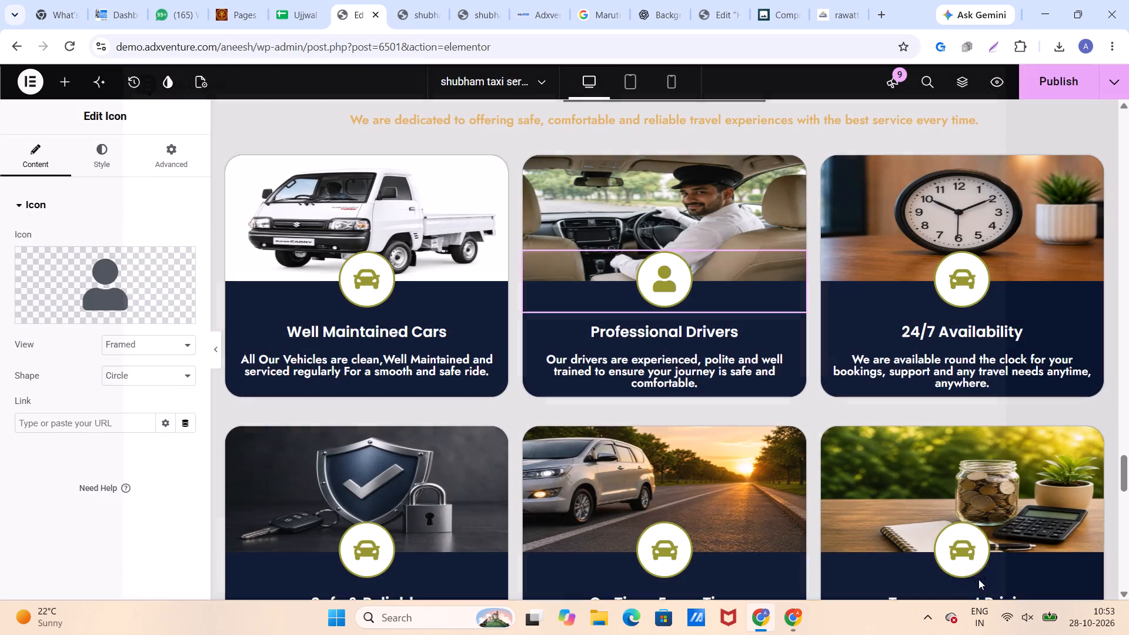
Search the icon library for "wat" and set the 24/7 Availability card's icon to the first, plain solid stopwatch.
{"action": "left_click", "coordinate": [976, 282]}
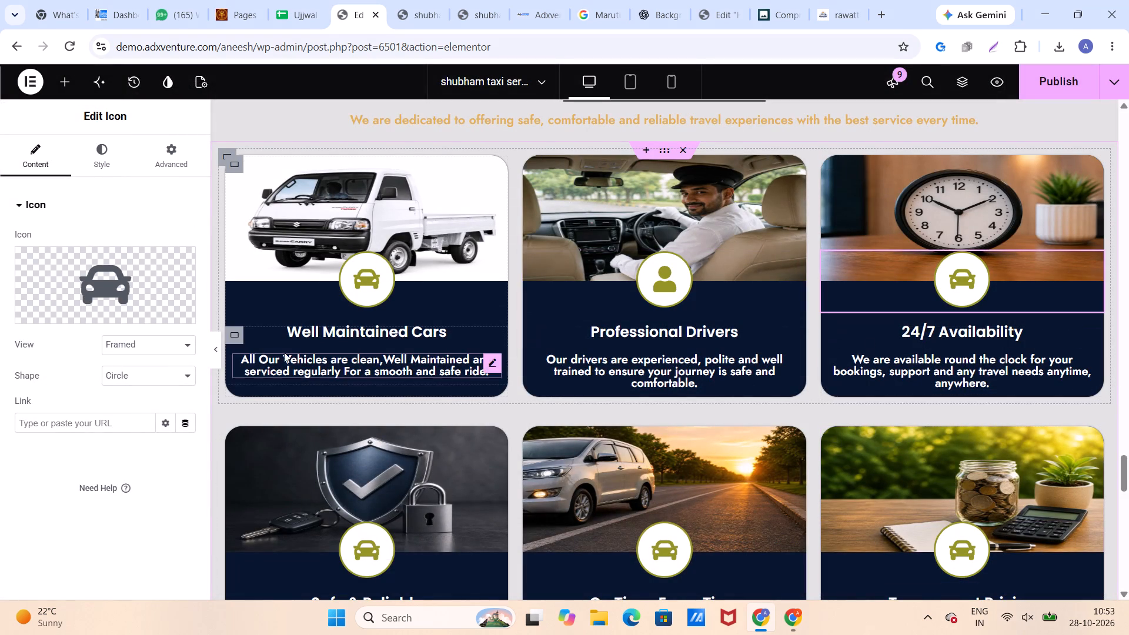
{"action": "left_click", "coordinate": [174, 288]}
{"action": "left_click", "coordinate": [443, 141]}
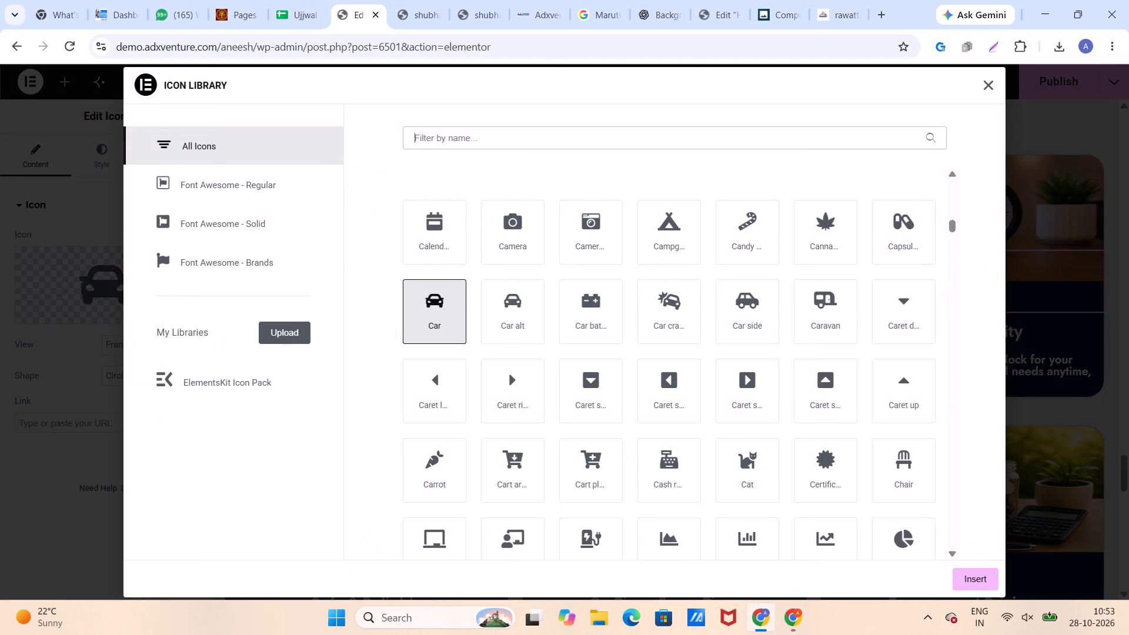
{"action": "type", "text": "wat"}
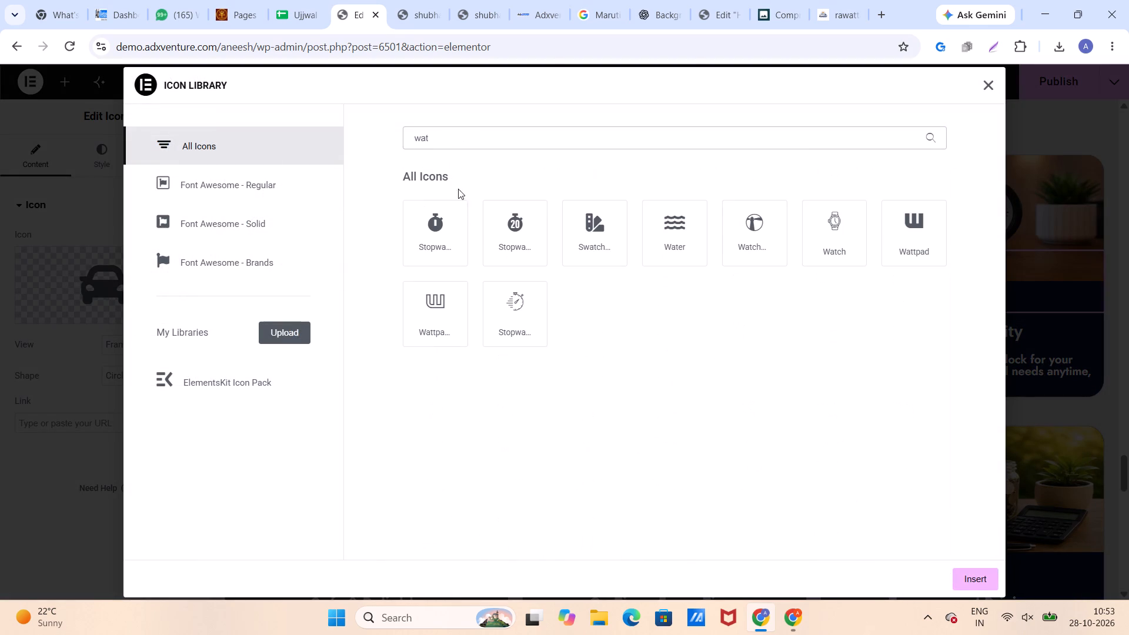
{"action": "left_click", "coordinate": [454, 244]}
{"action": "left_click", "coordinate": [988, 573]}
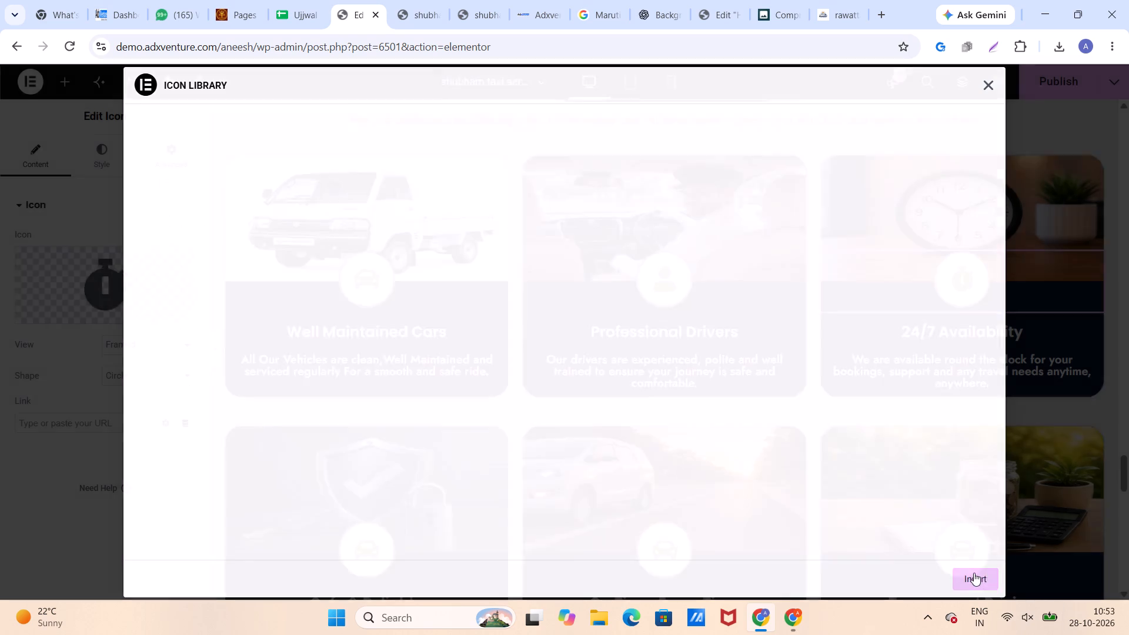
Search the icon library for "shi" and set the Safe & Reliable card's icon to Shield alt.
{"action": "scroll", "coordinate": [653, 467], "scroll_direction": "down", "scroll_amount": 2}
{"action": "left_click", "coordinate": [361, 401]}
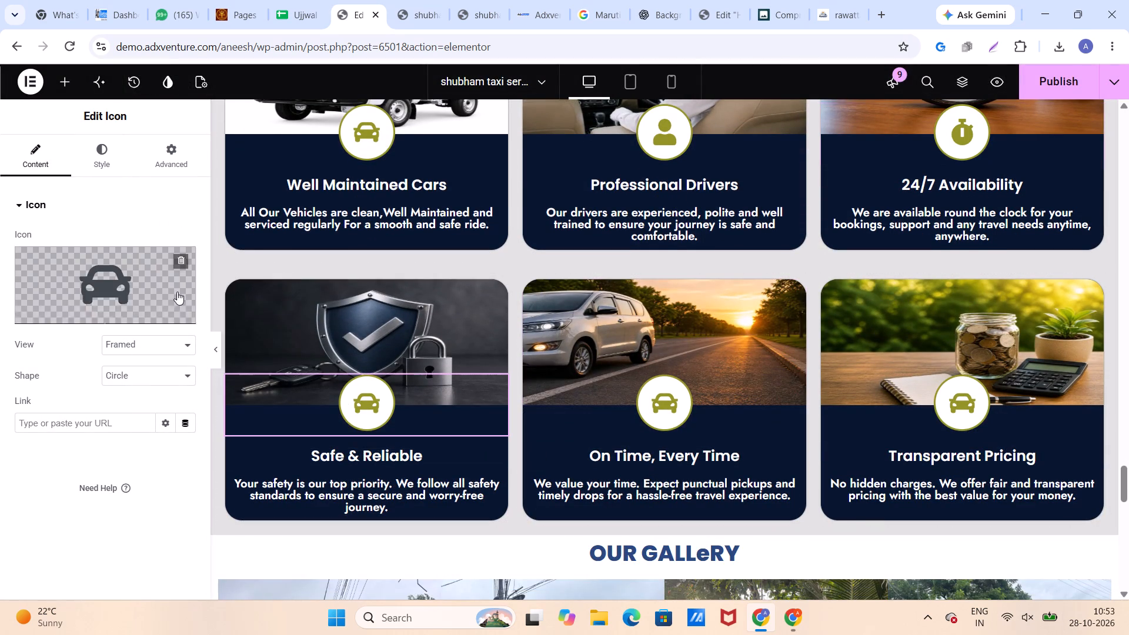
{"action": "left_click", "coordinate": [163, 285]}
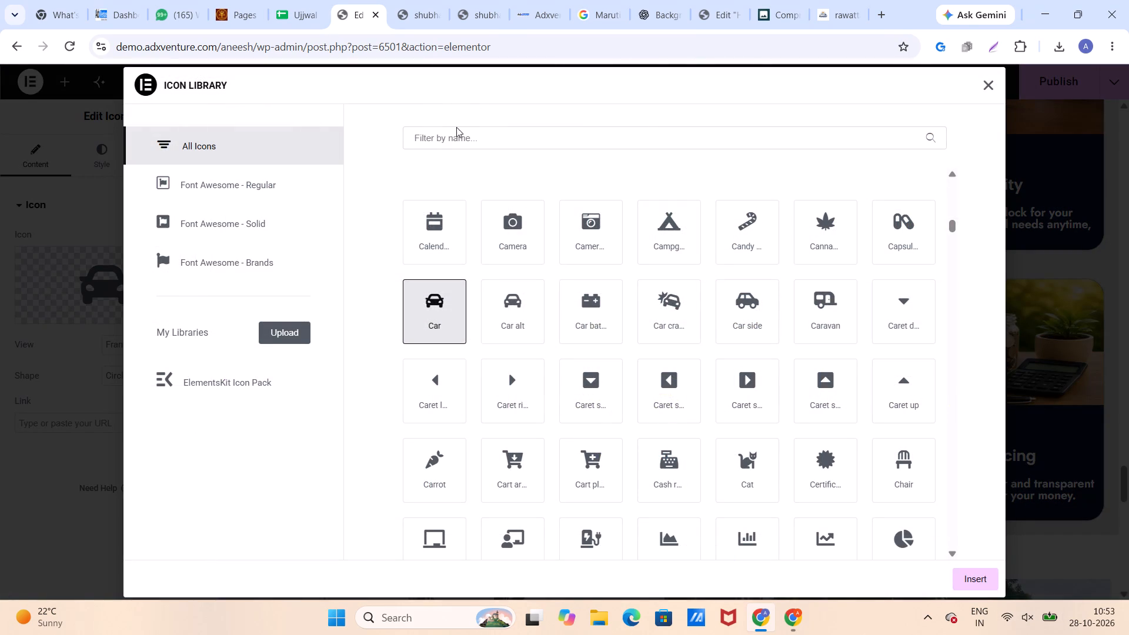
{"action": "left_click", "coordinate": [455, 131]}
{"action": "type", "text": "sh"}
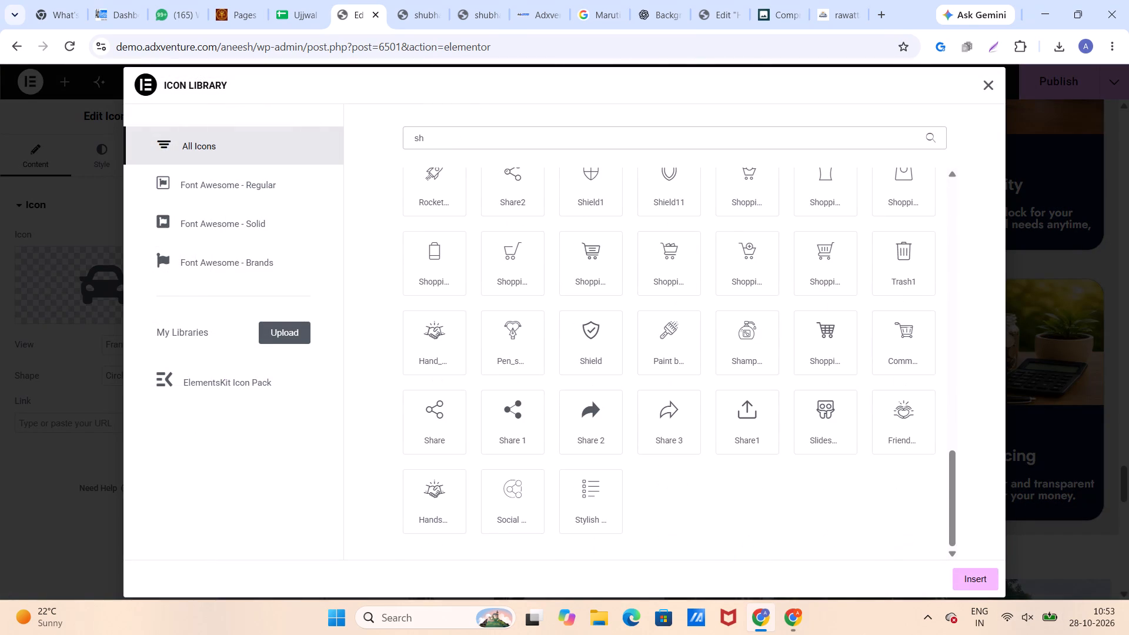
{"action": "key", "text": "i"}
{"action": "left_click", "coordinate": [519, 258]}
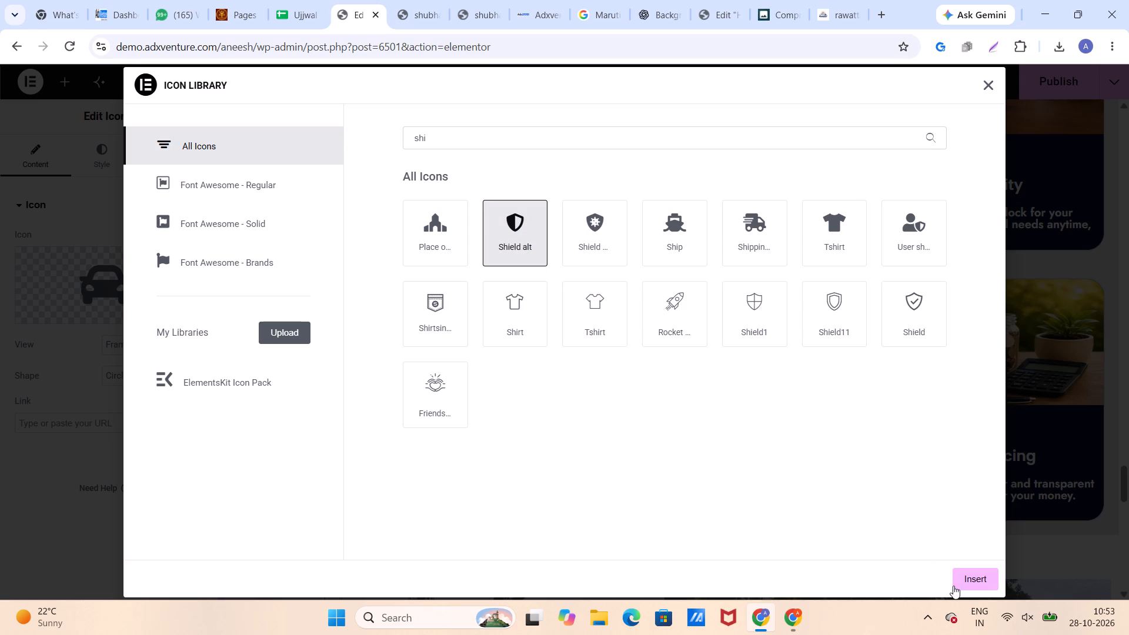
{"action": "left_click", "coordinate": [960, 571]}
Search the icon library for "mon" and set the On Time, Every Time card's icon to the first money banknote.
{"action": "left_click", "coordinate": [657, 405]}
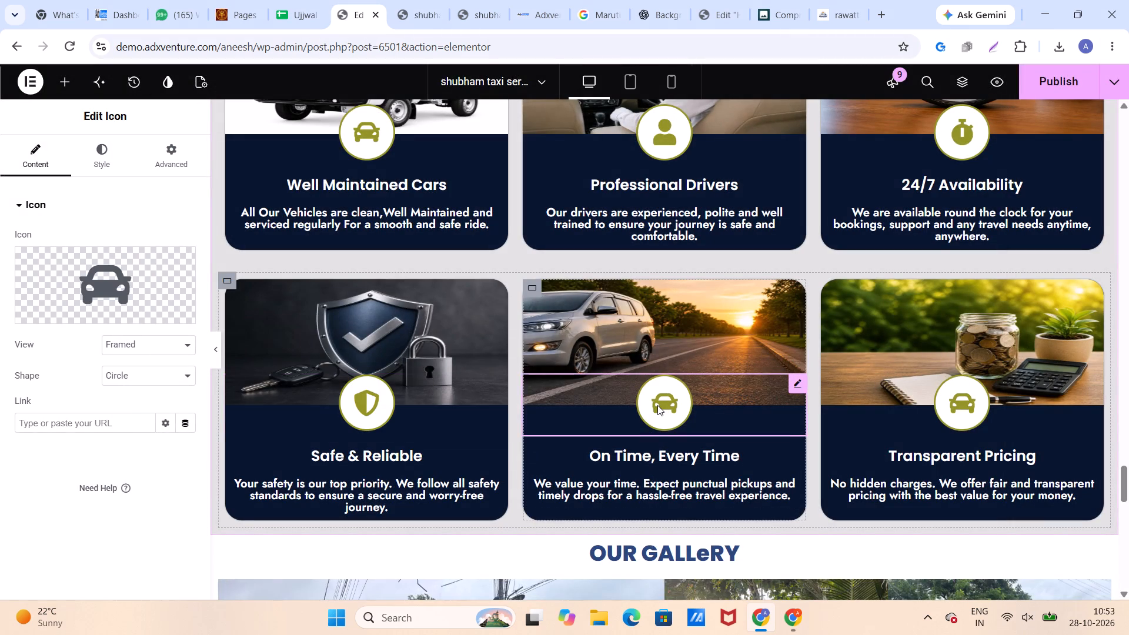
{"action": "left_click", "coordinate": [107, 278]}
{"action": "left_click", "coordinate": [445, 131]}
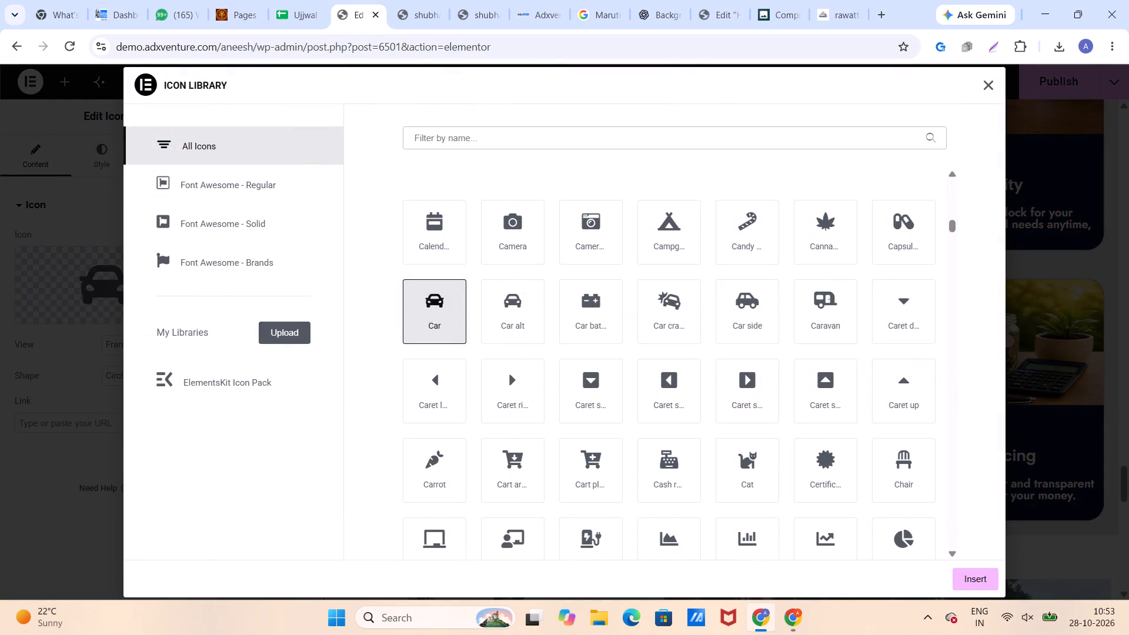
{"action": "key", "text": "p"}
{"action": "key", "text": "BackSpace"}
{"action": "type", "text": "mpn"}
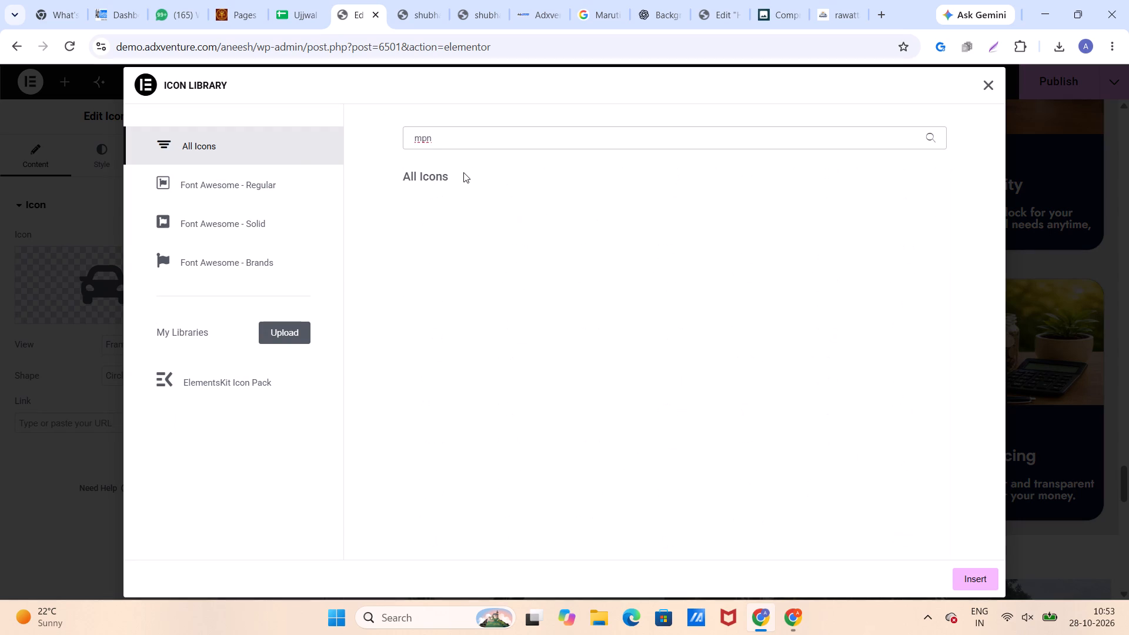
{"action": "key", "text": "BackSpace"}
{"action": "key", "text": "BackSpace"}
{"action": "type", "text": "on"}
{"action": "left_click", "coordinate": [512, 248]}
{"action": "left_click", "coordinate": [974, 579]}
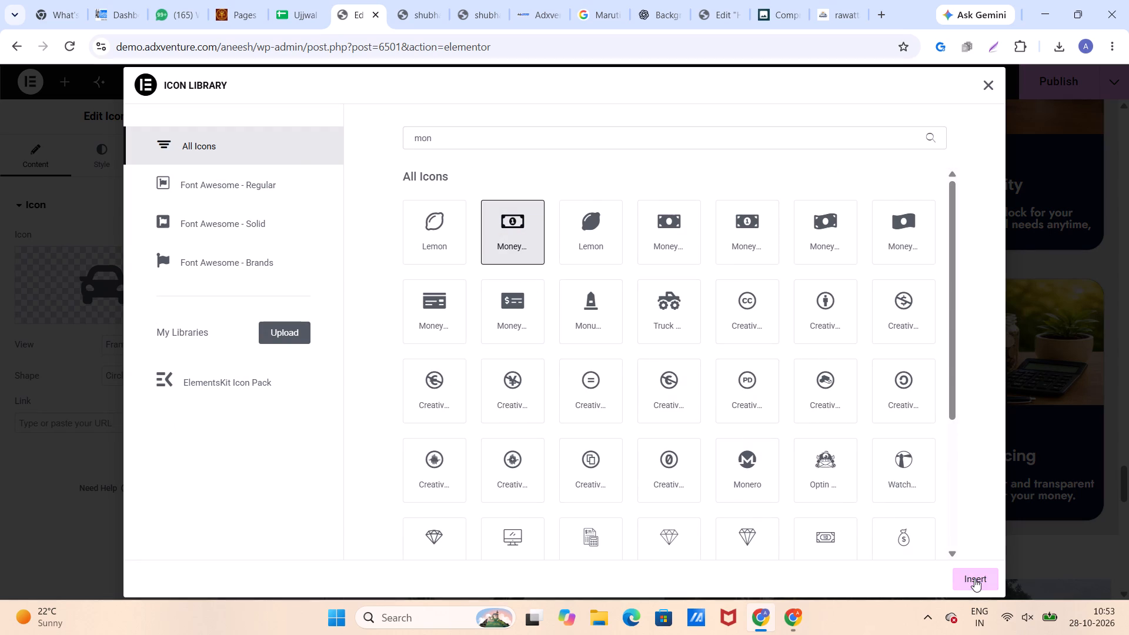
Search the icon library for "rup" and set the Transparent Pricing card's icon to the Rupee symbol.
{"action": "left_click", "coordinate": [971, 400]}
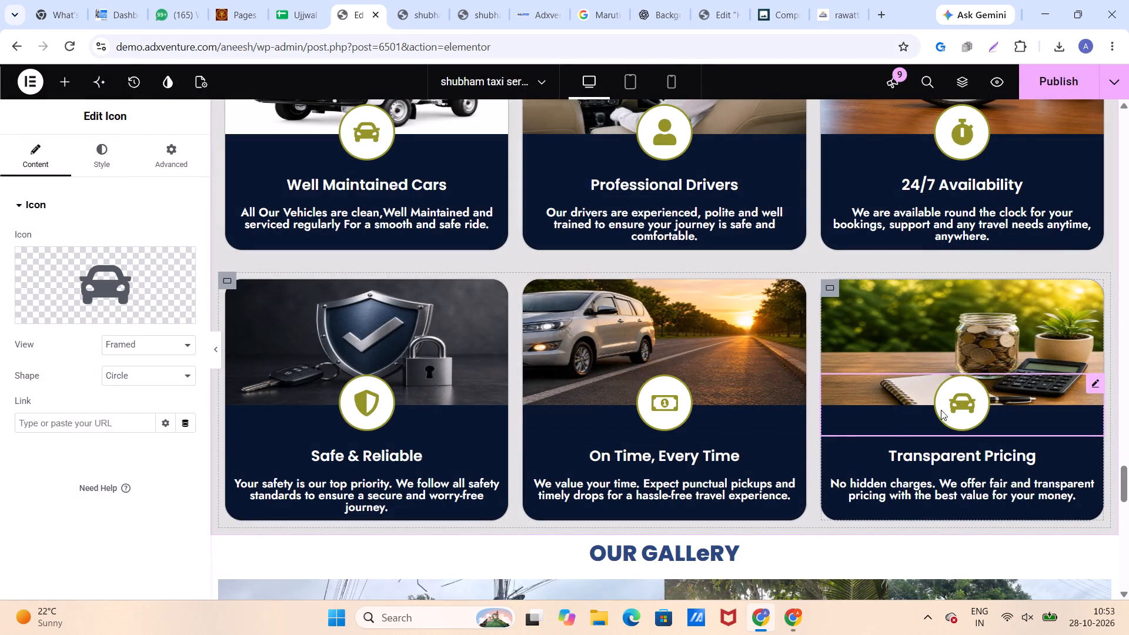
{"action": "left_click", "coordinate": [98, 284]}
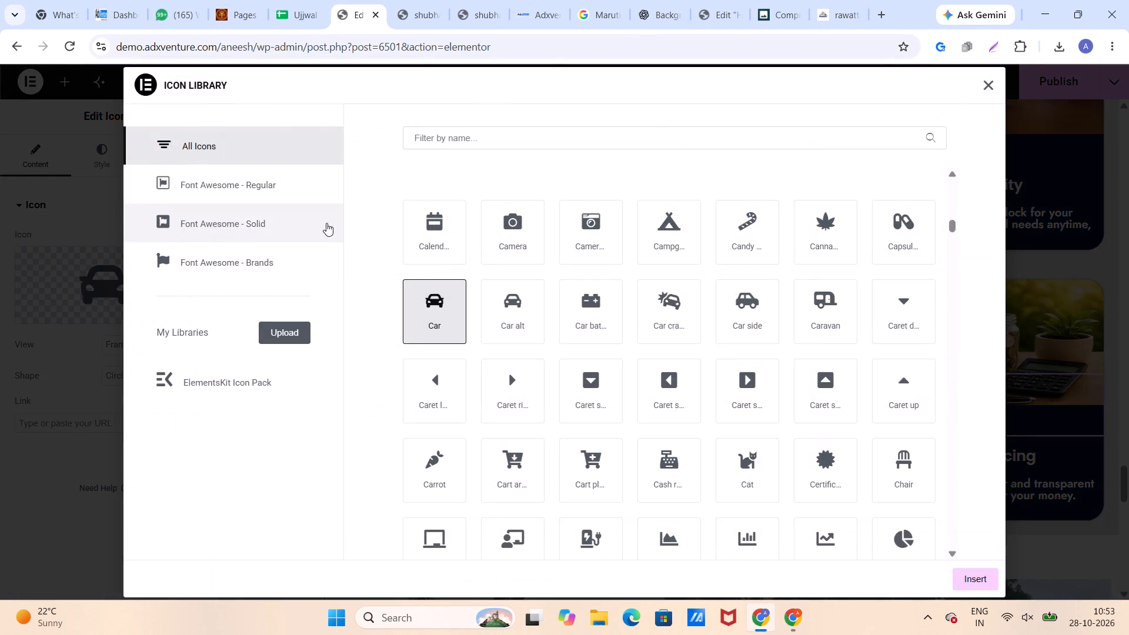
{"action": "left_click", "coordinate": [437, 148]}
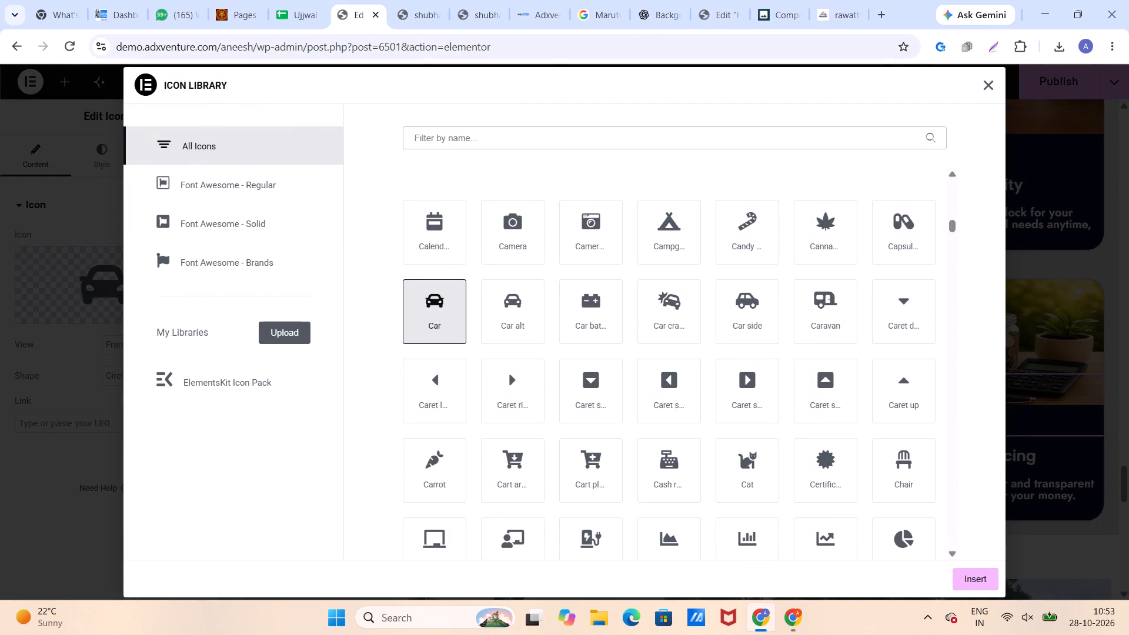
{"action": "key", "text": "r"}
{"action": "key", "text": "u"}
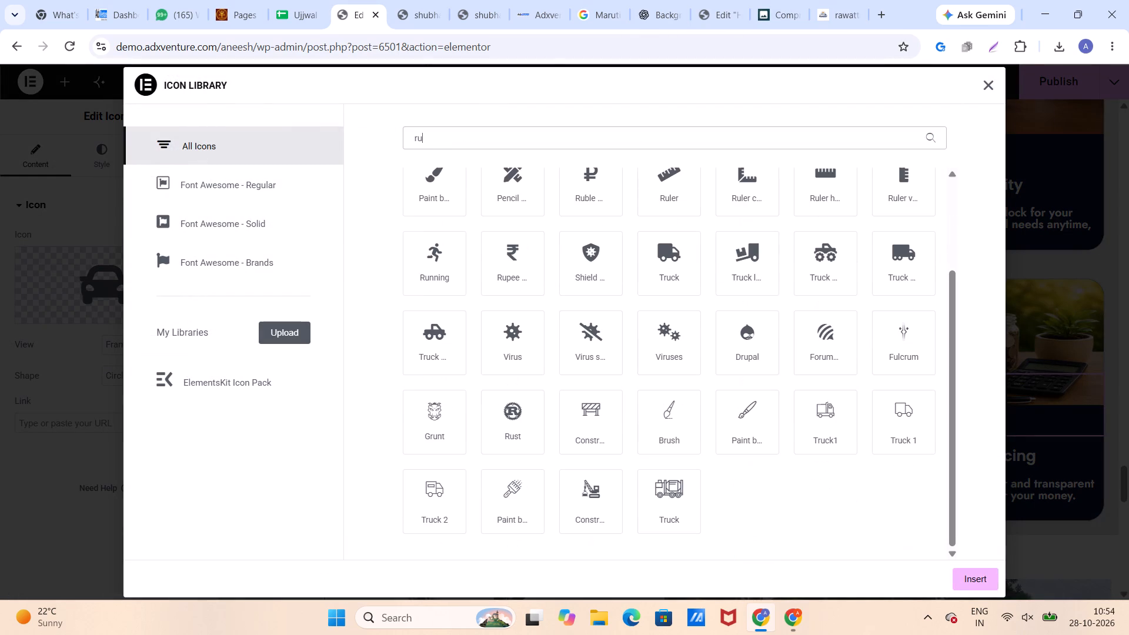
{"action": "key", "text": "p"}
{"action": "left_click", "coordinate": [439, 230]}
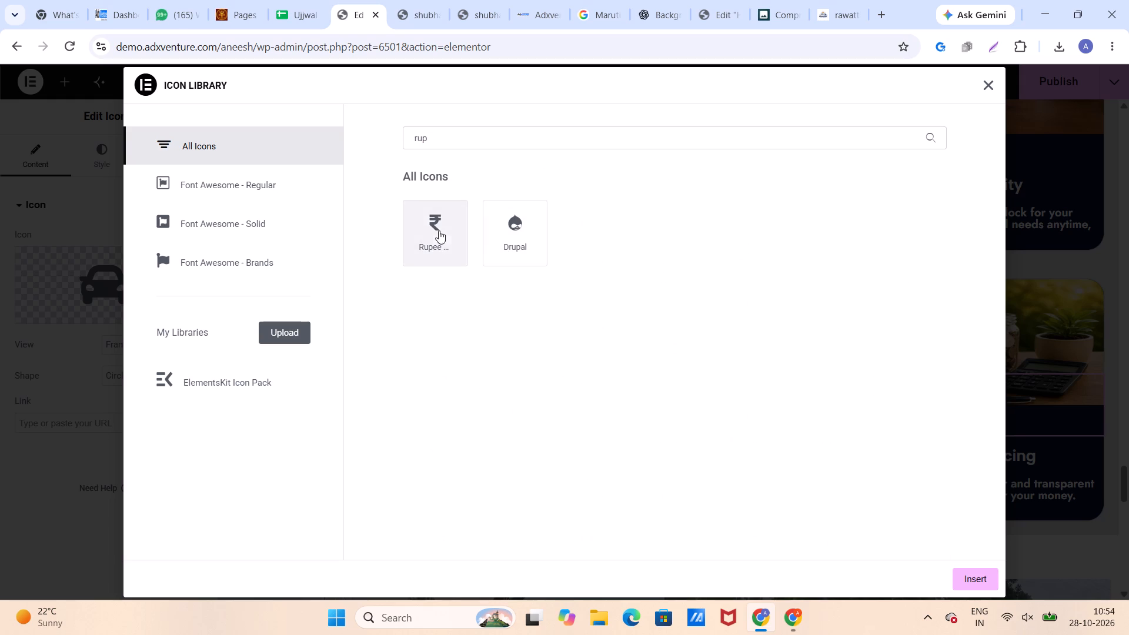
{"action": "left_click", "coordinate": [965, 573]}
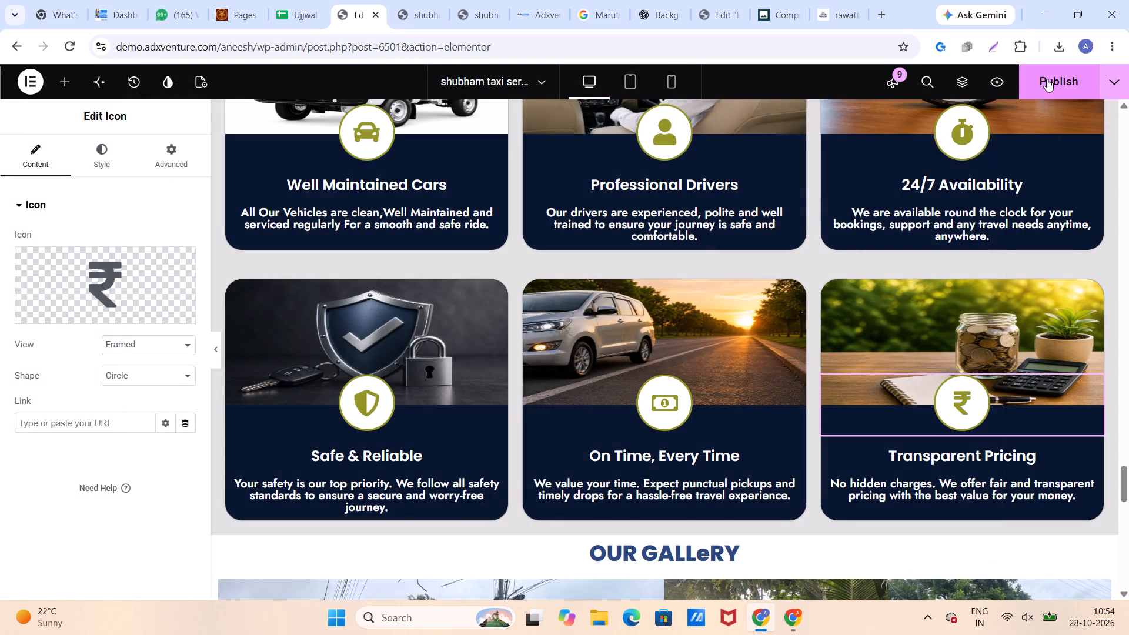
Publish the page with the updated Why Choose Us card icons.
{"action": "left_click", "coordinate": [1047, 79]}
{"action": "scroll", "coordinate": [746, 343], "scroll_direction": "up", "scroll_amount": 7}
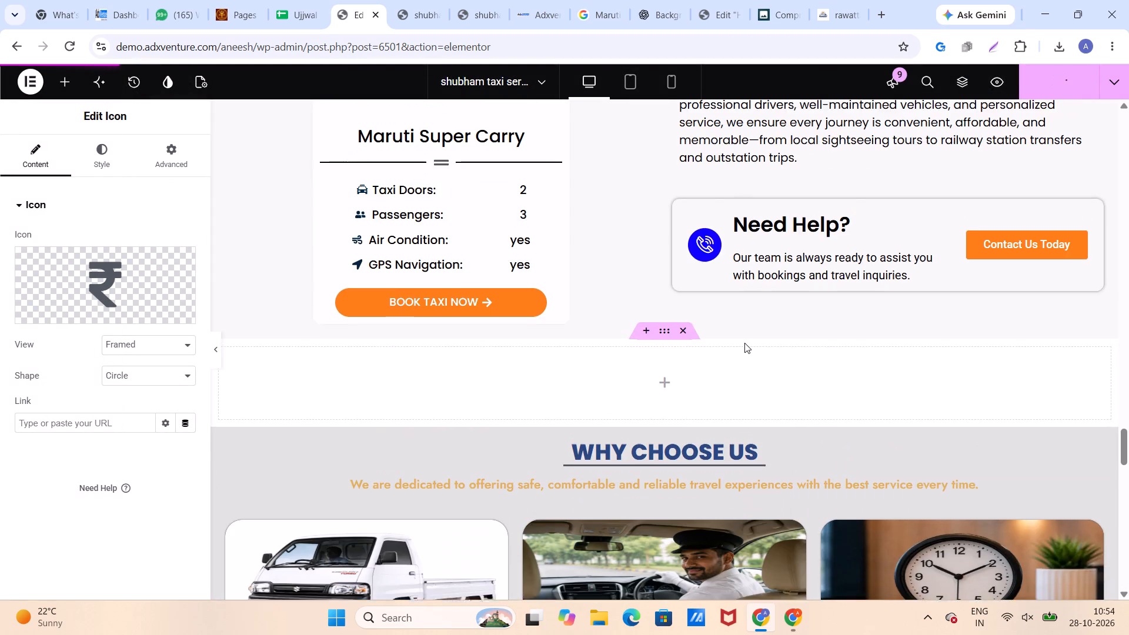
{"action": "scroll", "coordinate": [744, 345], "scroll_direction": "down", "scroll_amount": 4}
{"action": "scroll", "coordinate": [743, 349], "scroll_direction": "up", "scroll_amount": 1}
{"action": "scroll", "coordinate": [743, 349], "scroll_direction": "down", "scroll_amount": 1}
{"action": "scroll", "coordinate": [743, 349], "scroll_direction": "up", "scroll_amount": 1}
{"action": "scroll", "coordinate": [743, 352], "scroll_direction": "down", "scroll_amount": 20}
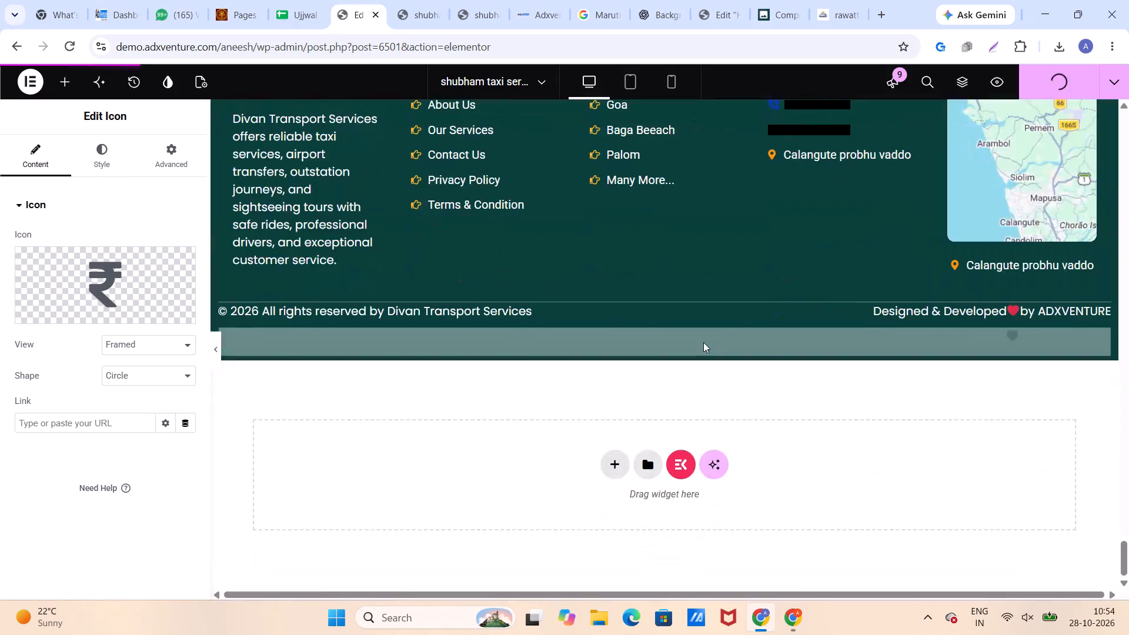
Look over the taxi service page from the footer up to the "Your goods, delivered on time" hero, and select the hero's container.
{"action": "scroll", "coordinate": [703, 342], "scroll_direction": "down", "scroll_amount": 7}
{"action": "scroll", "coordinate": [702, 345], "scroll_direction": "up", "scroll_amount": 20}
{"action": "scroll", "coordinate": [702, 345], "scroll_direction": "up", "scroll_amount": 18}
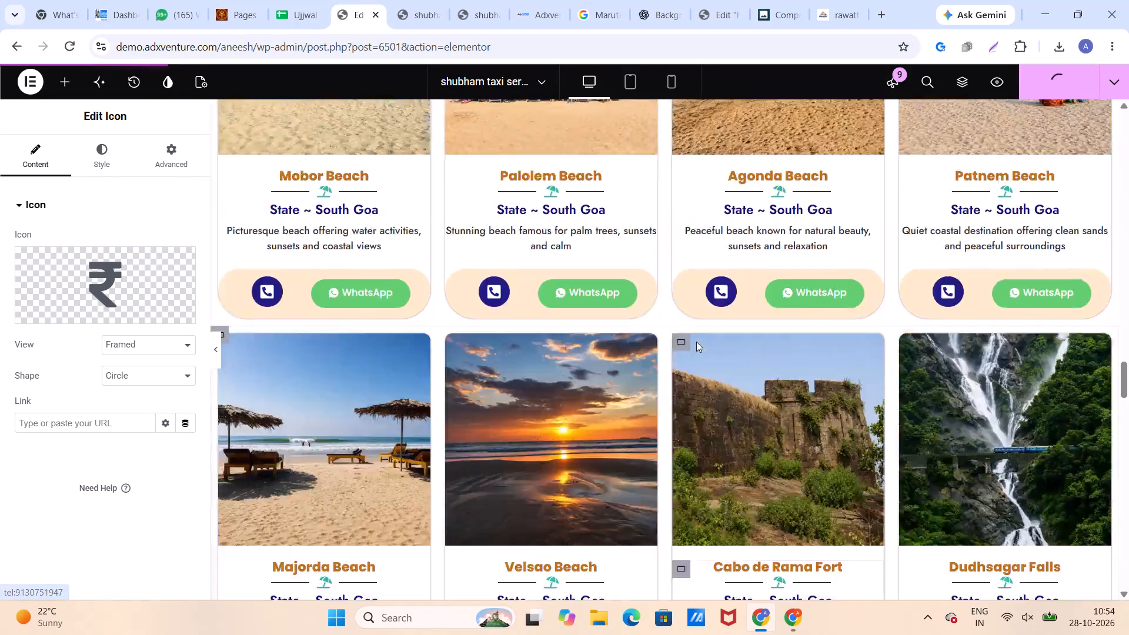
{"action": "scroll", "coordinate": [696, 342], "scroll_direction": "up", "scroll_amount": 11}
{"action": "scroll", "coordinate": [691, 343], "scroll_direction": "down", "scroll_amount": 1}
{"action": "scroll", "coordinate": [691, 343], "scroll_direction": "up", "scroll_amount": 20}
{"action": "scroll", "coordinate": [691, 343], "scroll_direction": "up", "scroll_amount": 5}
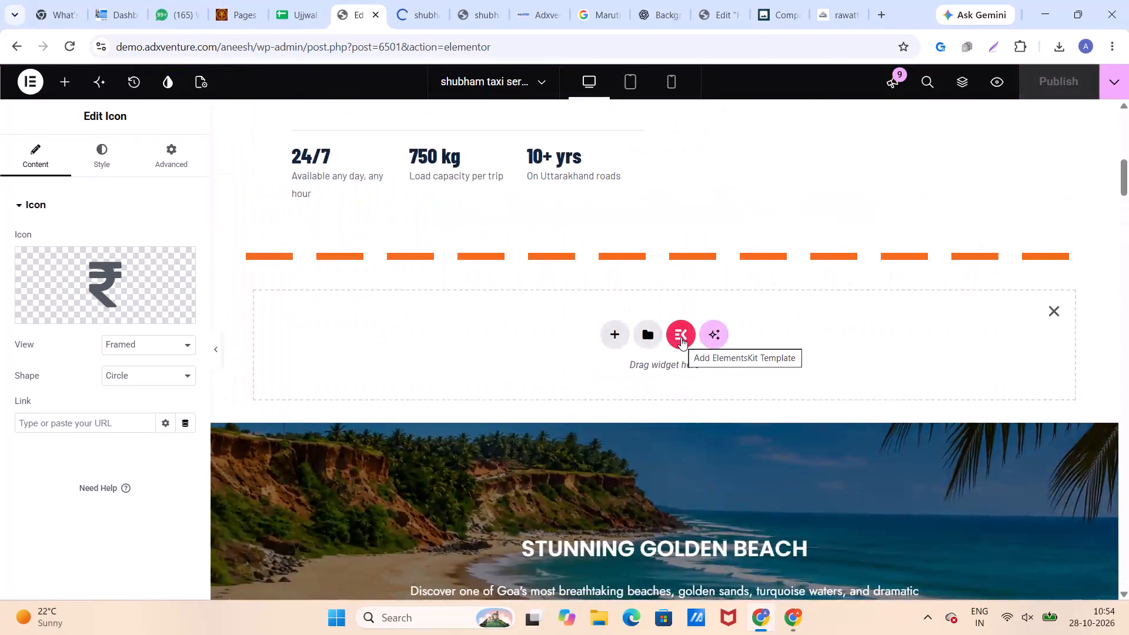
{"action": "scroll", "coordinate": [681, 337], "scroll_direction": "up", "scroll_amount": 8}
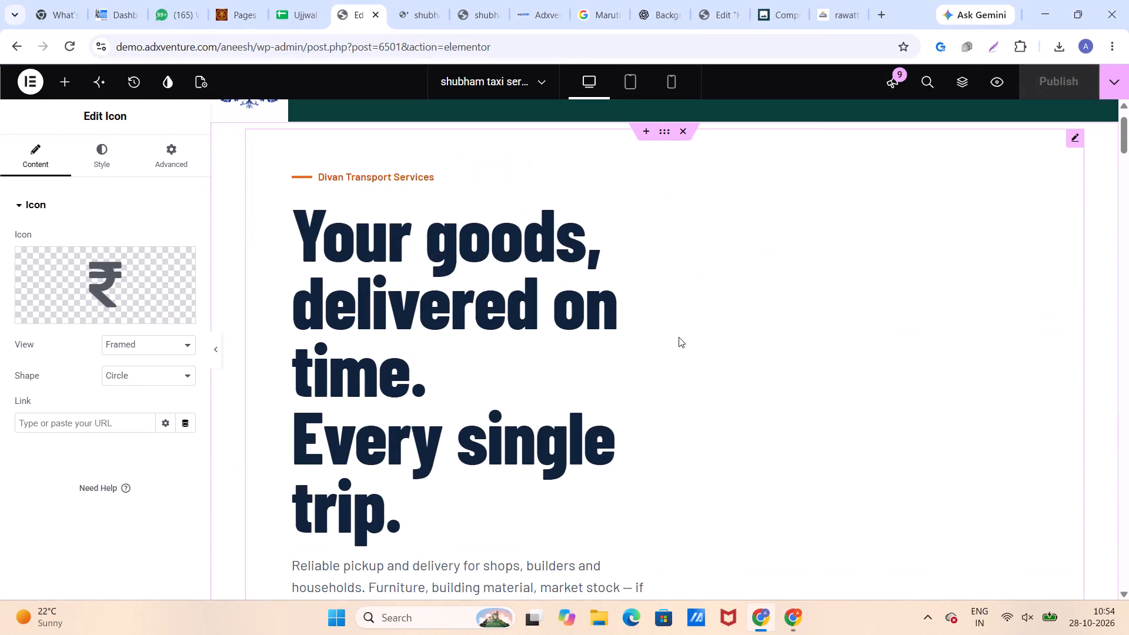
{"action": "scroll", "coordinate": [676, 343], "scroll_direction": "down", "scroll_amount": 2}
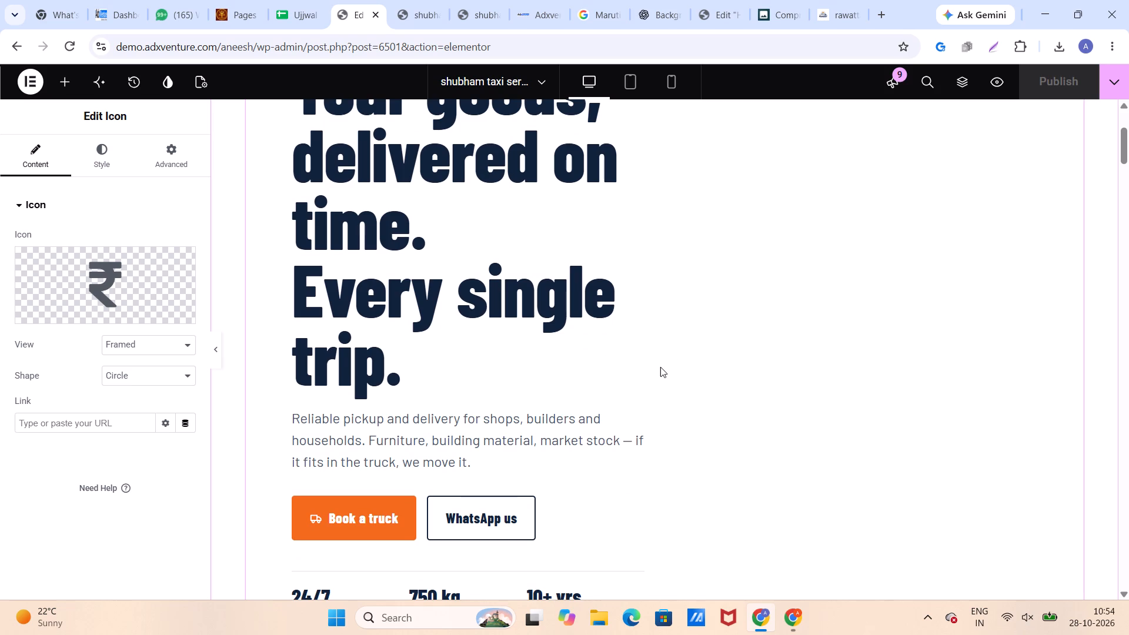
{"action": "scroll", "coordinate": [612, 387], "scroll_direction": "up", "scroll_amount": 2}
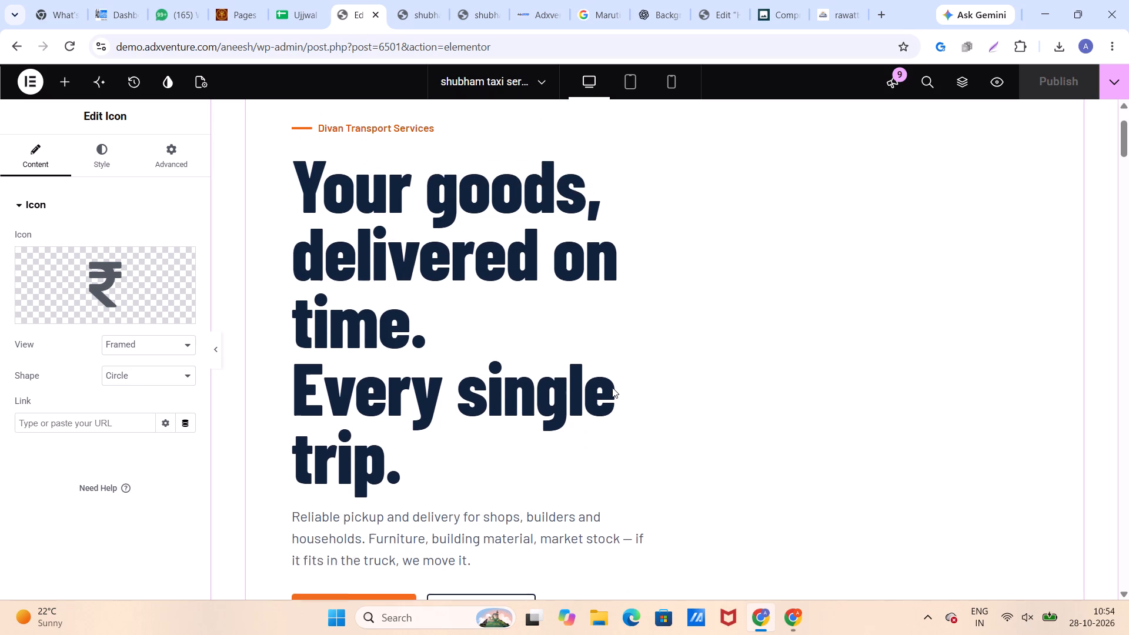
{"action": "left_click", "coordinate": [663, 136]}
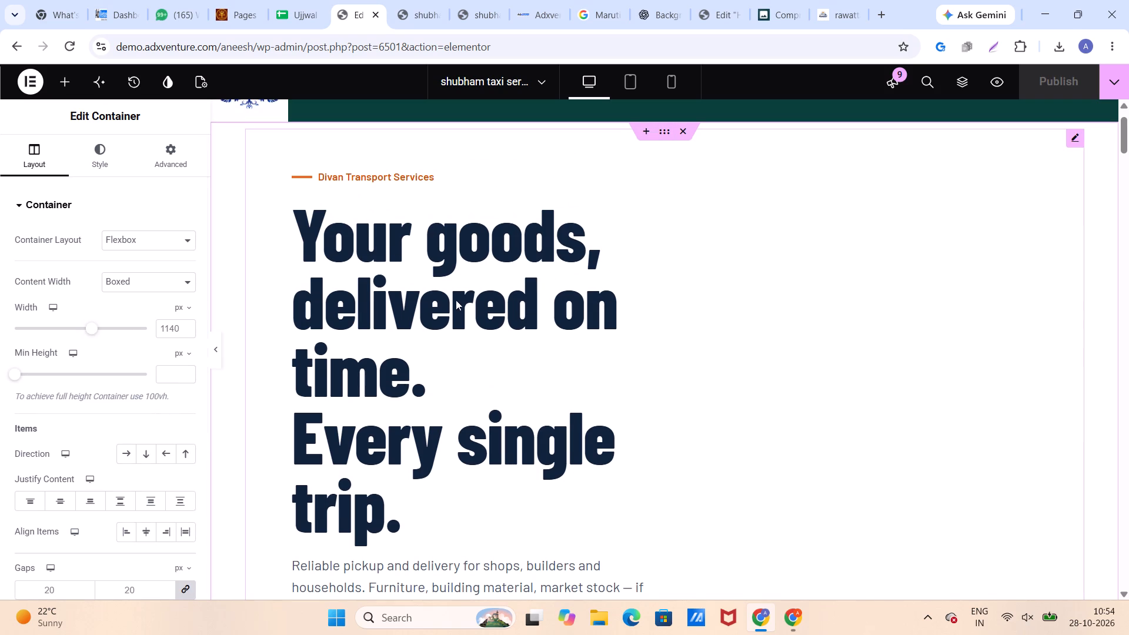
{"action": "left_click", "coordinate": [796, 617]}
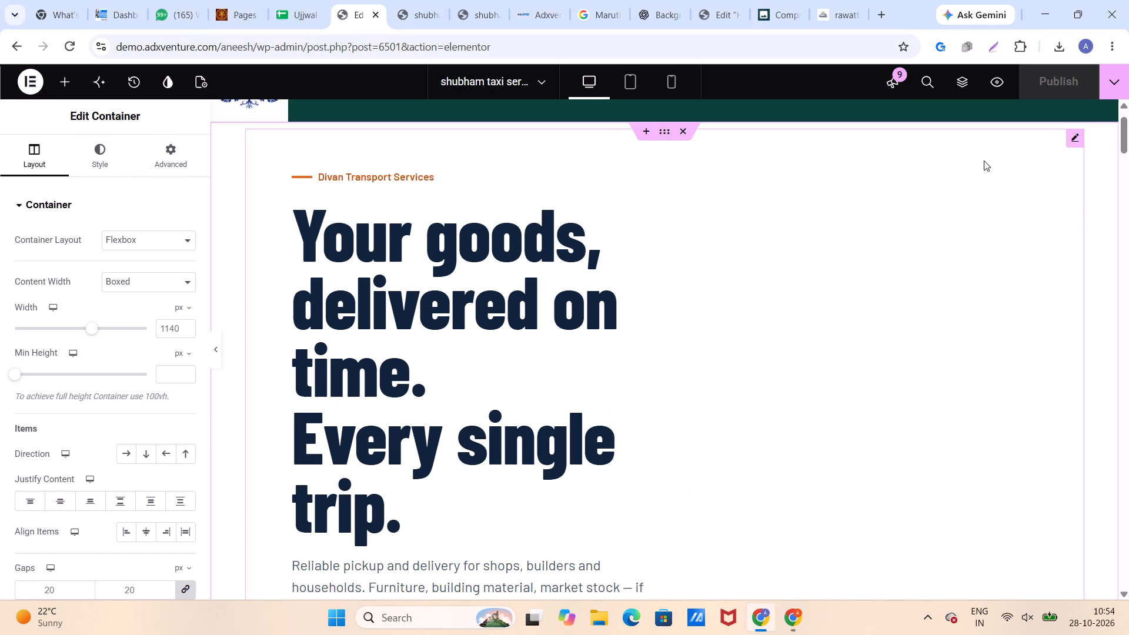
{"action": "left_click", "coordinate": [1076, 136]}
{"action": "scroll", "coordinate": [44, 437], "scroll_direction": "down", "scroll_amount": 6}
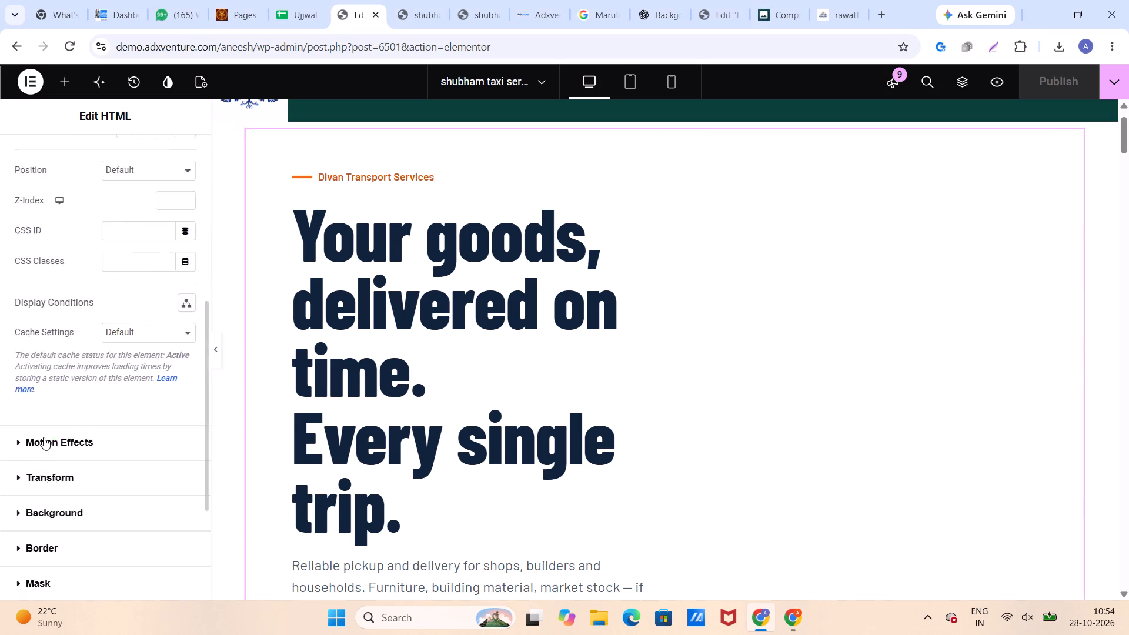
{"action": "scroll", "coordinate": [44, 437], "scroll_direction": "down", "scroll_amount": 1}
{"action": "scroll", "coordinate": [51, 437], "scroll_direction": "up", "scroll_amount": 2}
{"action": "scroll", "coordinate": [51, 430], "scroll_direction": "down", "scroll_amount": 7}
{"action": "left_click", "coordinate": [64, 488]}
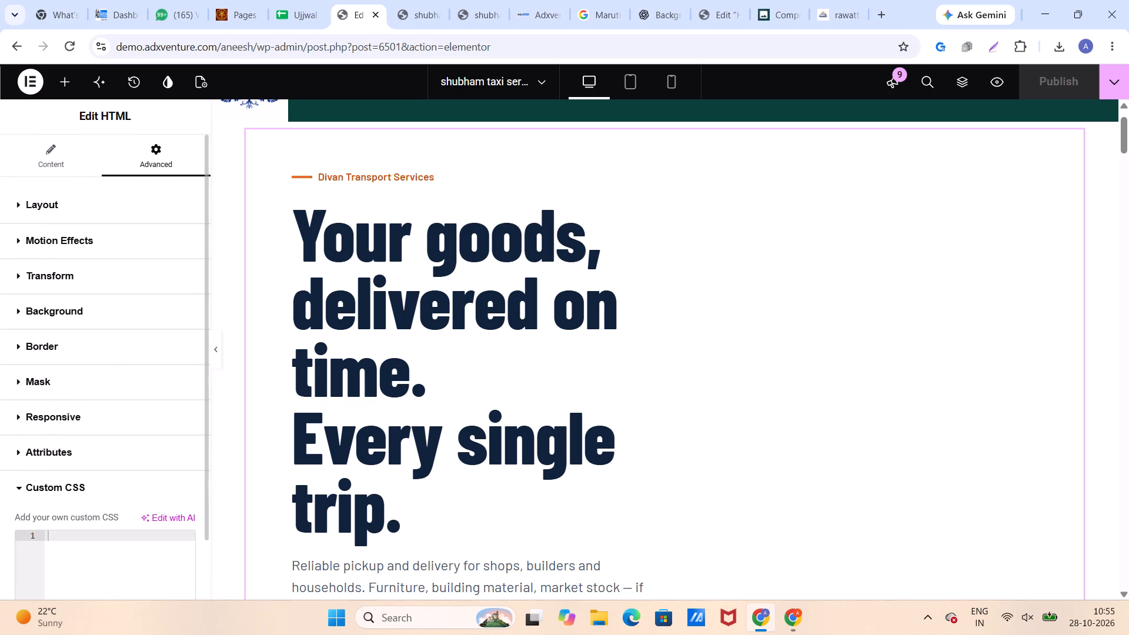
{"action": "left_click", "coordinate": [90, 542]}
{"action": "key", "text": "ctrl+v"}
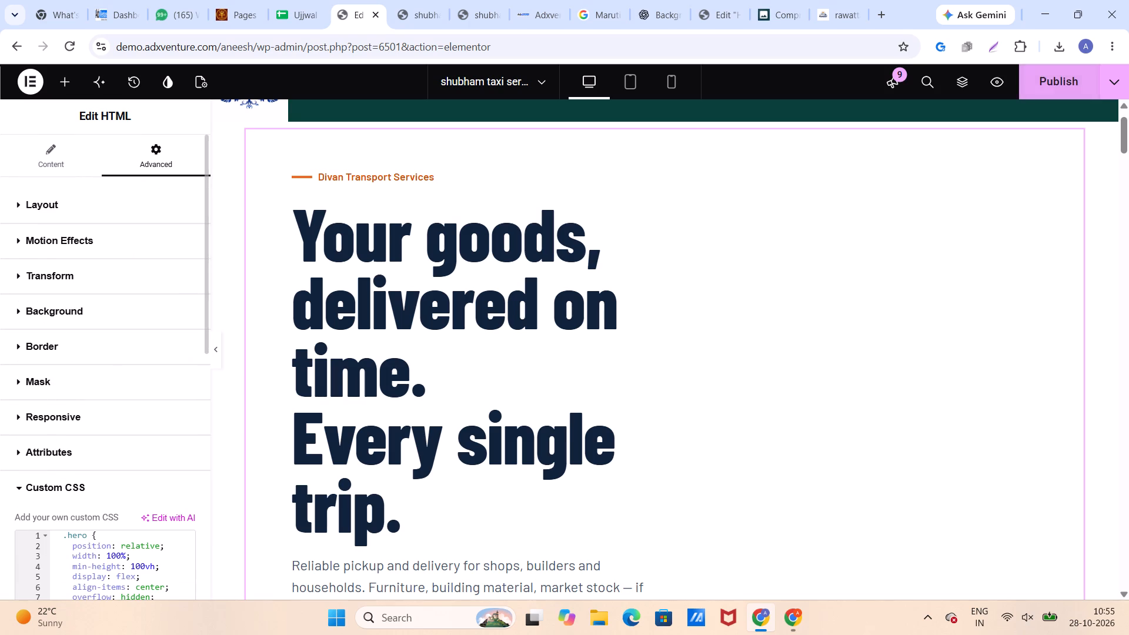
Unlink the hero container's padding values so that all four sides are 0 px.
{"action": "scroll", "coordinate": [366, 482], "scroll_direction": "down", "scroll_amount": 1}
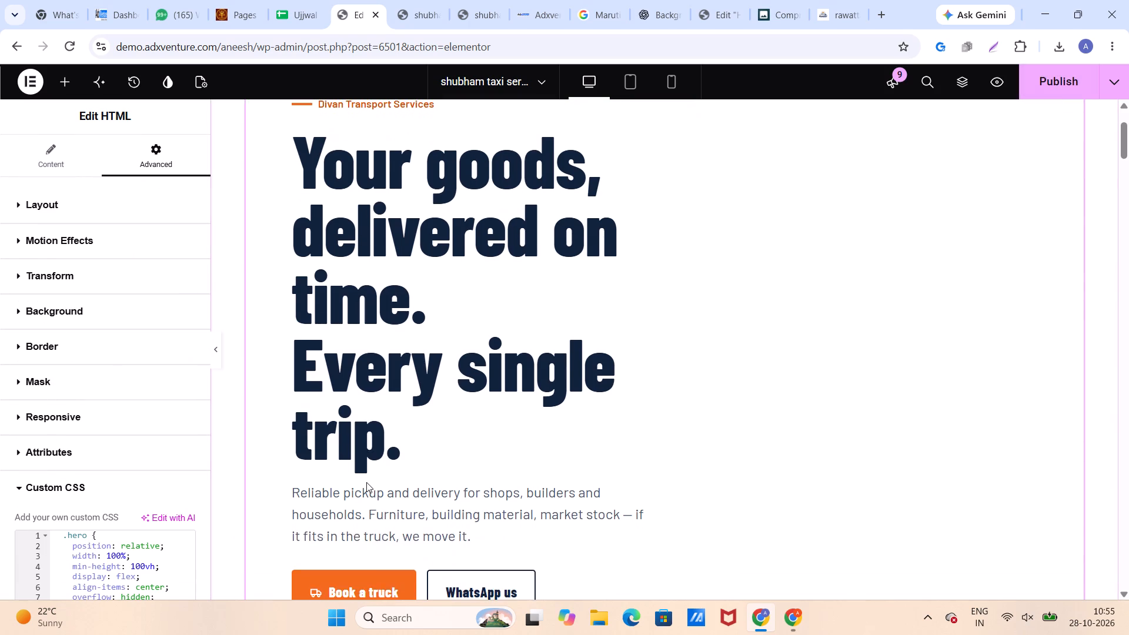
{"action": "scroll", "coordinate": [366, 482], "scroll_direction": "up", "scroll_amount": 3}
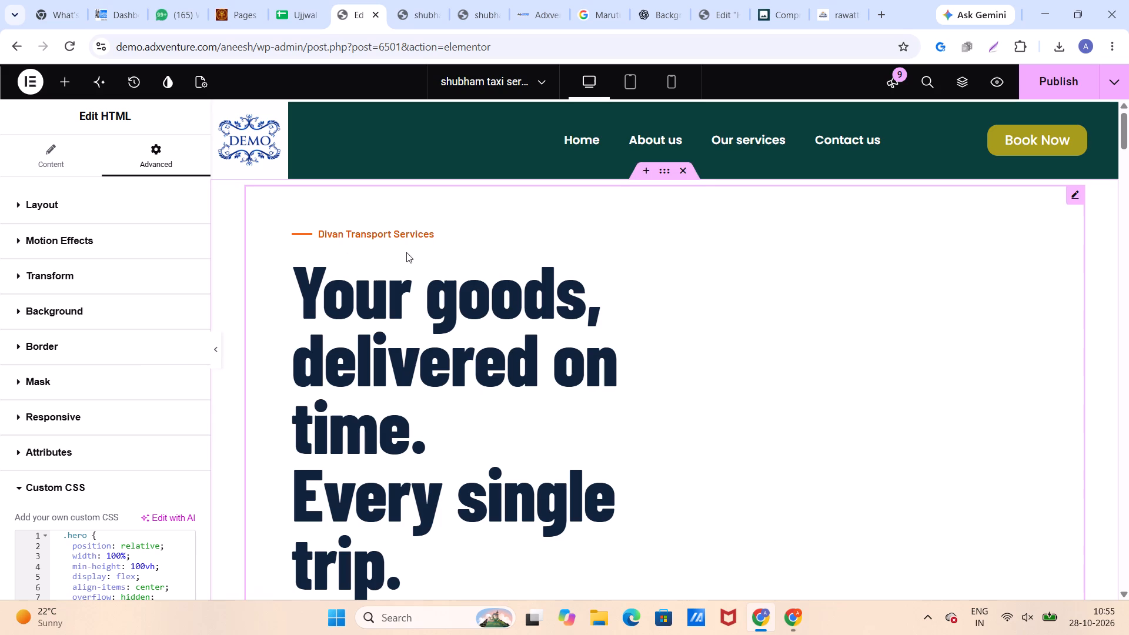
{"action": "left_click", "coordinate": [664, 175]}
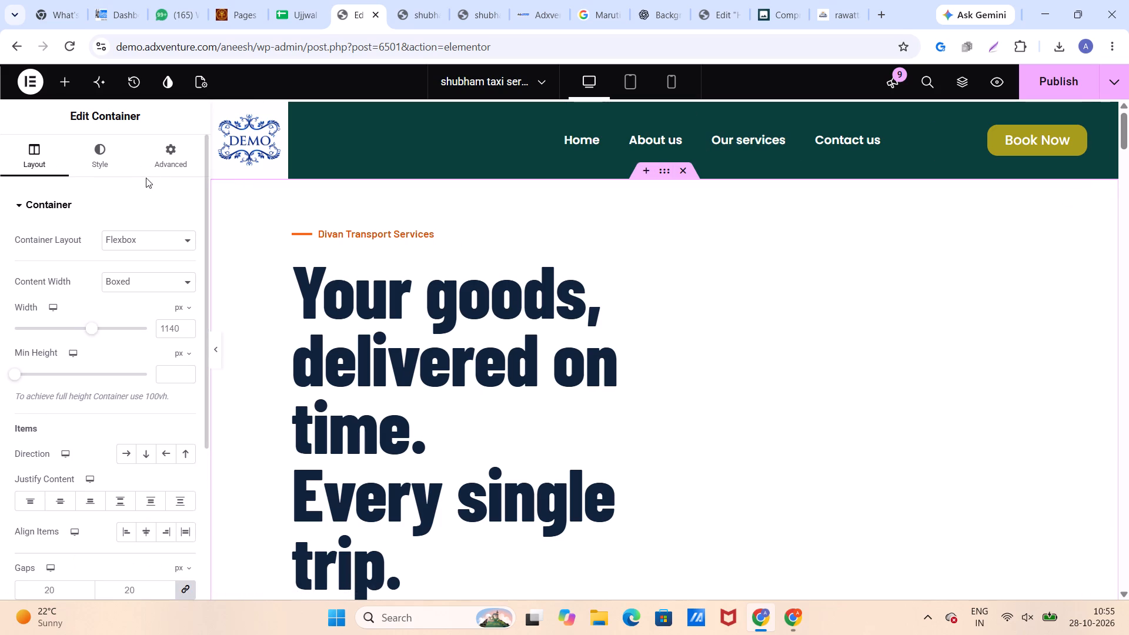
{"action": "left_click", "coordinate": [161, 162]}
{"action": "left_click", "coordinate": [186, 319]}
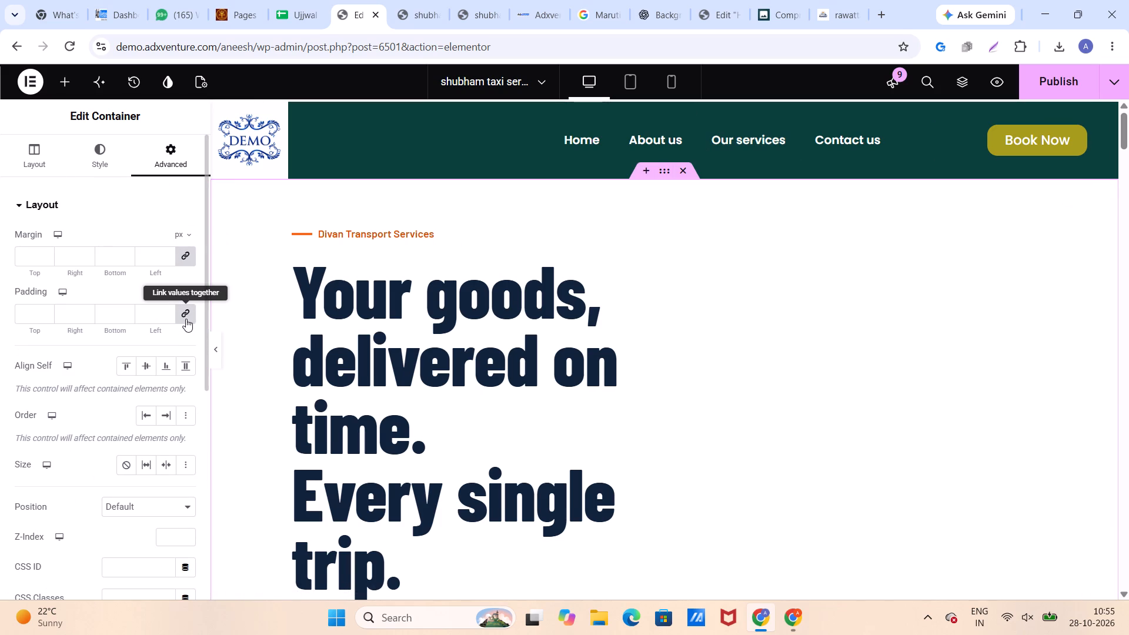
Publish the page with the hero's custom CSS and padding changes.
{"action": "left_click", "coordinate": [1051, 88]}
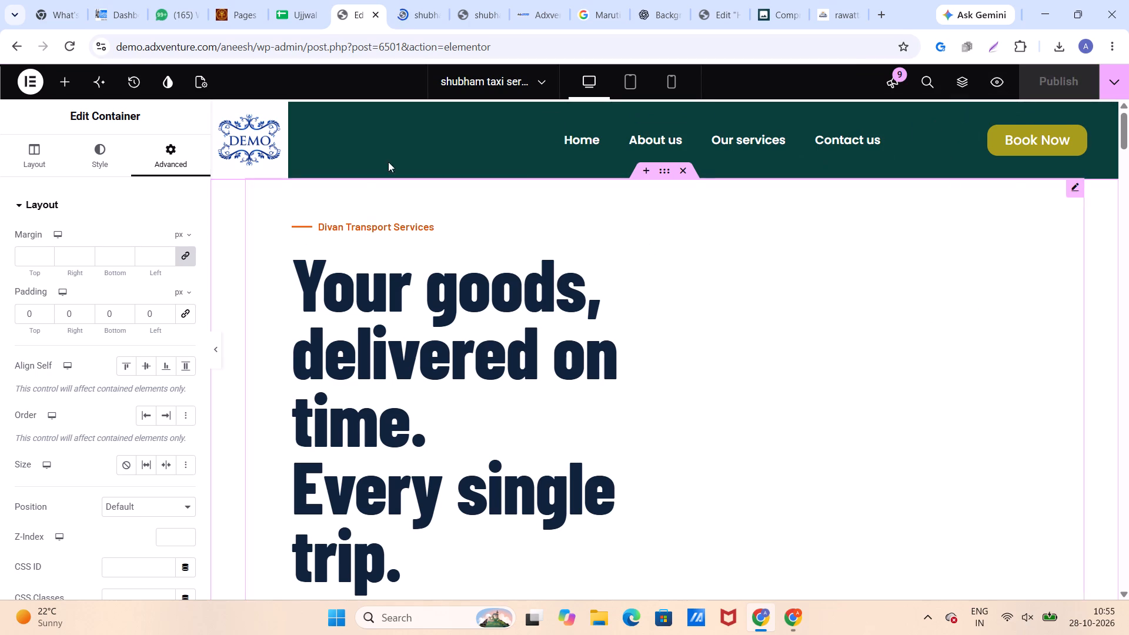
Examine the hero section and the slider beneath it in the page preview.
{"action": "left_click", "coordinate": [398, 11]}
{"action": "scroll", "coordinate": [421, 355], "scroll_direction": "down", "scroll_amount": 5}
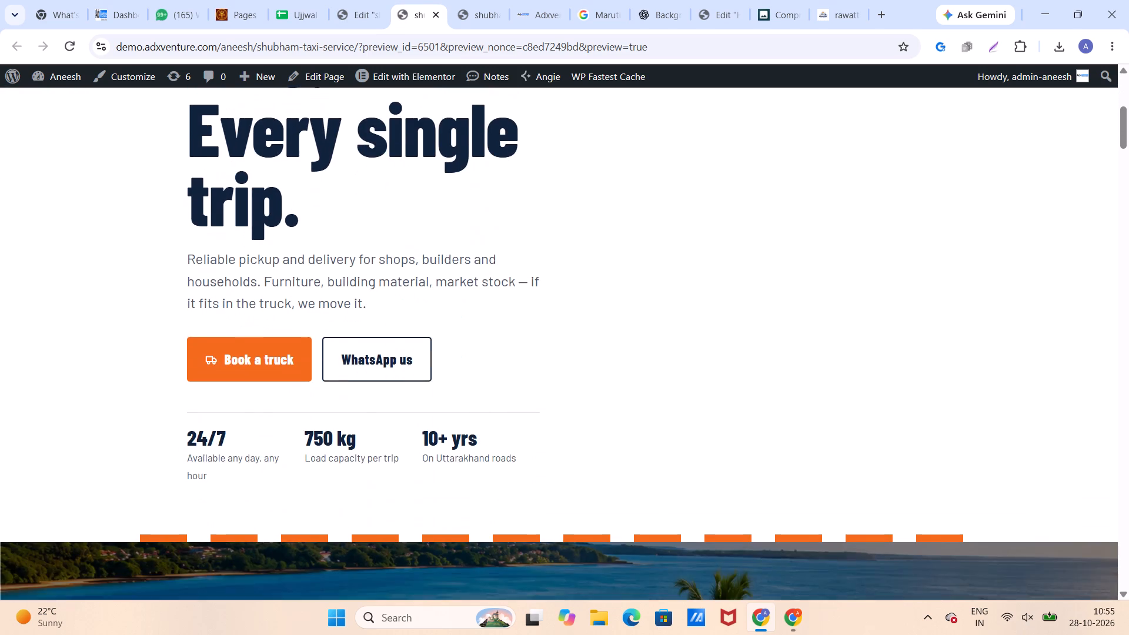
{"action": "scroll", "coordinate": [421, 355], "scroll_direction": "up", "scroll_amount": 3}
{"action": "scroll", "coordinate": [421, 355], "scroll_direction": "down", "scroll_amount": 4}
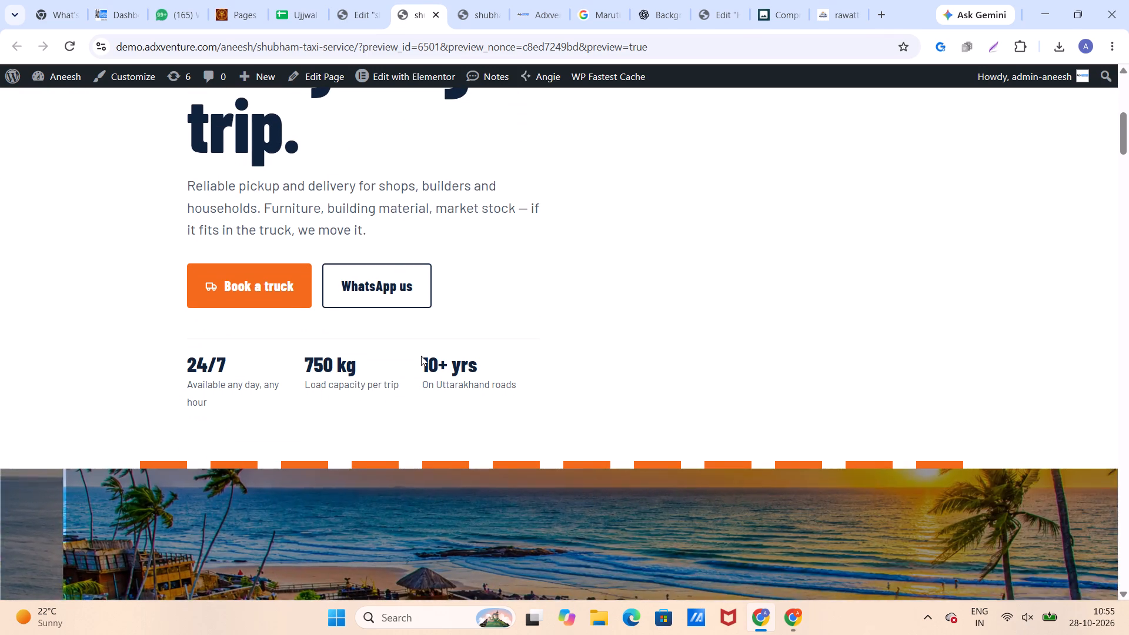
{"action": "scroll", "coordinate": [421, 356], "scroll_direction": "up", "scroll_amount": 4}
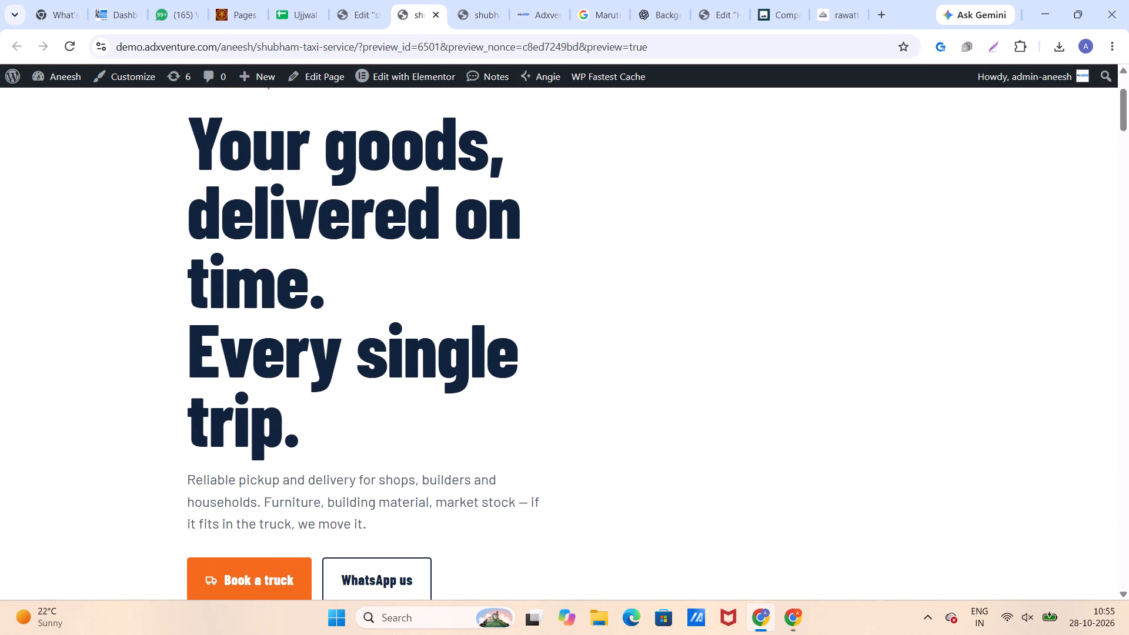
{"action": "scroll", "coordinate": [421, 356], "scroll_direction": "up", "scroll_amount": 3}
{"action": "scroll", "coordinate": [420, 355], "scroll_direction": "down", "scroll_amount": 2}
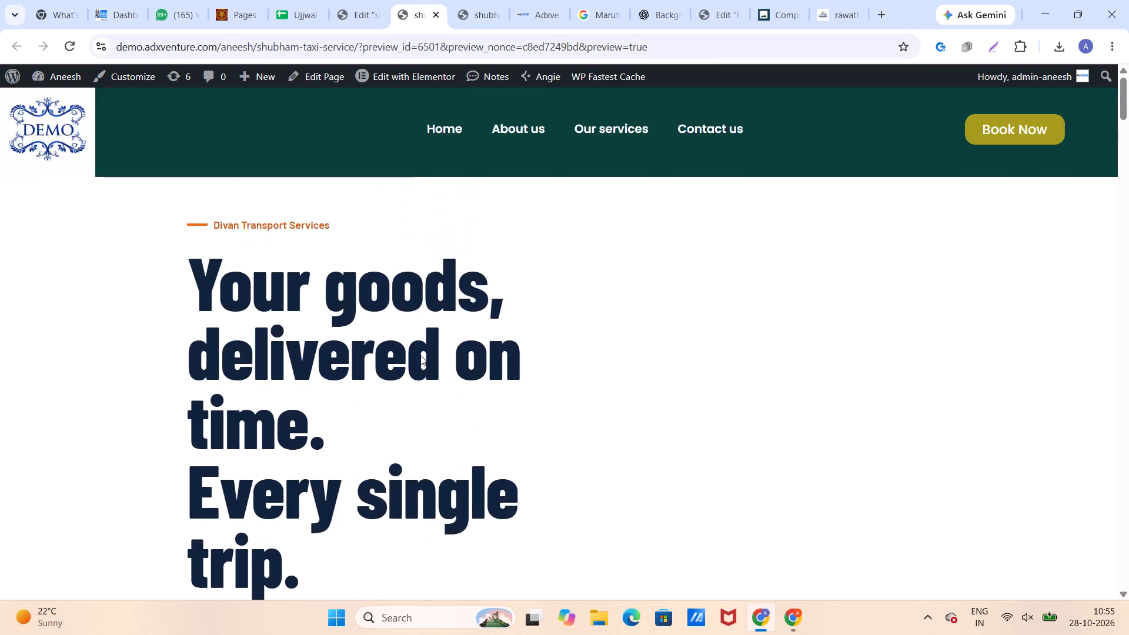
{"action": "scroll", "coordinate": [420, 355], "scroll_direction": "down", "scroll_amount": 11}
{"action": "scroll", "coordinate": [420, 357], "scroll_direction": "up", "scroll_amount": 5}
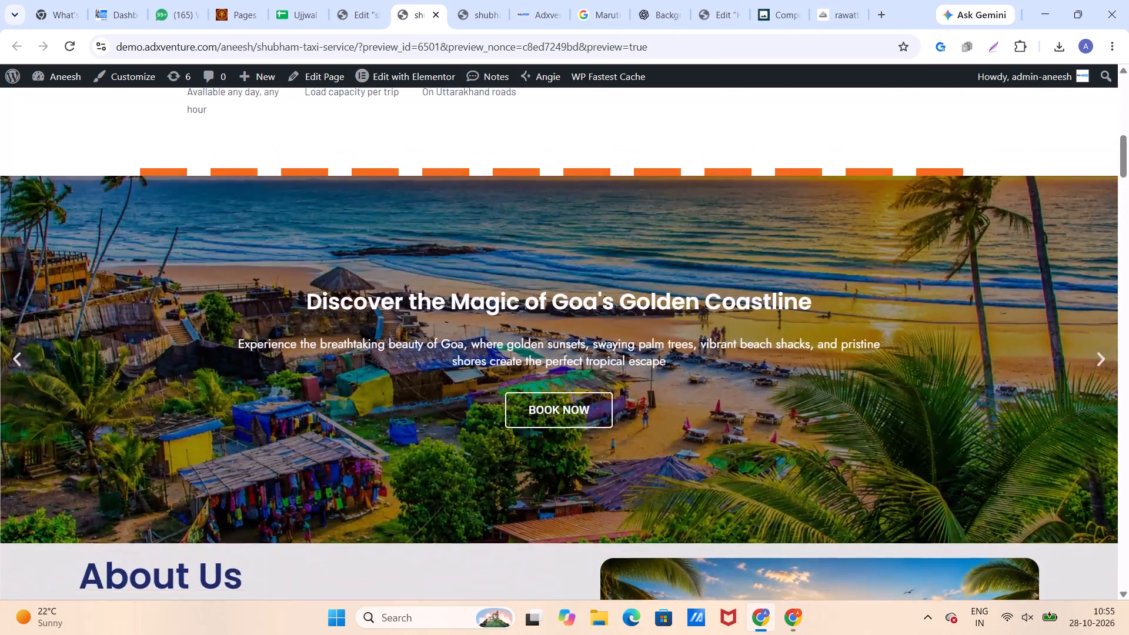
{"action": "scroll", "coordinate": [420, 357], "scroll_direction": "up", "scroll_amount": 5}
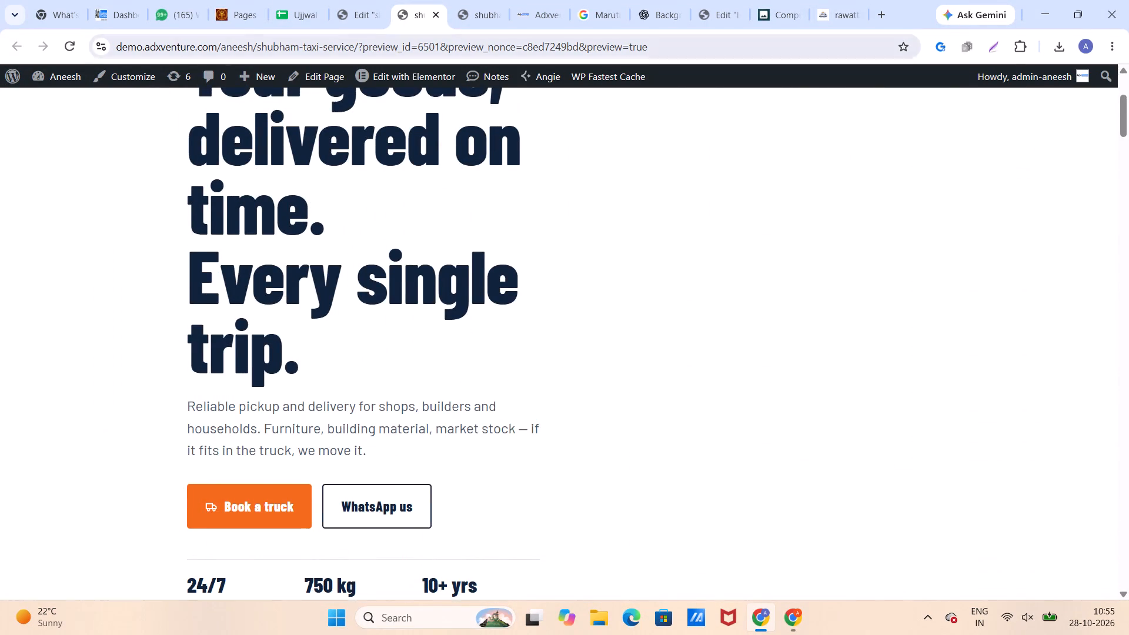
Return to the page's Elementor editor and inspect the hero section down to the empty widget area above the slider.
{"action": "left_click", "coordinate": [246, 20]}
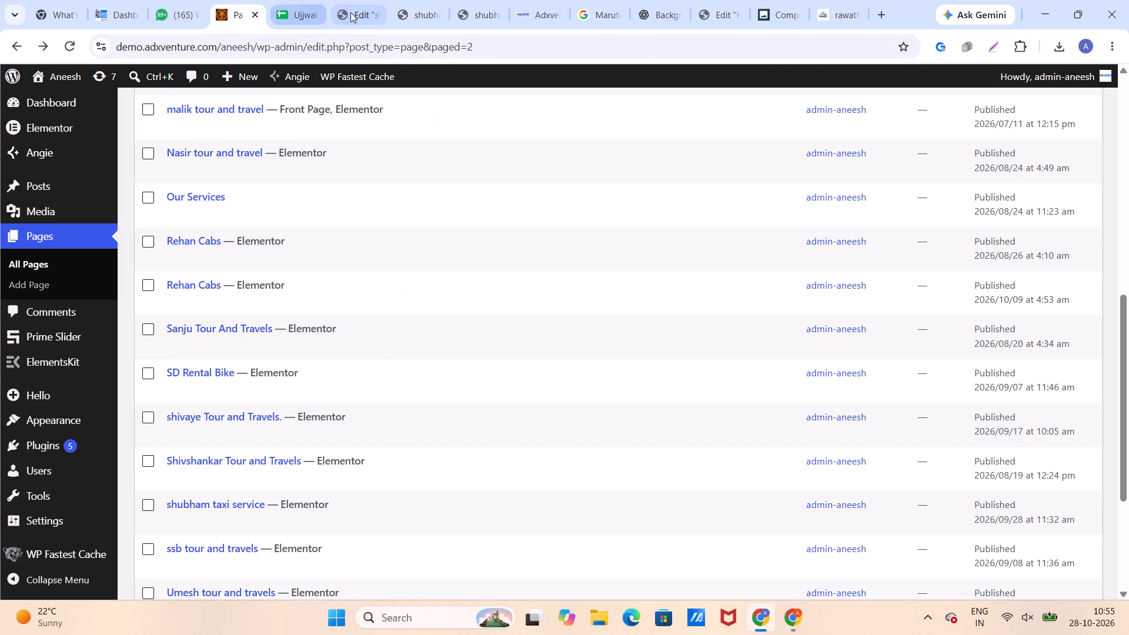
{"action": "left_click", "coordinate": [352, 11]}
{"action": "scroll", "coordinate": [589, 472], "scroll_direction": "down", "scroll_amount": 5}
{"action": "scroll", "coordinate": [573, 423], "scroll_direction": "down", "scroll_amount": 3}
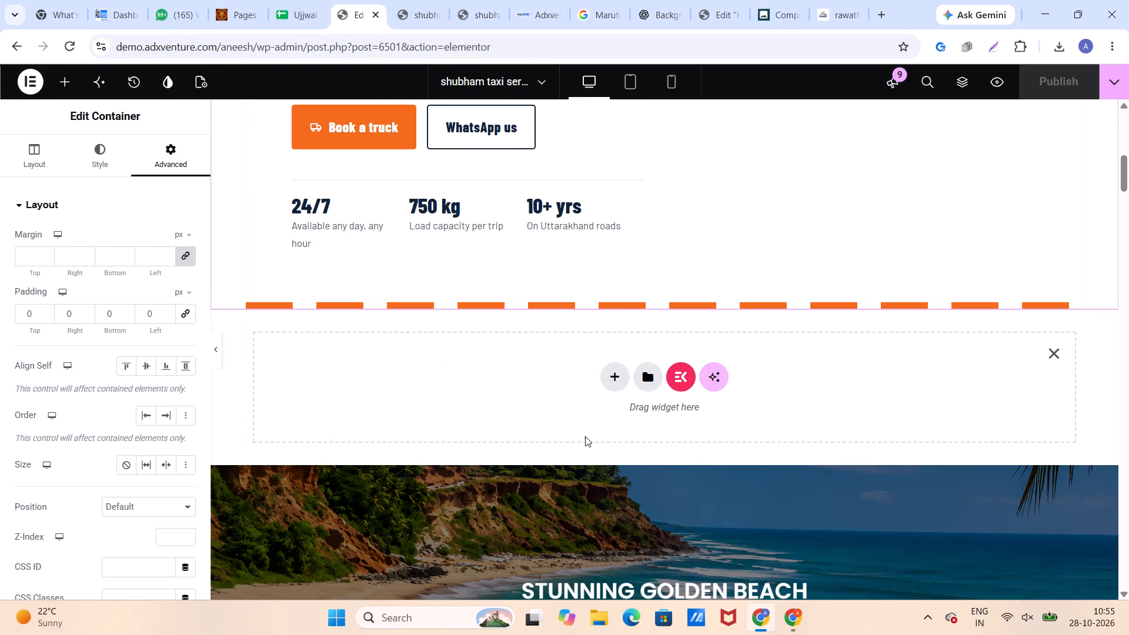
{"action": "scroll", "coordinate": [519, 387], "scroll_direction": "up", "scroll_amount": 3}
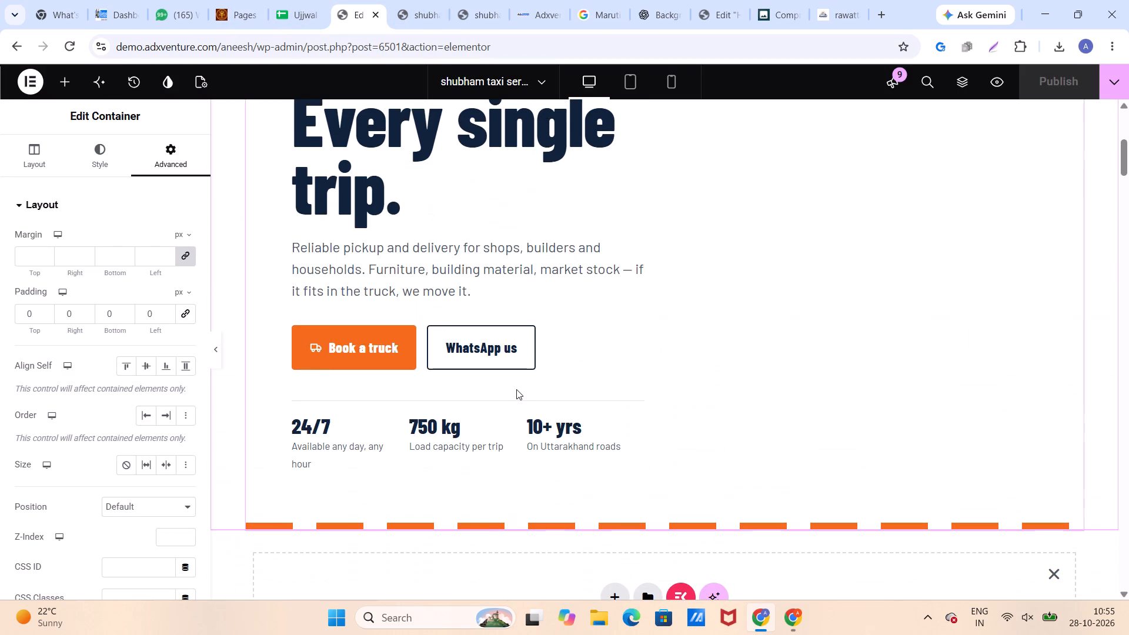
{"action": "scroll", "coordinate": [516, 389], "scroll_direction": "down", "scroll_amount": 3}
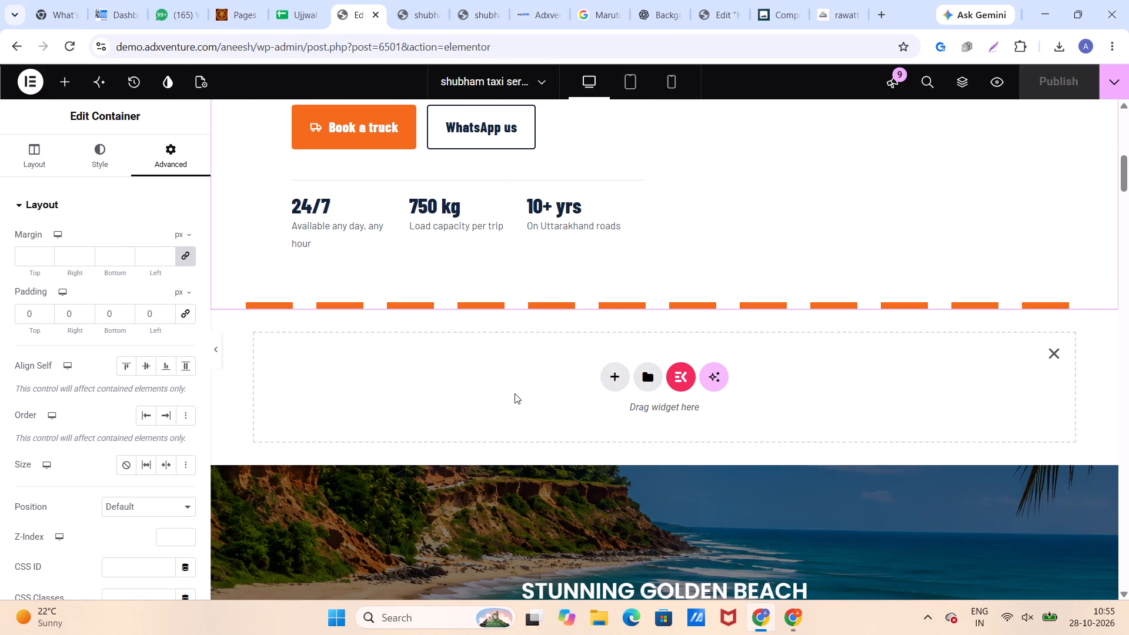
{"action": "scroll", "coordinate": [515, 393], "scroll_direction": "up", "scroll_amount": 3}
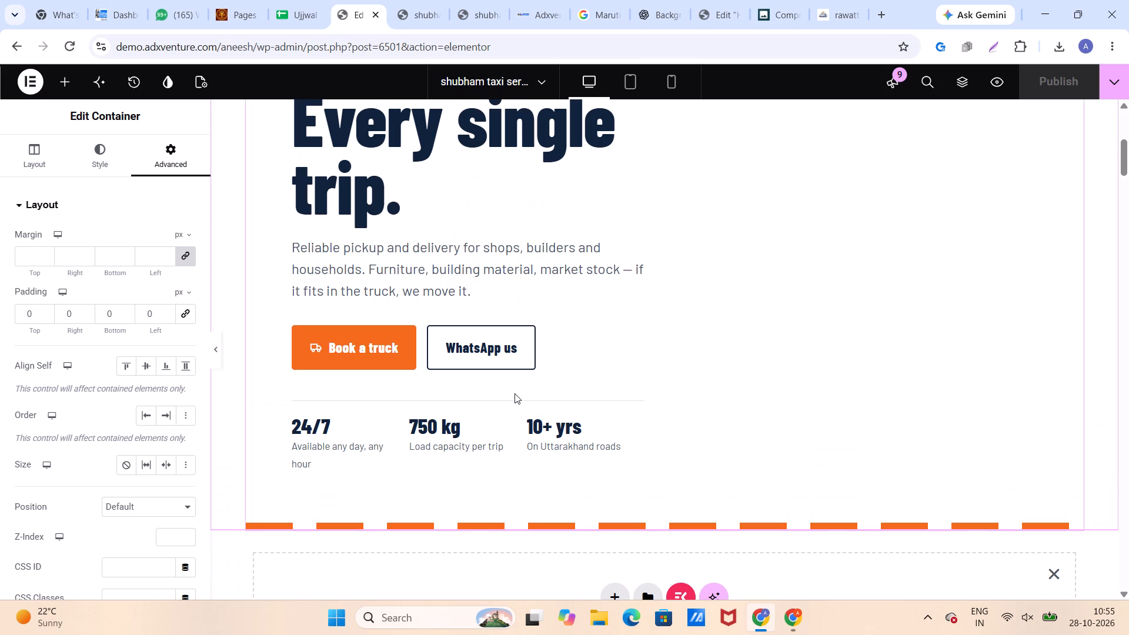
{"action": "scroll", "coordinate": [515, 393], "scroll_direction": "up", "scroll_amount": 4}
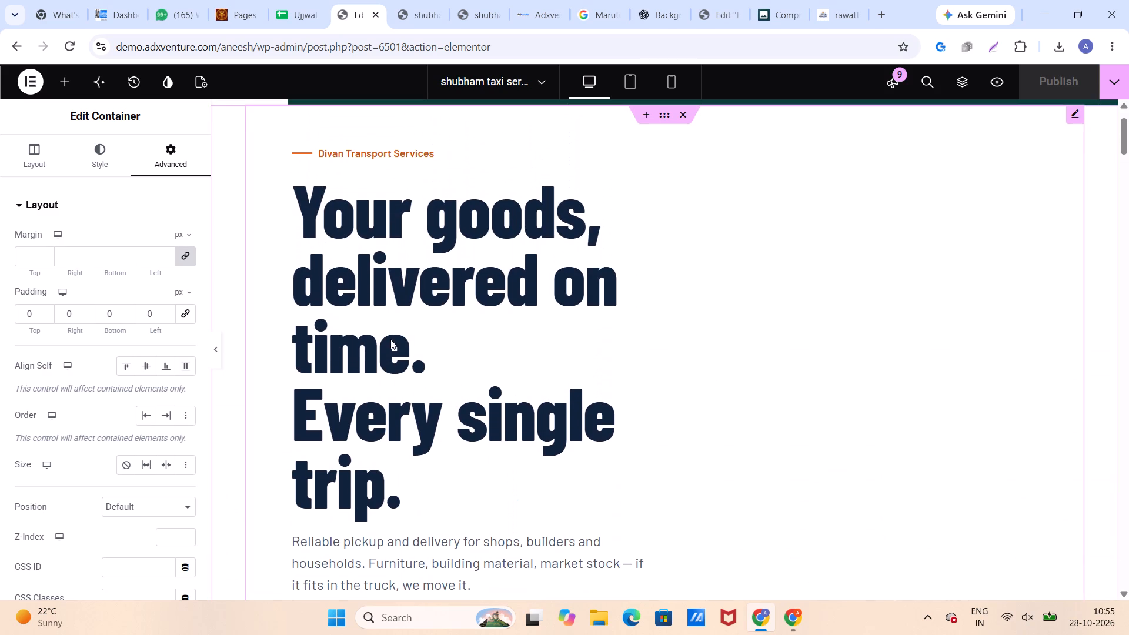
Add a new container between the transport hero section and the slider, with its content width set to Full Width.
{"action": "left_click", "coordinate": [67, 84]}
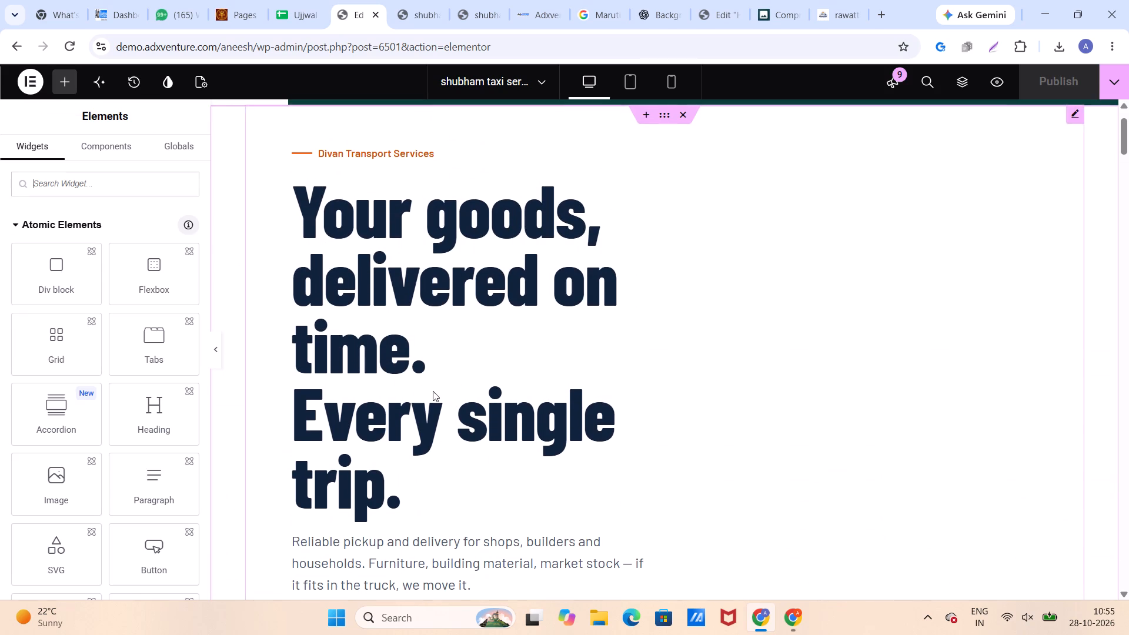
{"action": "scroll", "coordinate": [433, 391], "scroll_direction": "down", "scroll_amount": 2}
{"action": "left_click", "coordinate": [69, 225]}
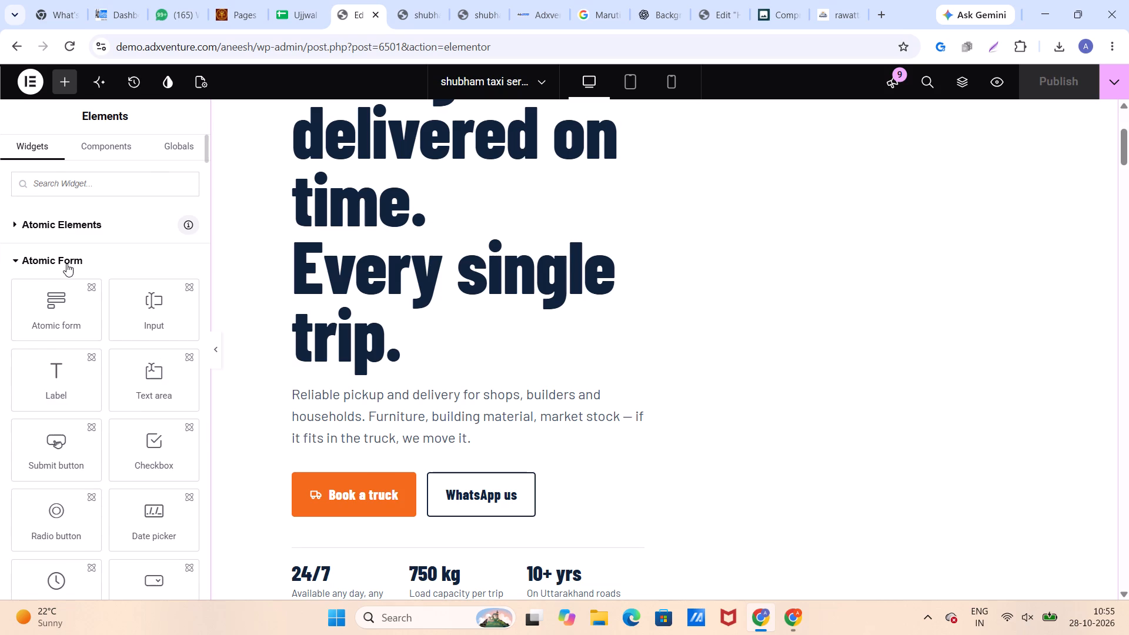
{"action": "left_click", "coordinate": [66, 263]}
{"action": "scroll", "coordinate": [322, 298], "scroll_direction": "down", "scroll_amount": 3}
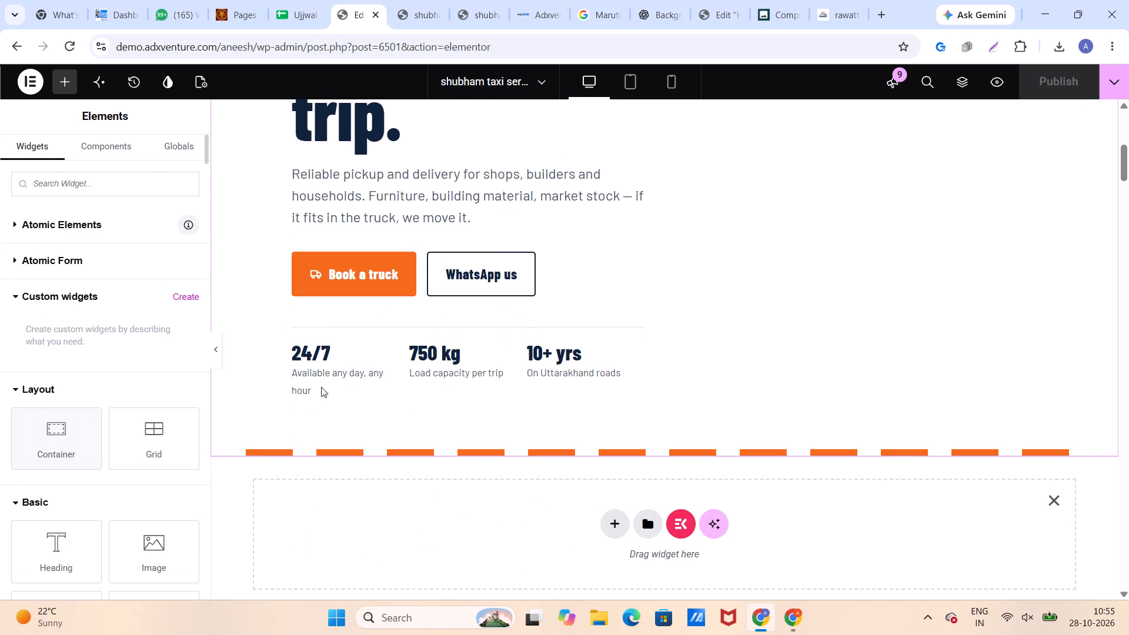
{"action": "scroll", "coordinate": [328, 387], "scroll_direction": "down", "scroll_amount": 2}
{"action": "left_click_drag", "start_coordinate": [54, 439], "coordinate": [389, 397]}
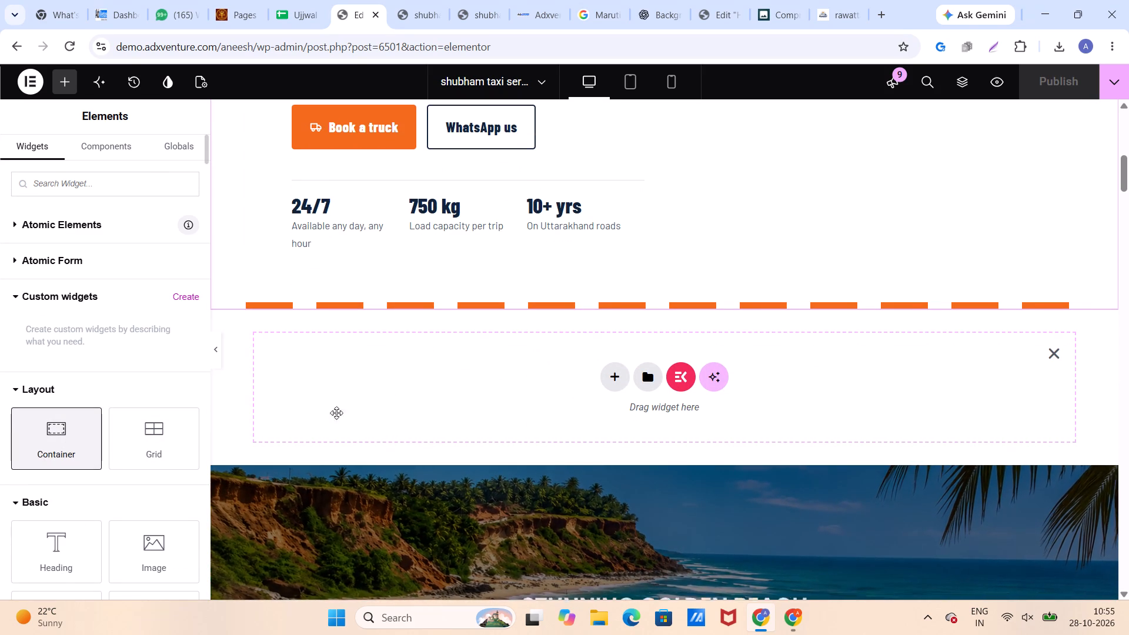
{"action": "left_click", "coordinate": [115, 281]}
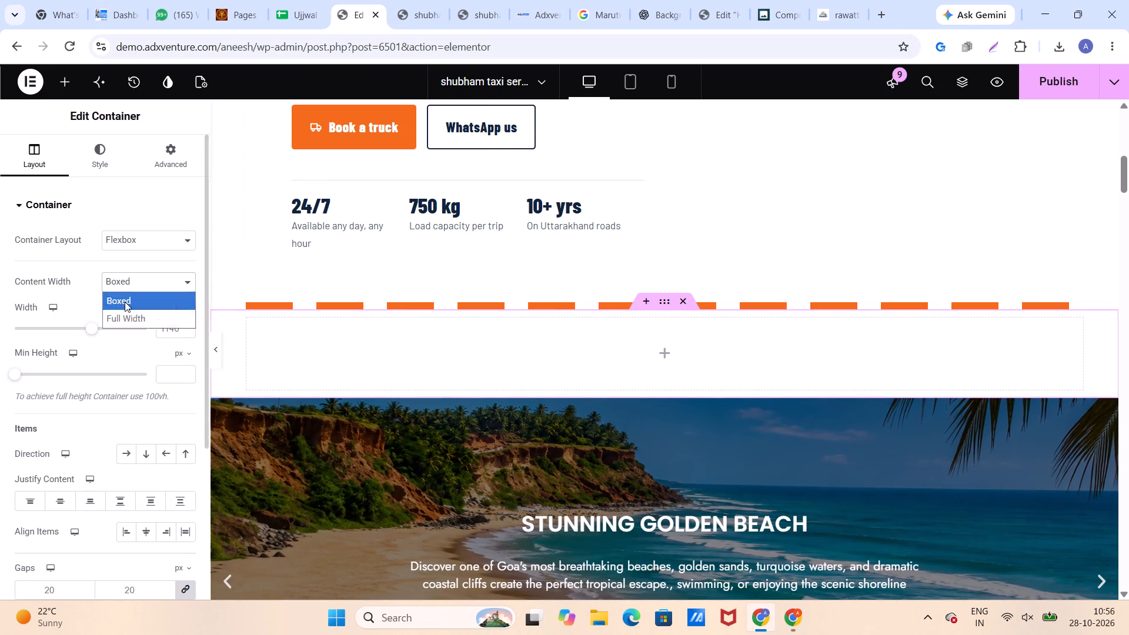
{"action": "left_click", "coordinate": [128, 320]}
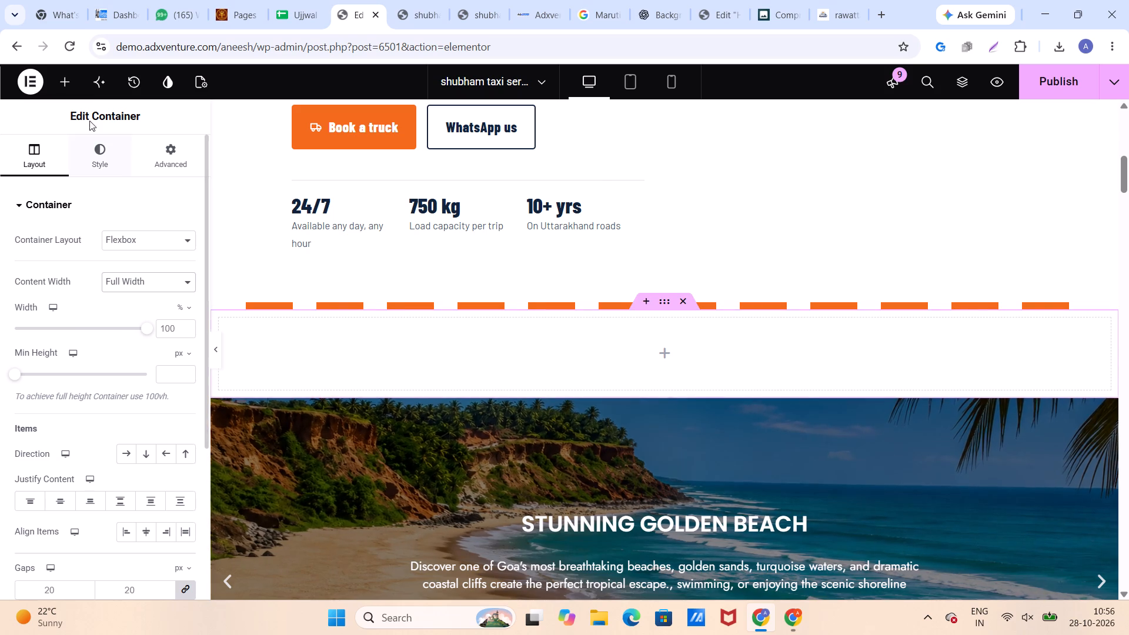
Nest a container inside the new empty container and set the inner one's content width to Full Width.
{"action": "left_click", "coordinate": [68, 84]}
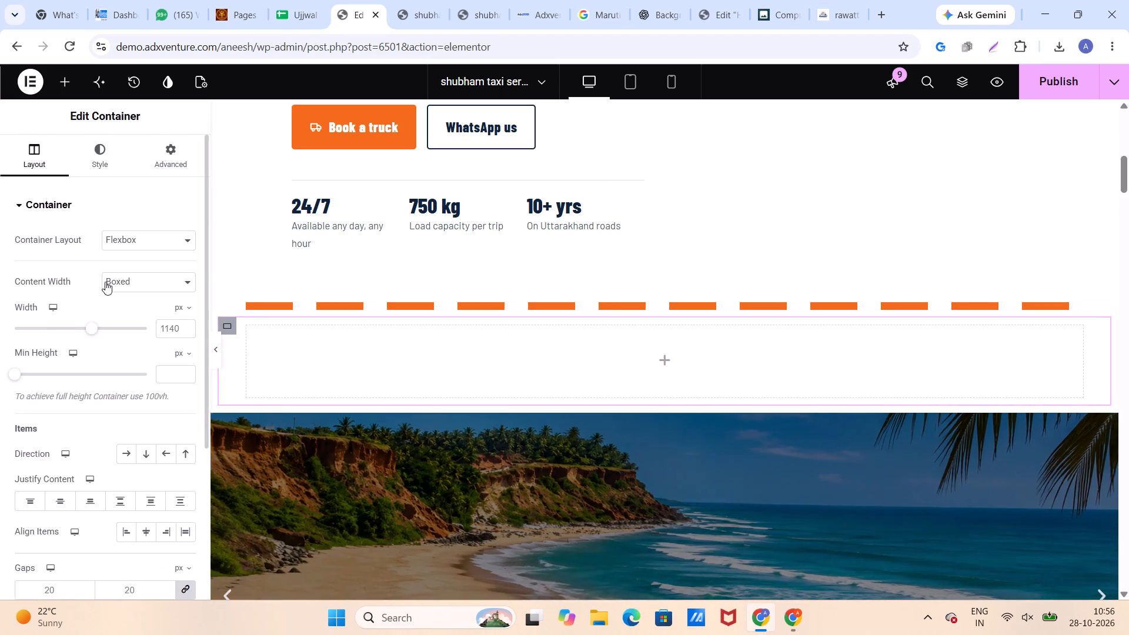
{"action": "left_click", "coordinate": [106, 279]}
{"action": "left_click", "coordinate": [125, 321]}
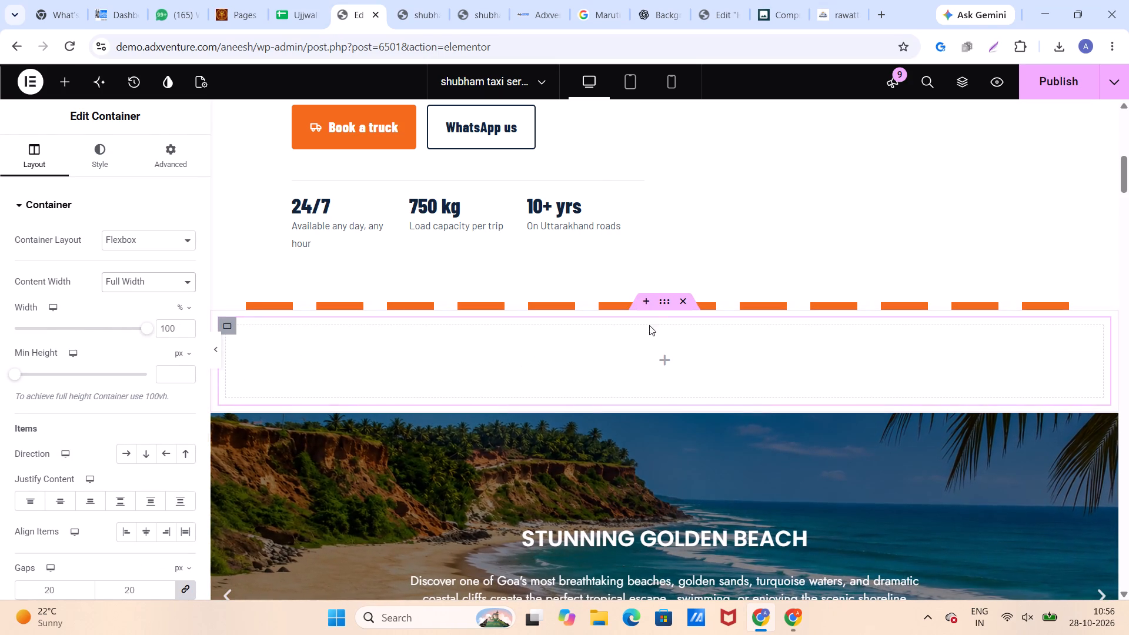
Duplicate the inner container and set the parent container's direction to row so the two sit side by side.
{"action": "right_click", "coordinate": [232, 329]}
{"action": "left_click", "coordinate": [279, 219]}
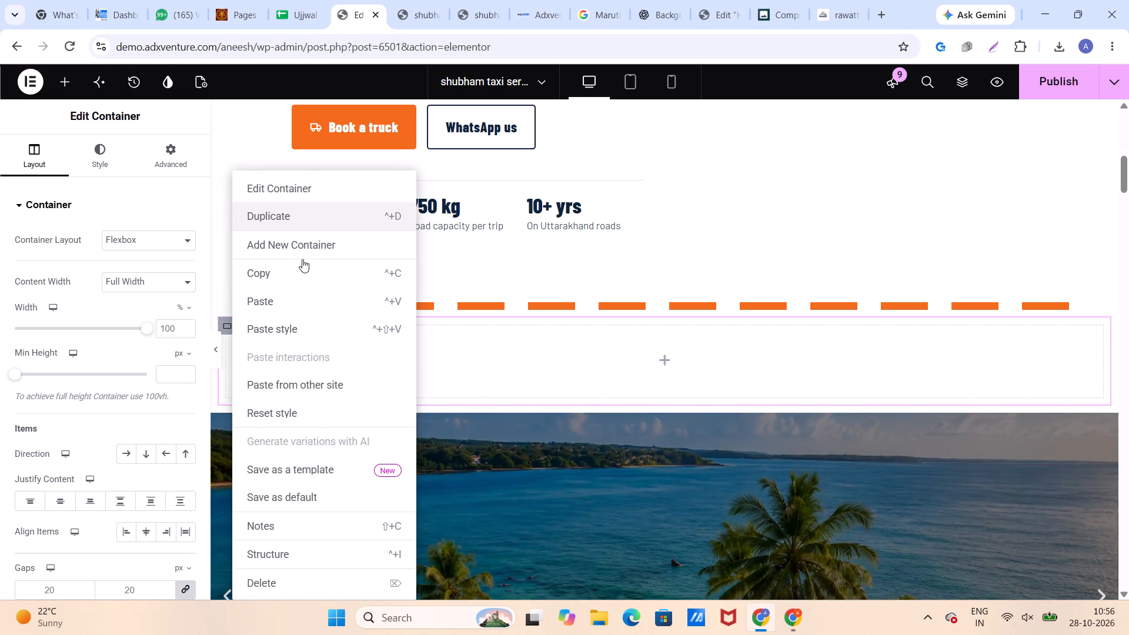
{"action": "left_click", "coordinate": [665, 303]}
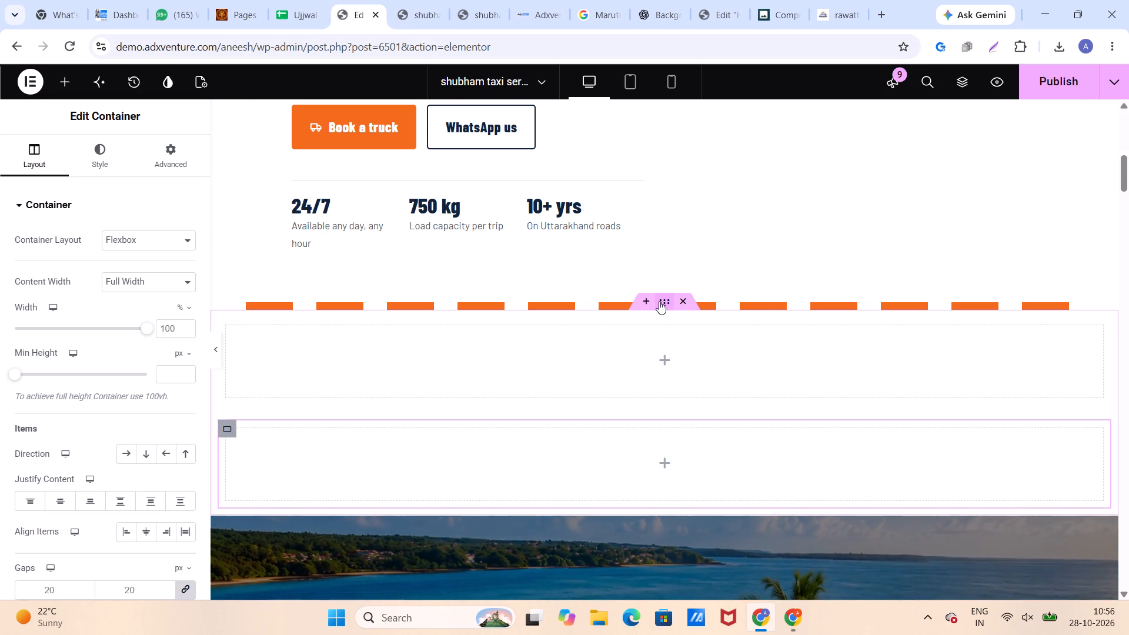
{"action": "left_click", "coordinate": [126, 451]}
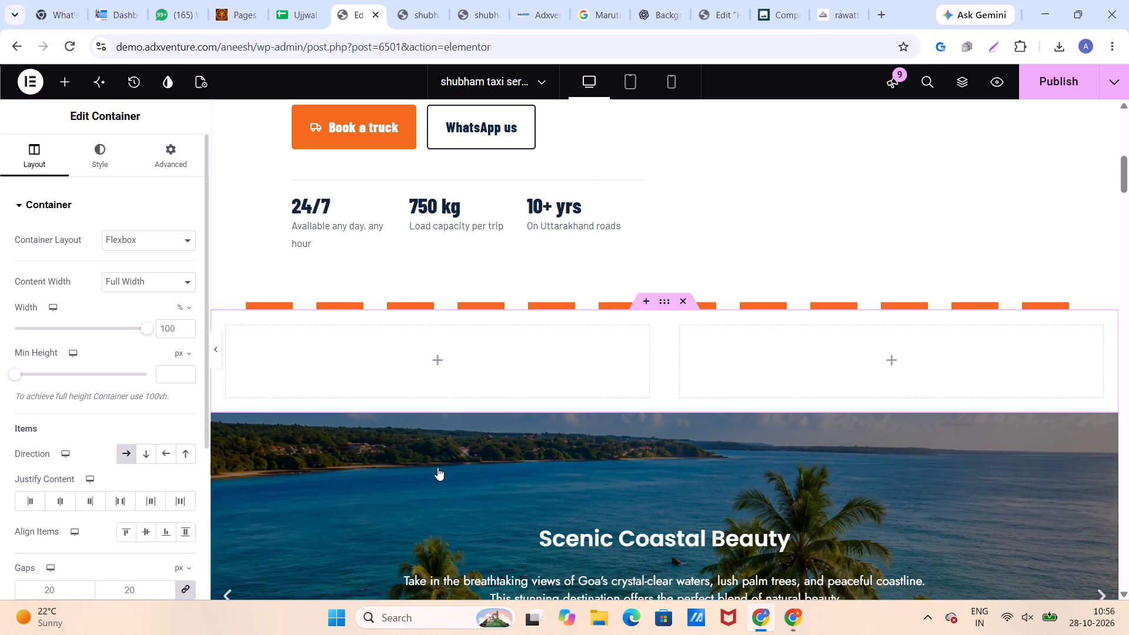
Place a Heading widget in the first of the two side-by-side inner containers.
{"action": "scroll", "coordinate": [443, 373], "scroll_direction": "up", "scroll_amount": 9}
{"action": "scroll", "coordinate": [443, 372], "scroll_direction": "down", "scroll_amount": 4}
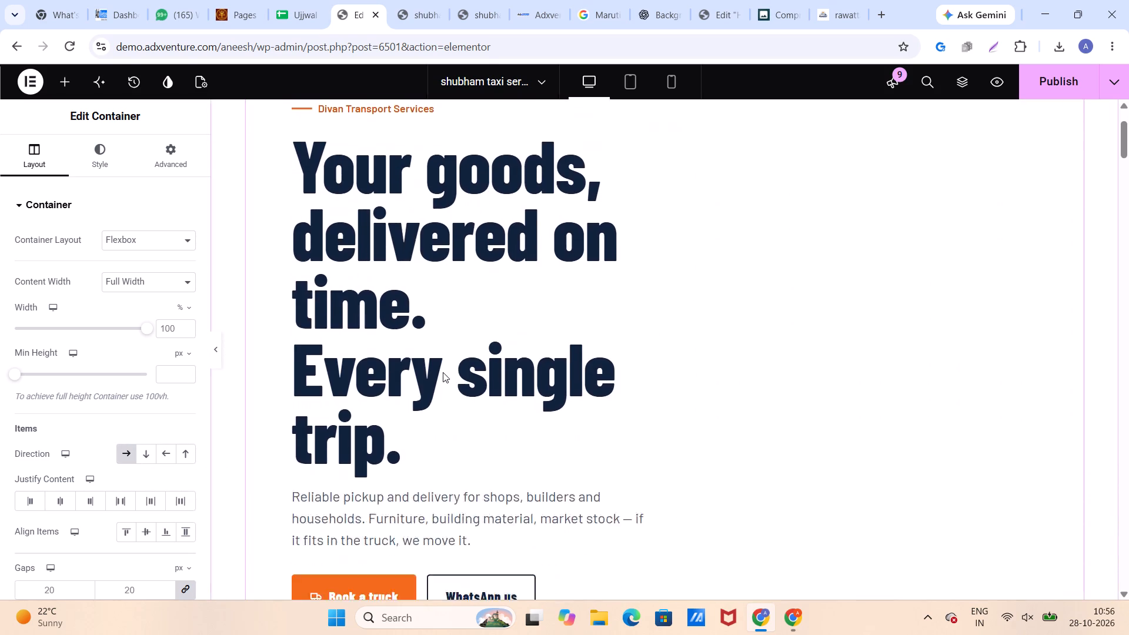
{"action": "scroll", "coordinate": [443, 372], "scroll_direction": "down", "scroll_amount": 2}
{"action": "scroll", "coordinate": [434, 425], "scroll_direction": "down", "scroll_amount": 2}
{"action": "left_click", "coordinate": [436, 363]}
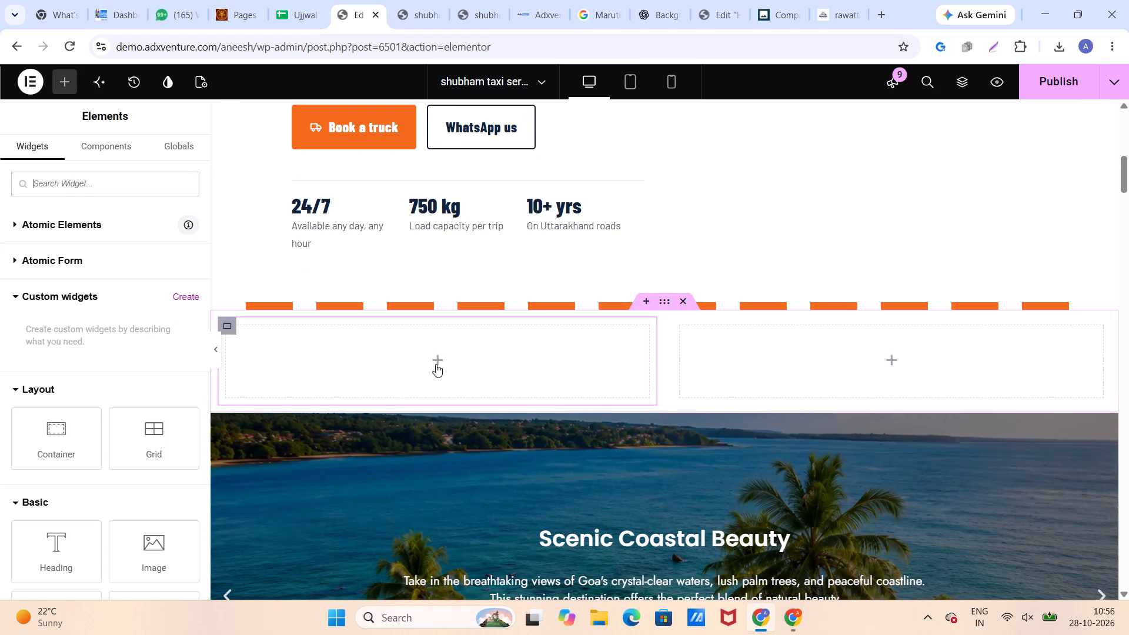
{"action": "left_click", "coordinate": [61, 79]}
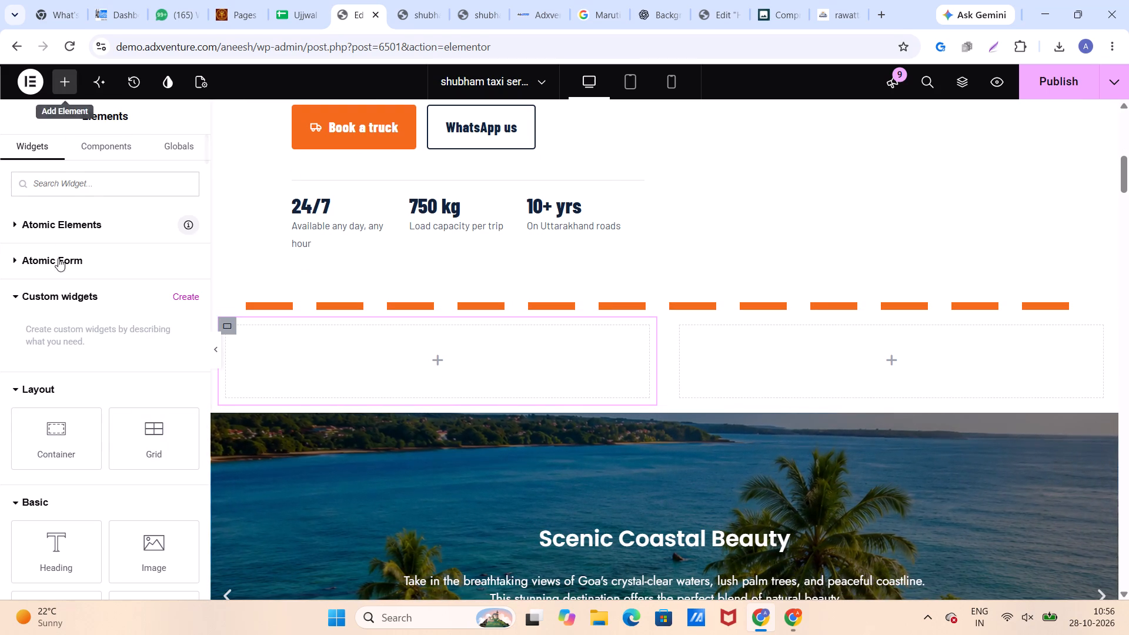
{"action": "left_click_drag", "start_coordinate": [61, 556], "coordinate": [364, 351]}
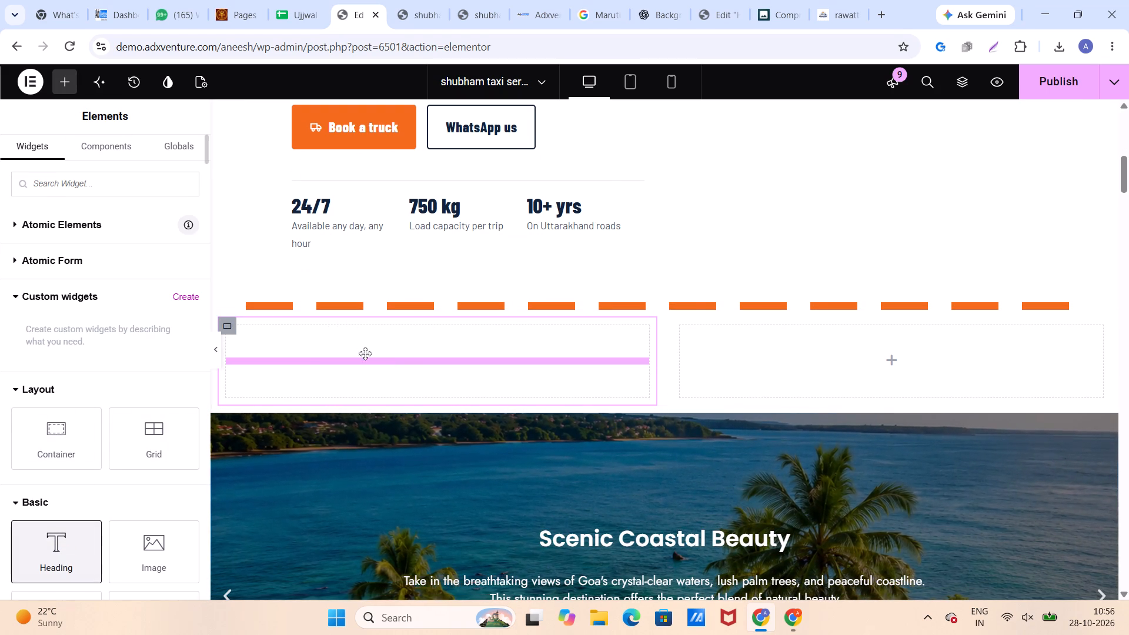
Replace the new heading's placeholder title with the hero's small label text, "Divan Transport Services".
{"action": "left_click_drag", "start_coordinate": [139, 263], "coordinate": [125, 263]}
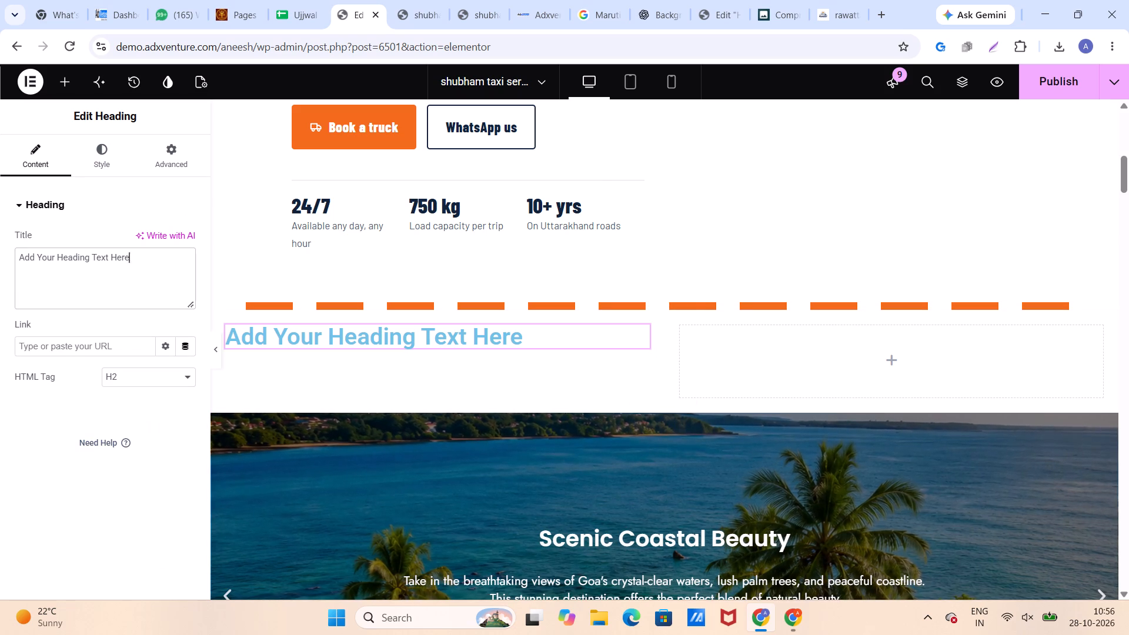
{"action": "left_click_drag", "start_coordinate": [125, 263], "coordinate": [0, 288]}
{"action": "scroll", "coordinate": [449, 317], "scroll_direction": "up", "scroll_amount": 10}
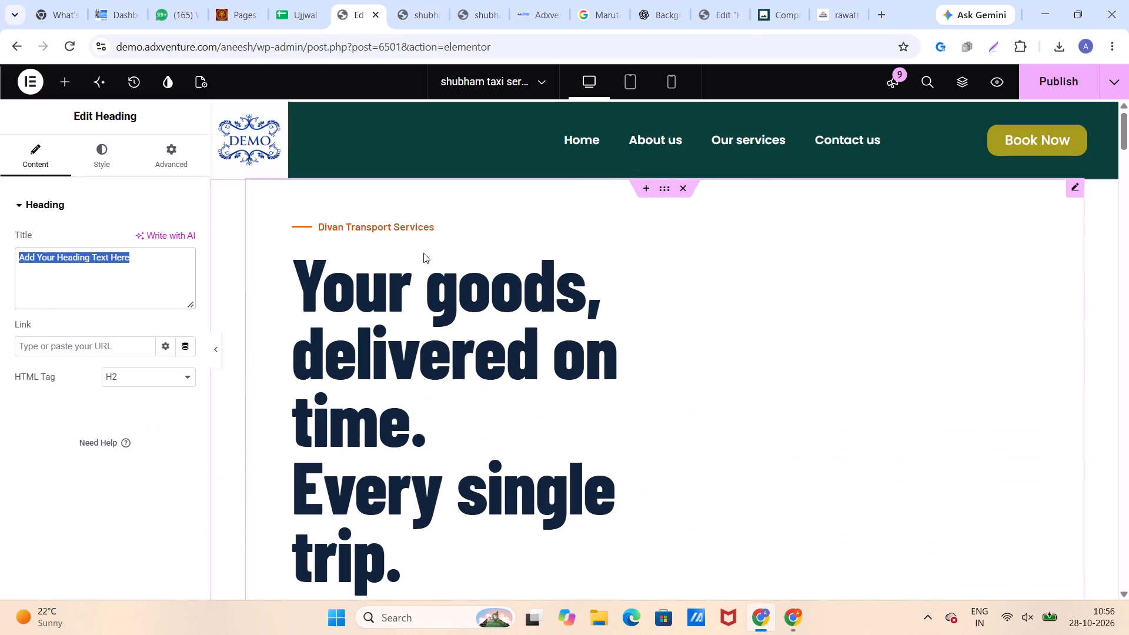
{"action": "left_click_drag", "start_coordinate": [443, 227], "coordinate": [353, 242]}
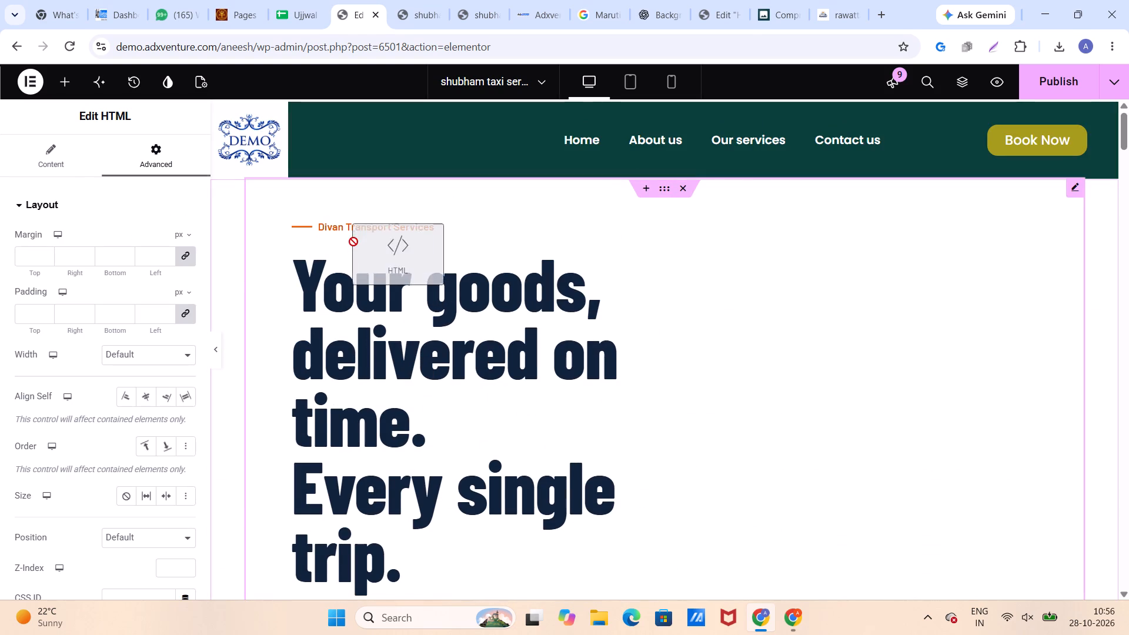
{"action": "left_click_drag", "start_coordinate": [353, 242], "coordinate": [69, 146]}
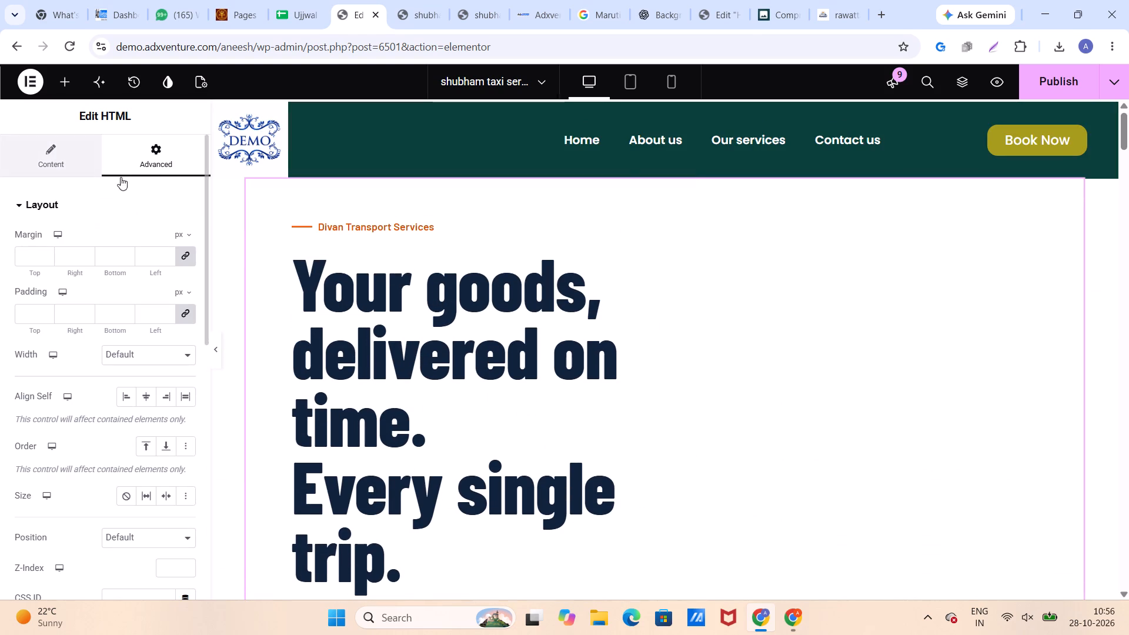
{"action": "scroll", "coordinate": [610, 283], "scroll_direction": "down", "scroll_amount": 8}
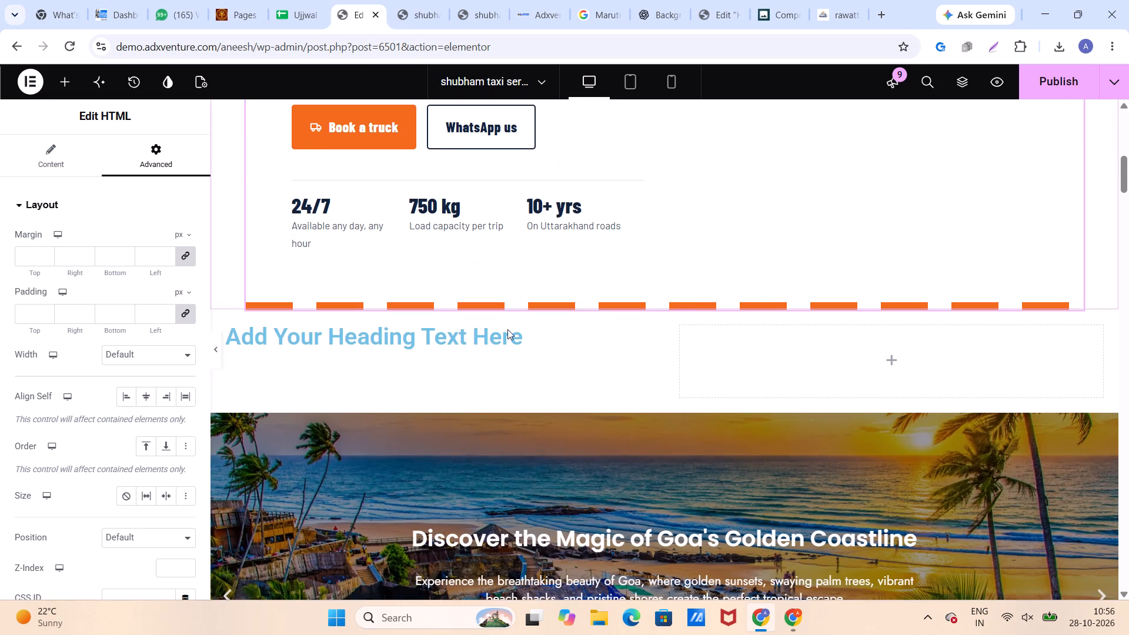
{"action": "left_click", "coordinate": [284, 343]}
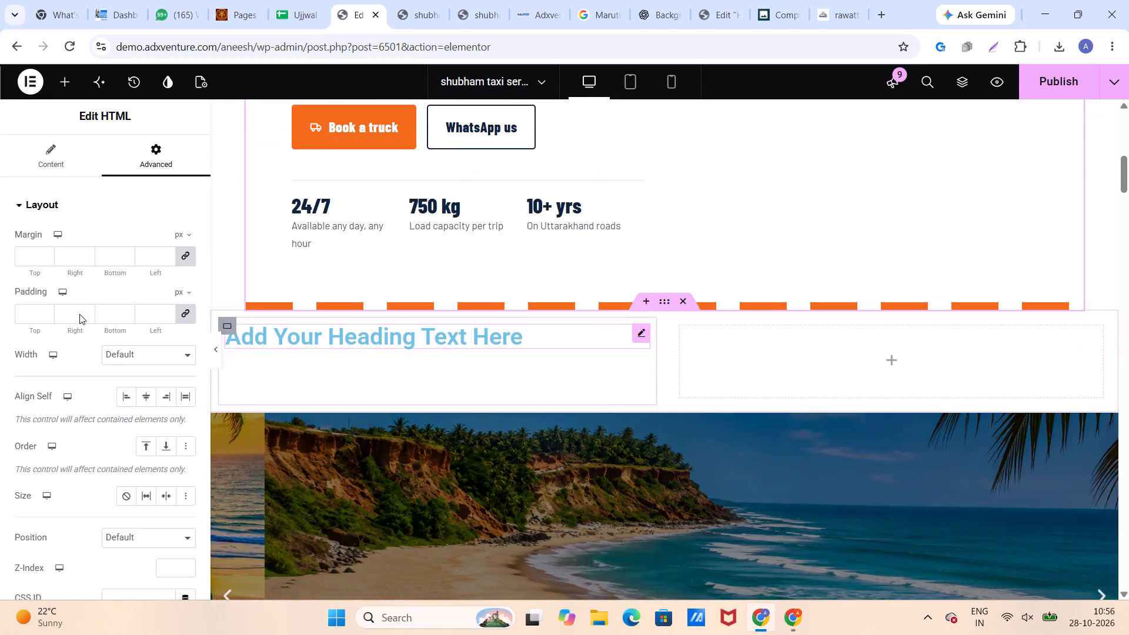
{"action": "left_click_drag", "start_coordinate": [138, 262], "coordinate": [0, 288]}
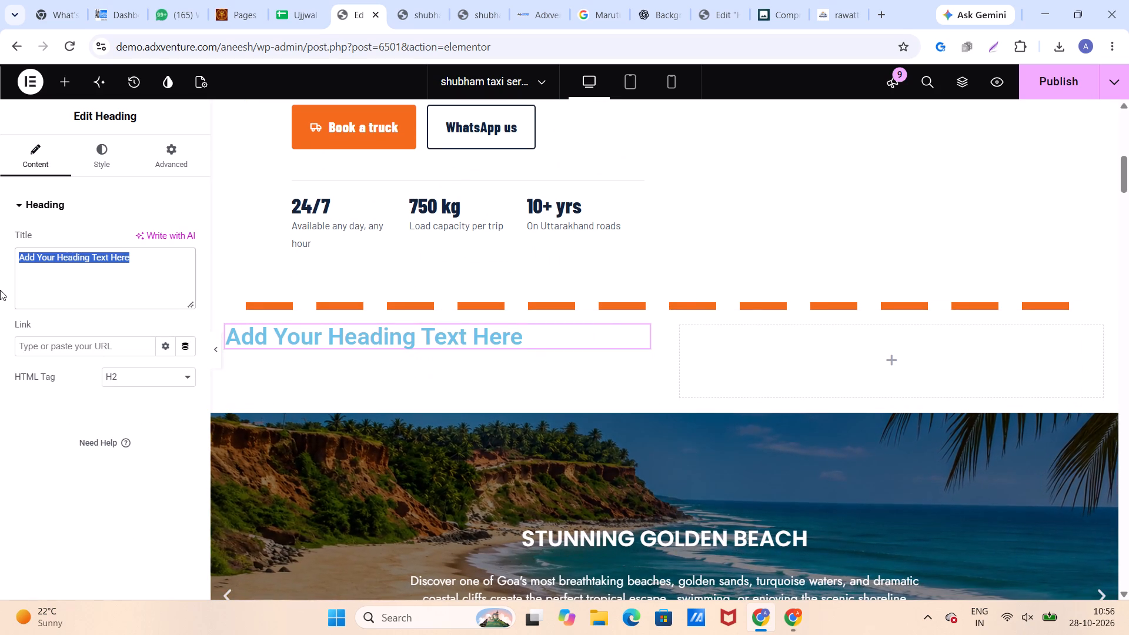
{"action": "type", "text": "Divan Trans"}
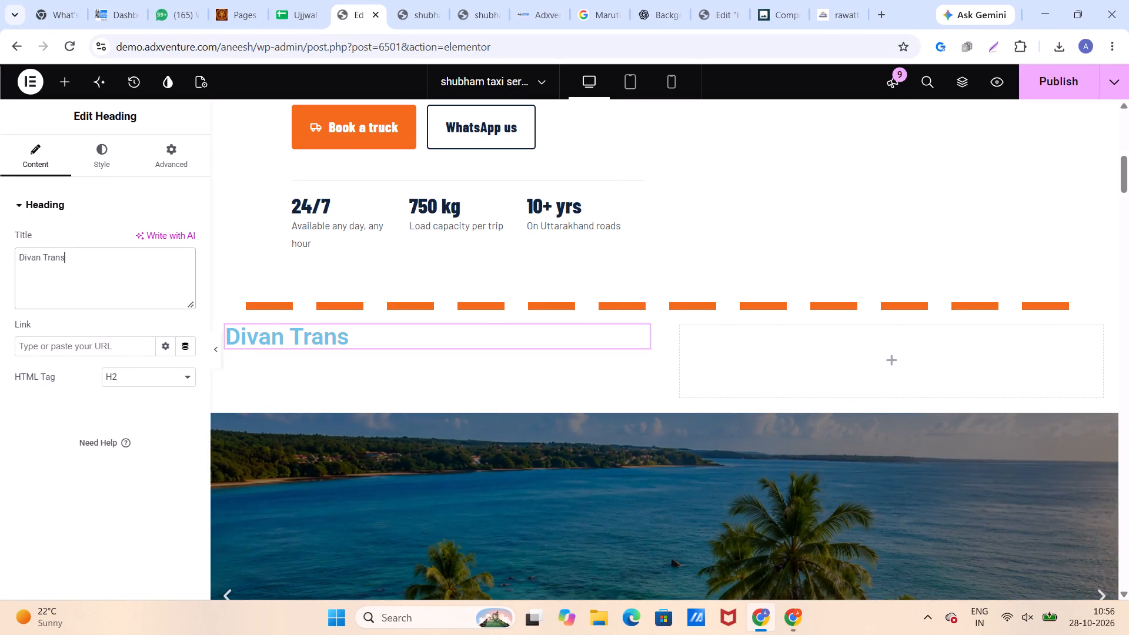
{"action": "type", "text": "port Services"}
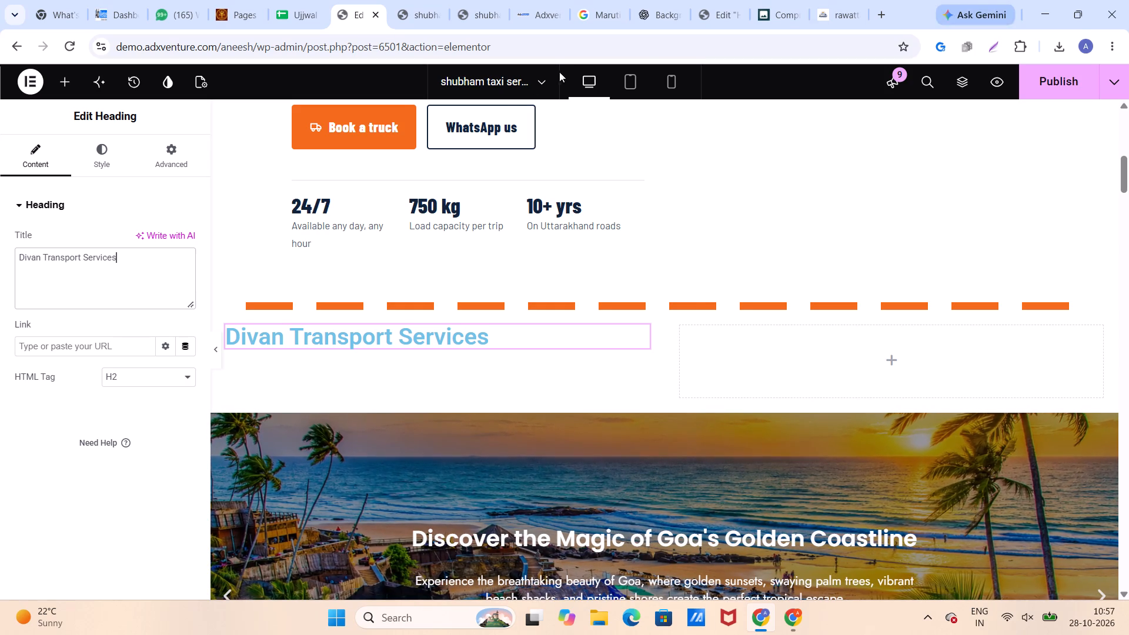
Set the "Divan Transport Services" heading's typography to the Poppins family at a size of about 18 px.
{"action": "left_click", "coordinate": [96, 156]}
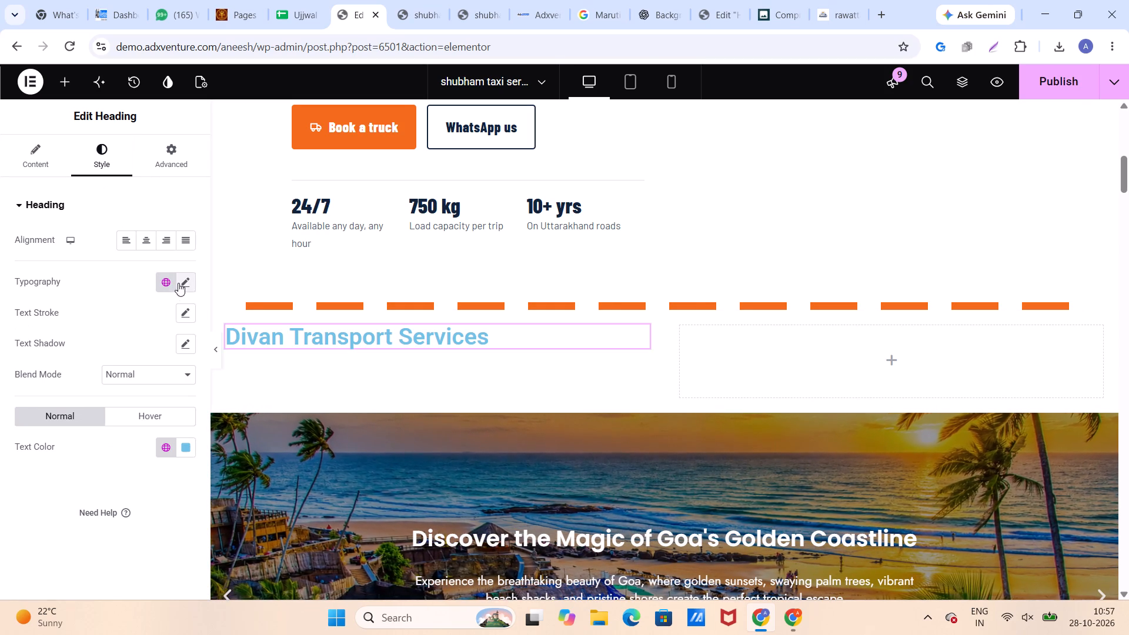
{"action": "left_click", "coordinate": [178, 283]}
{"action": "left_click", "coordinate": [153, 346]}
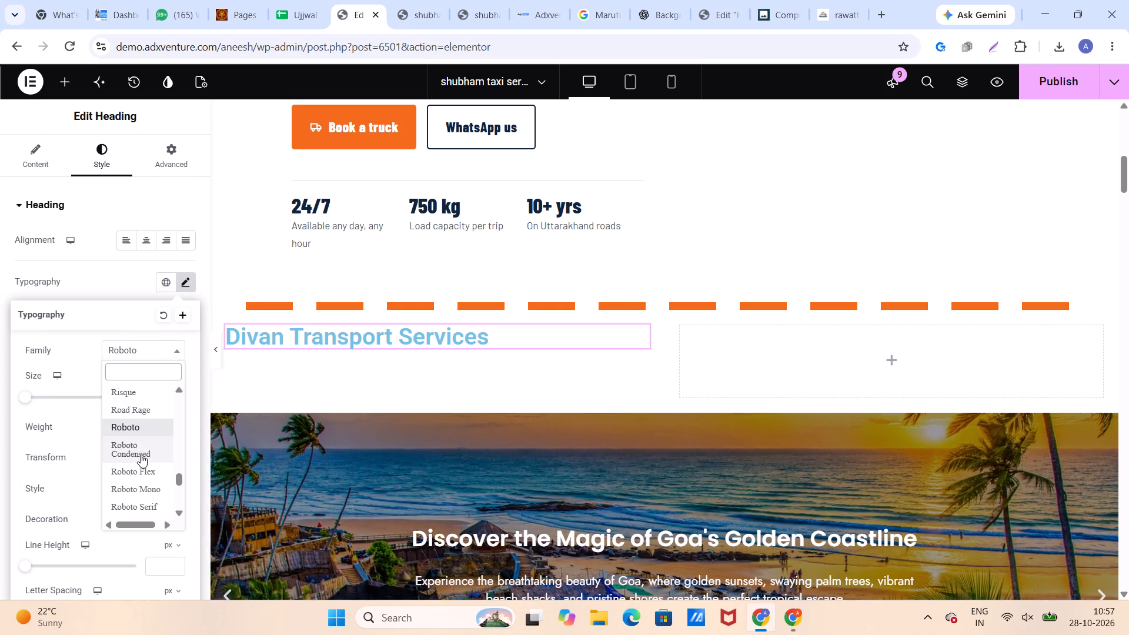
{"action": "left_click", "coordinate": [134, 374]}
{"action": "type", "text": "popp"}
{"action": "left_click", "coordinate": [138, 407]}
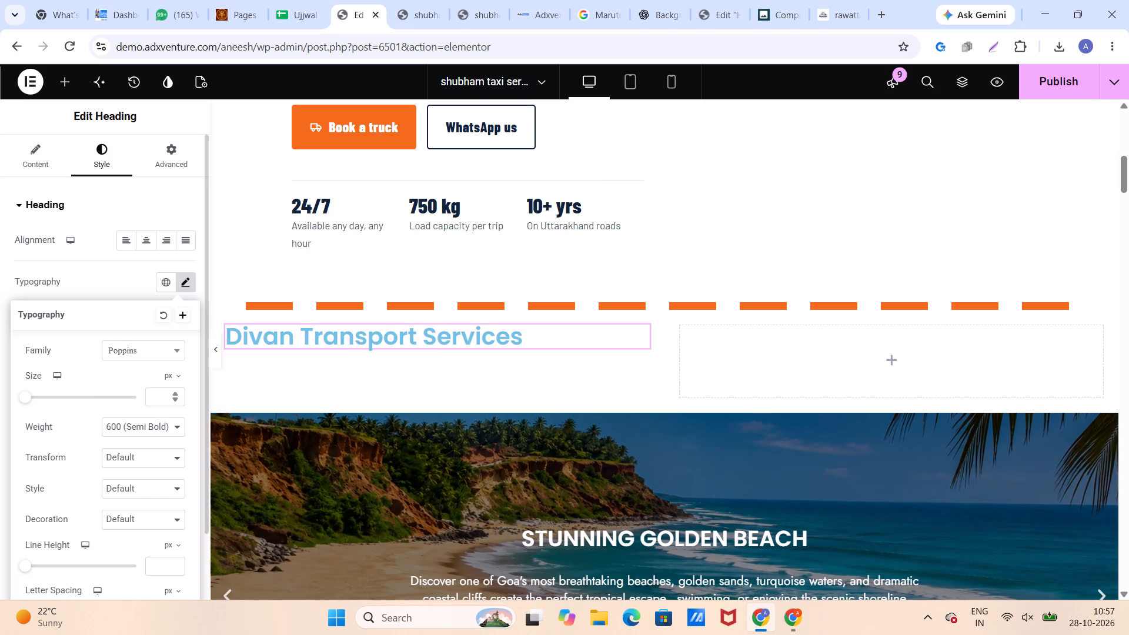
{"action": "left_click", "coordinate": [171, 395]}
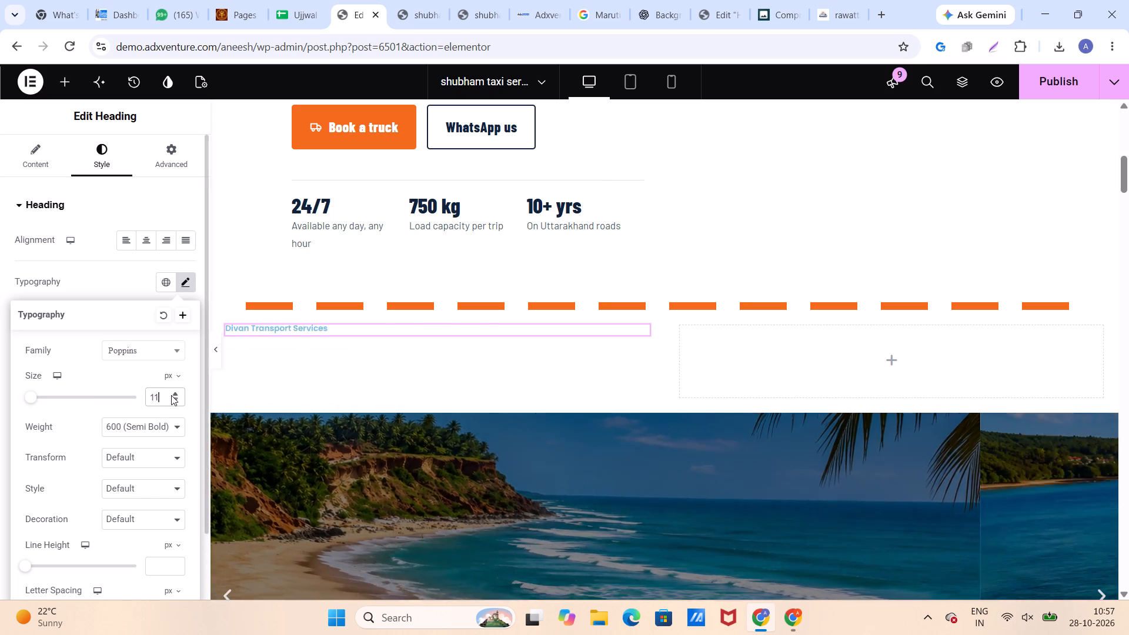
{"action": "triple_click", "coordinate": [171, 395]}
{"action": "left_click", "coordinate": [171, 395]}
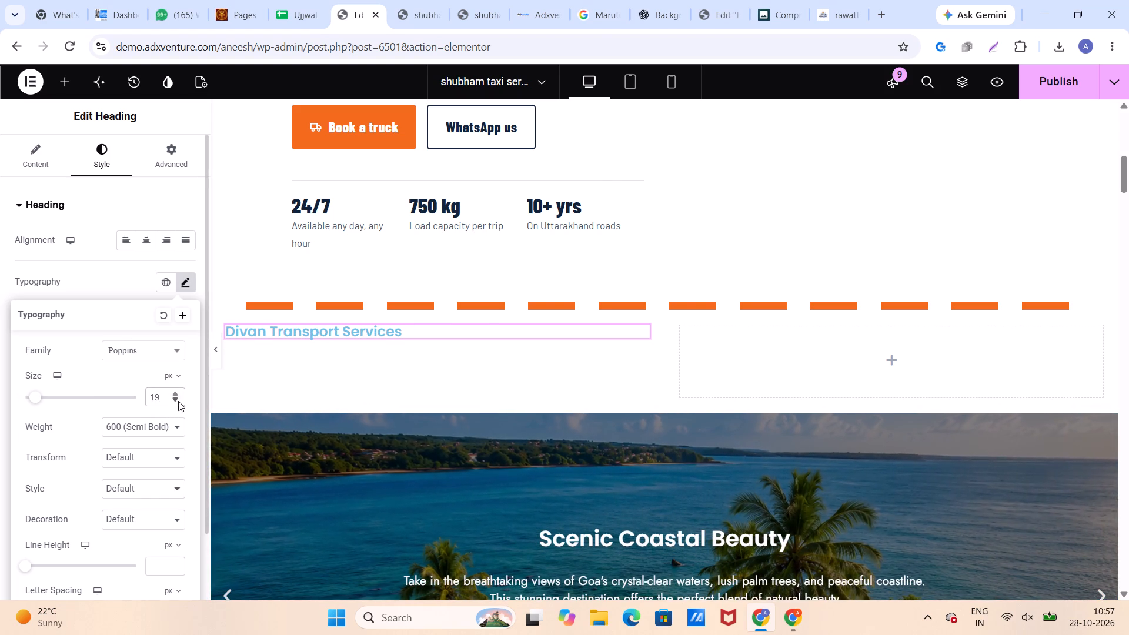
{"action": "left_click", "coordinate": [176, 397]}
{"action": "left_click", "coordinate": [117, 278]}
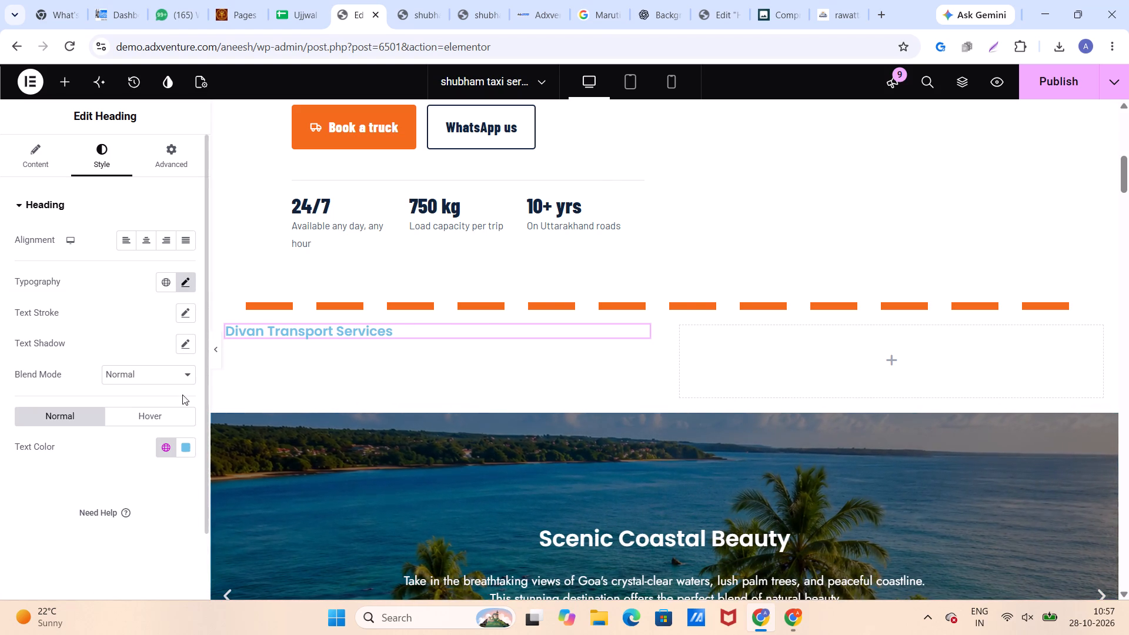
Change the "Divan Transport Services" heading's text color to a dark golden orange.
{"action": "left_click", "coordinate": [186, 443]}
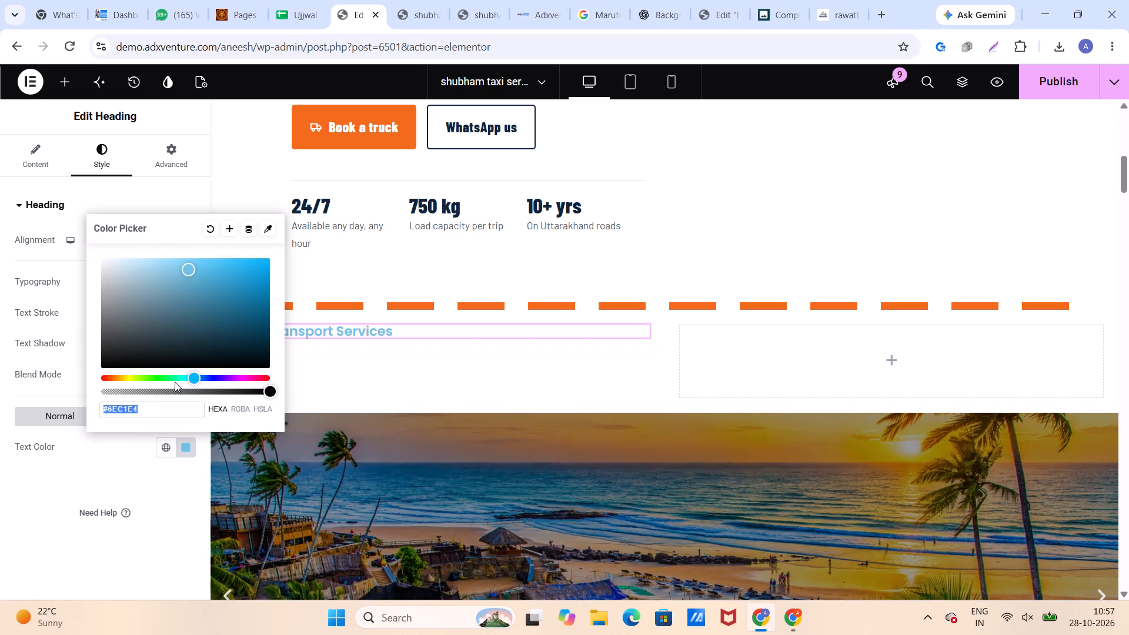
{"action": "left_click_drag", "start_coordinate": [173, 379], "coordinate": [121, 379]}
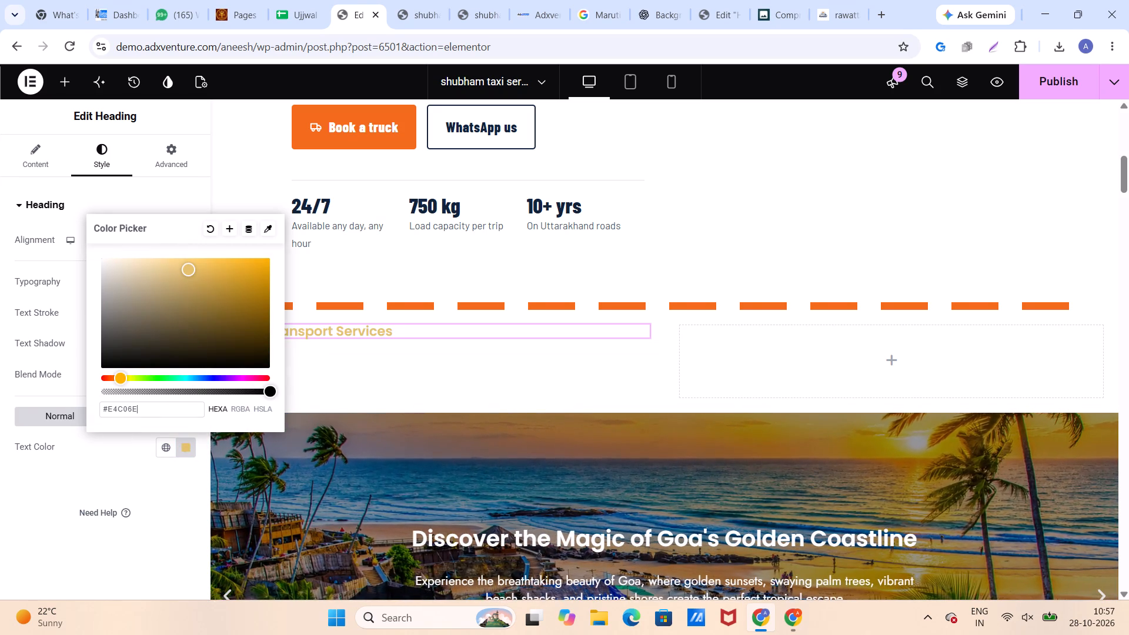
{"action": "left_click_drag", "start_coordinate": [121, 379], "coordinate": [119, 378]}
{"action": "left_click_drag", "start_coordinate": [211, 312], "coordinate": [230, 298]}
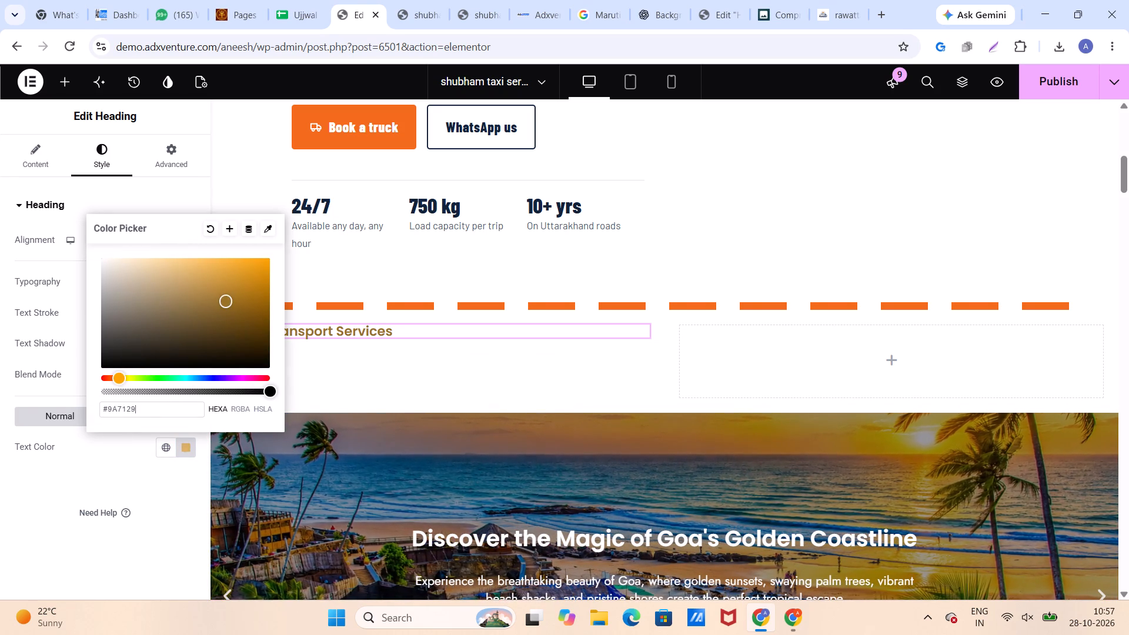
{"action": "left_click_drag", "start_coordinate": [230, 298], "coordinate": [258, 285]}
{"action": "left_click", "coordinate": [103, 456]}
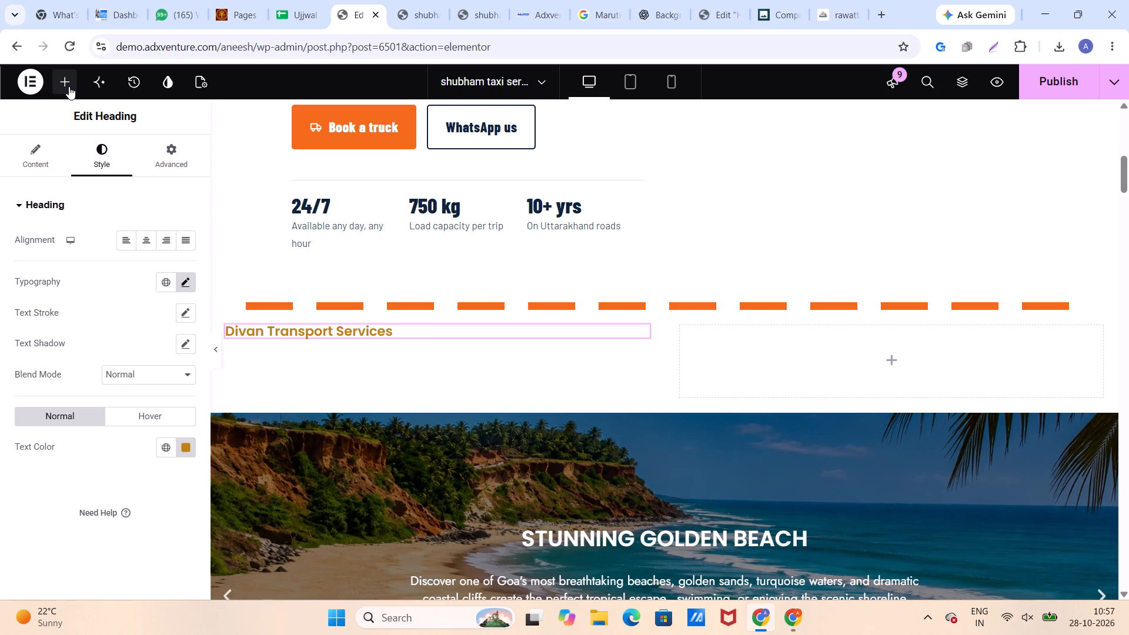
Place a second Heading widget directly below the "Divan Transport Services" heading in the first inner container.
{"action": "left_click", "coordinate": [69, 86]}
{"action": "left_click_drag", "start_coordinate": [58, 552], "coordinate": [202, 442]}
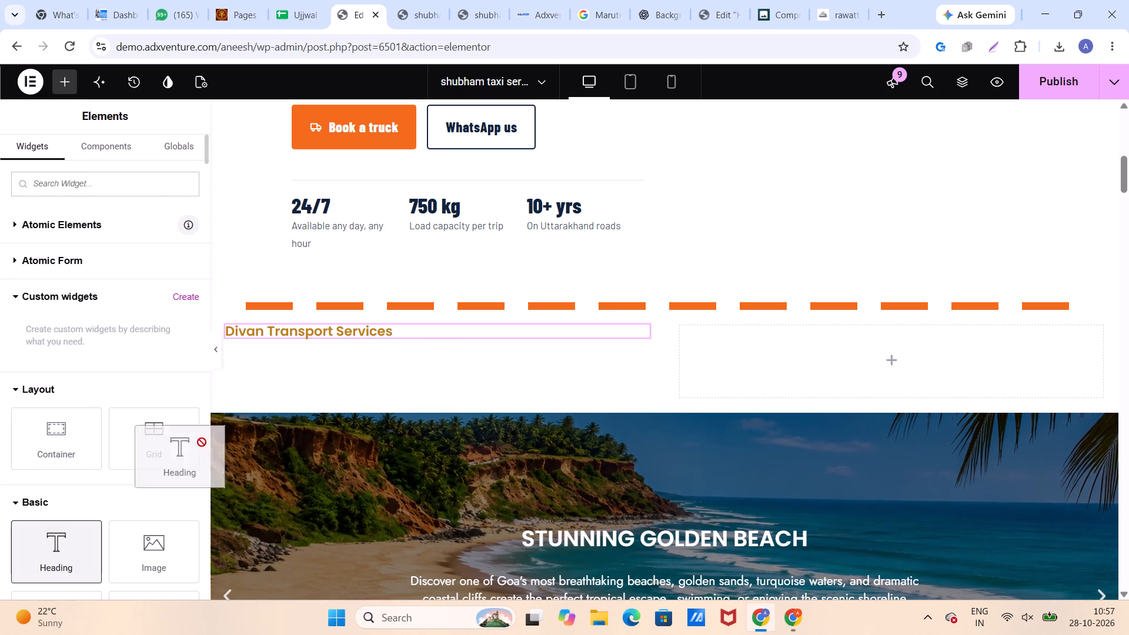
{"action": "left_click_drag", "start_coordinate": [202, 442], "coordinate": [358, 343]}
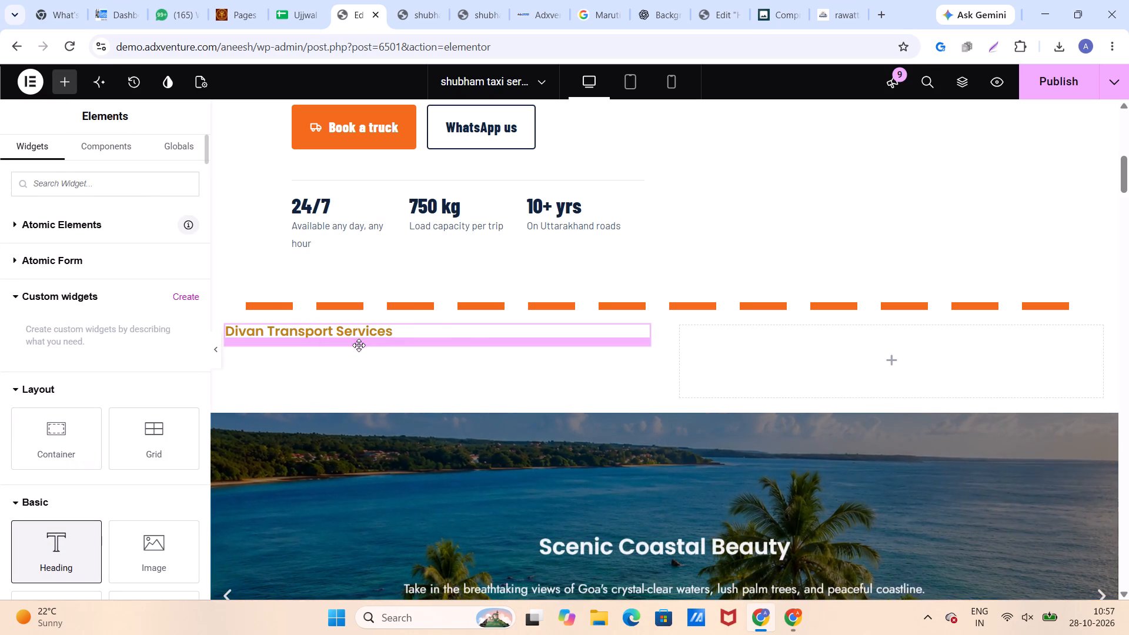
Replace the new heading's placeholder title with "Your Good Delivered On Time." and "Every Single Trip" on a second line.
{"action": "scroll", "coordinate": [392, 365], "scroll_direction": "up", "scroll_amount": 2}
{"action": "scroll", "coordinate": [346, 382], "scroll_direction": "up", "scroll_amount": 4}
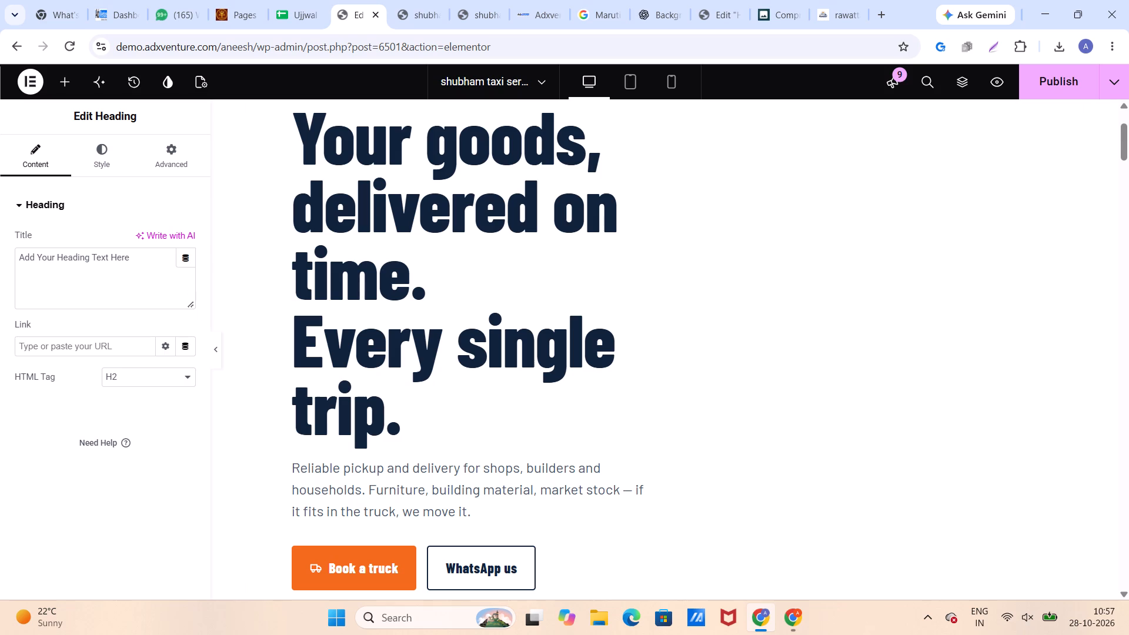
{"action": "left_click_drag", "start_coordinate": [148, 256], "coordinate": [0, 272]}
{"action": "scroll", "coordinate": [385, 329], "scroll_direction": "up", "scroll_amount": 2}
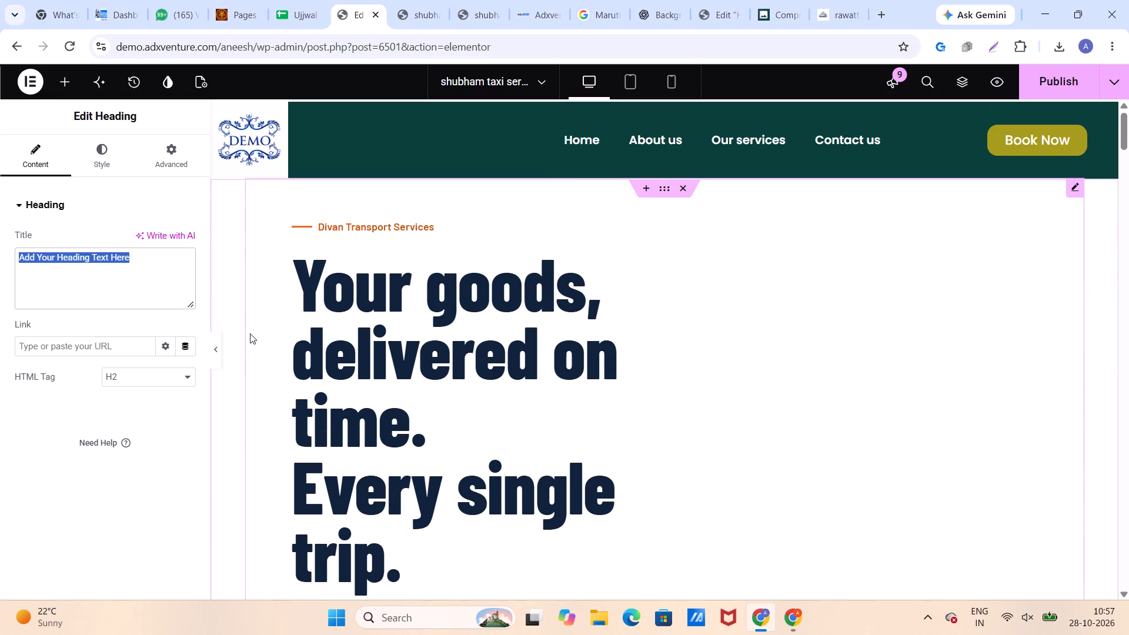
{"action": "type", "text": "Your"}
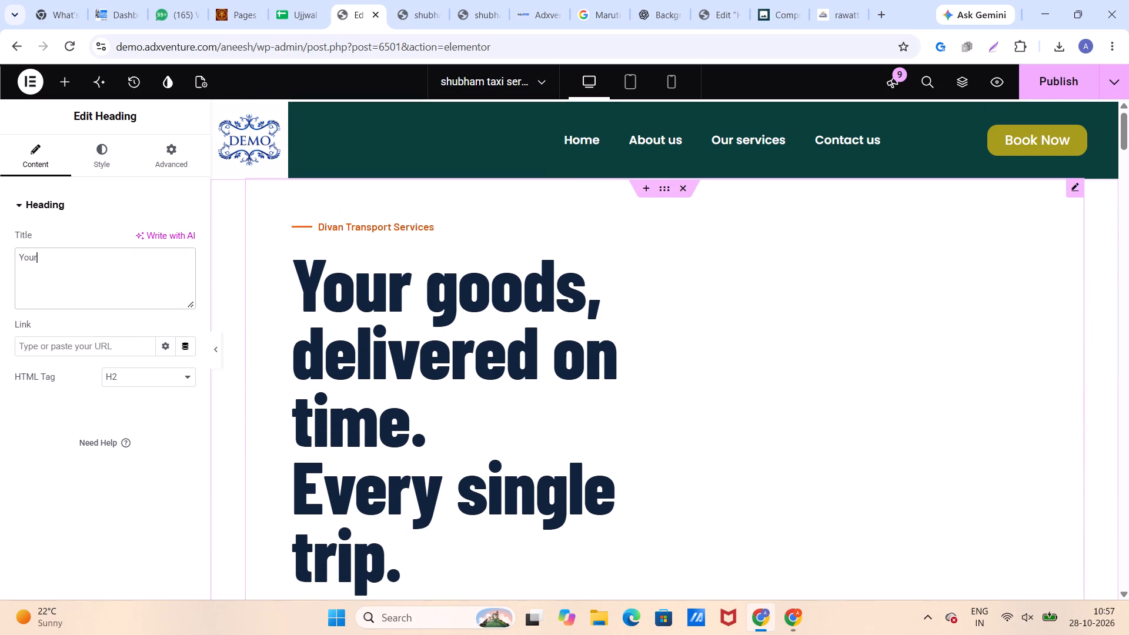
{"action": "key", "text": "space"}
{"action": "type", "text": "Good"}
{"action": "key", "text": "space"}
{"action": "type", "text": "Deli"}
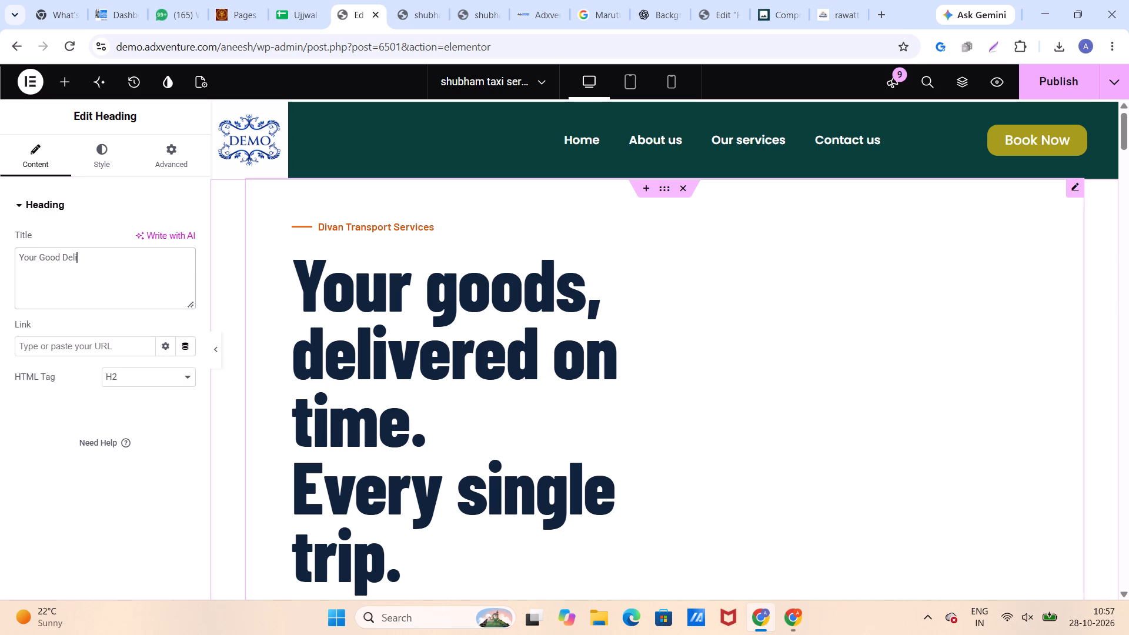
{"action": "type", "text": "vered"}
{"action": "key", "text": "space"}
{"action": "key", "text": "shift+o"}
{"action": "type", "text": "n"}
{"action": "key", "text": "space"}
{"action": "type", "text": "Time"}
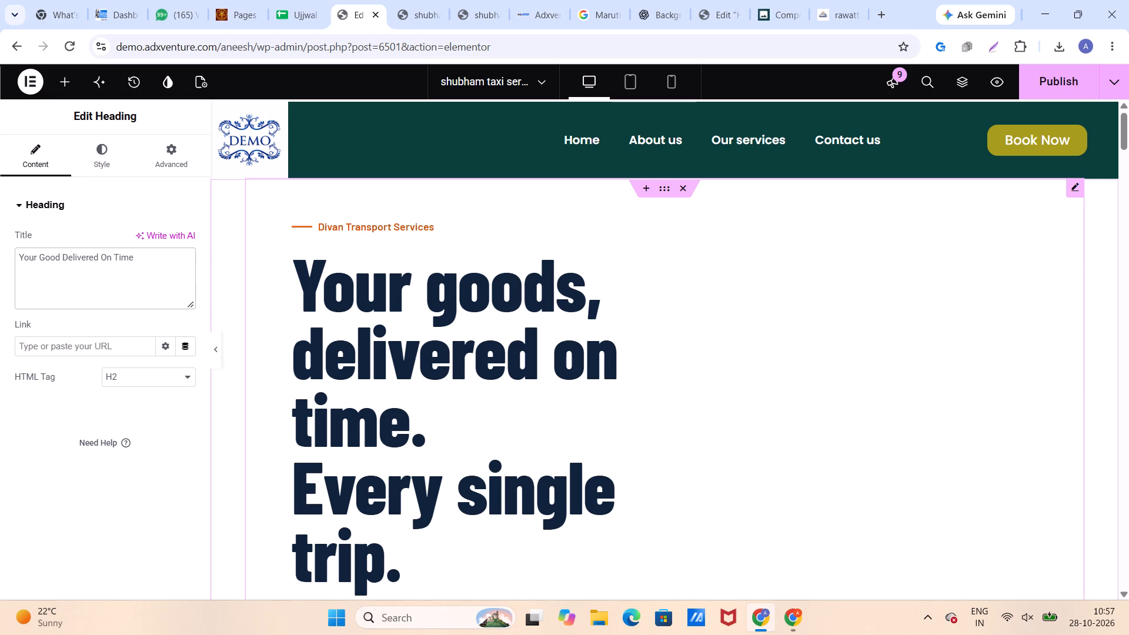
{"action": "key", "text": "period"}
{"action": "key", "text": "shift+Return"}
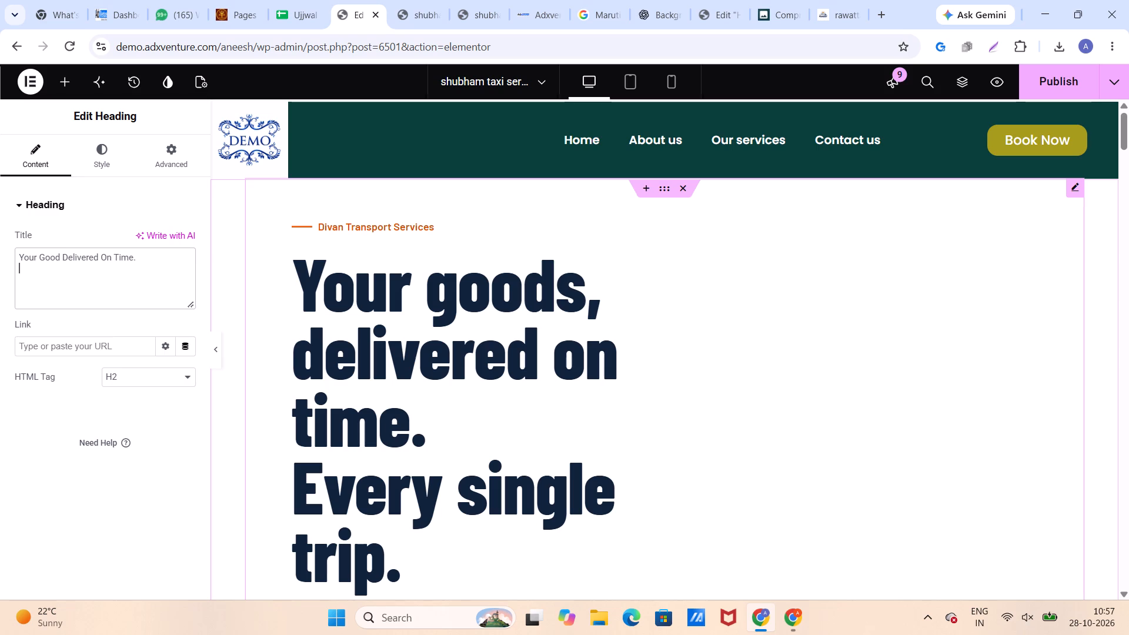
{"action": "type", "text": "Every Single"}
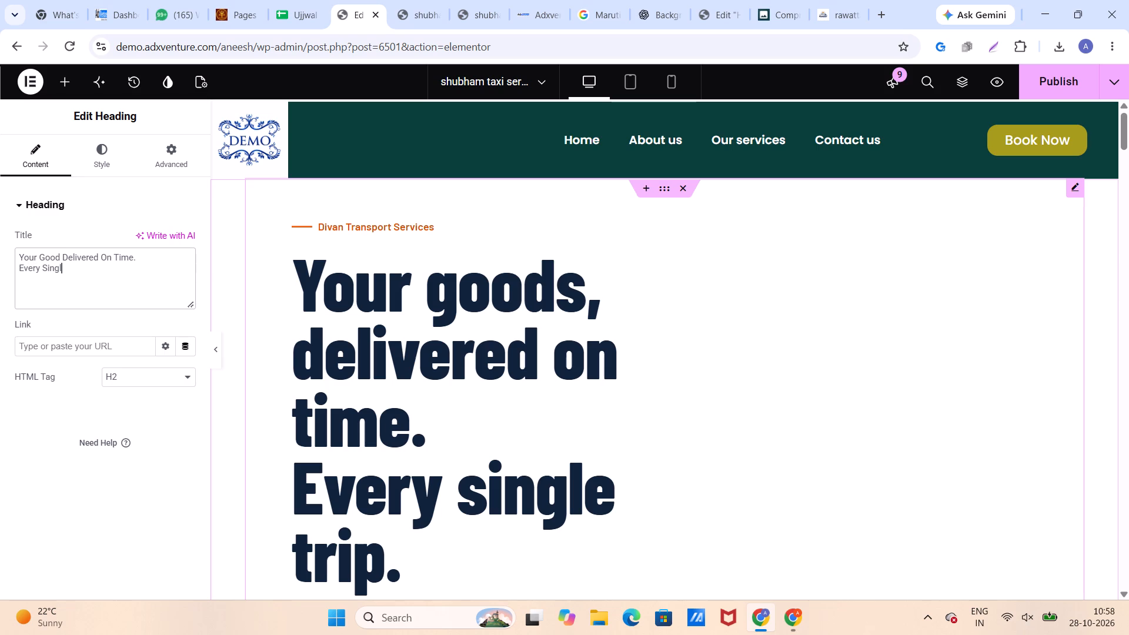
{"action": "key", "text": "space"}
{"action": "type", "text": "Trip"}
Set the "Your Good Delivered On Time. Every Single Trip" heading's typography to the Poppins family at a size of 56 px.
{"action": "scroll", "coordinate": [416, 348], "scroll_direction": "down", "scroll_amount": 7}
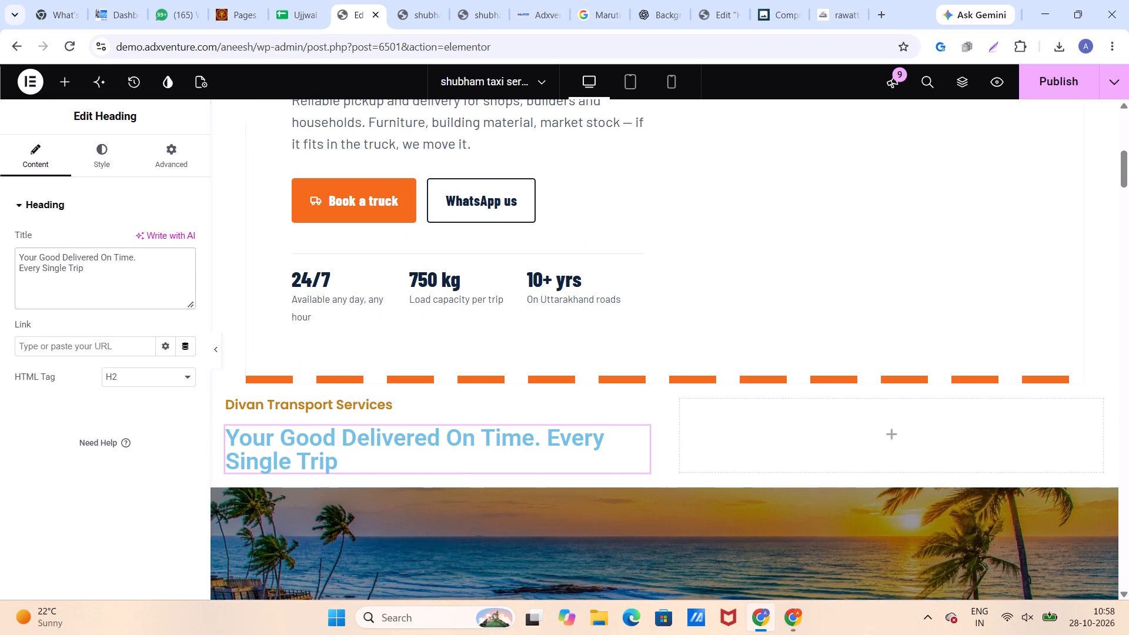
{"action": "left_click", "coordinate": [95, 168]}
{"action": "left_click", "coordinate": [181, 280]}
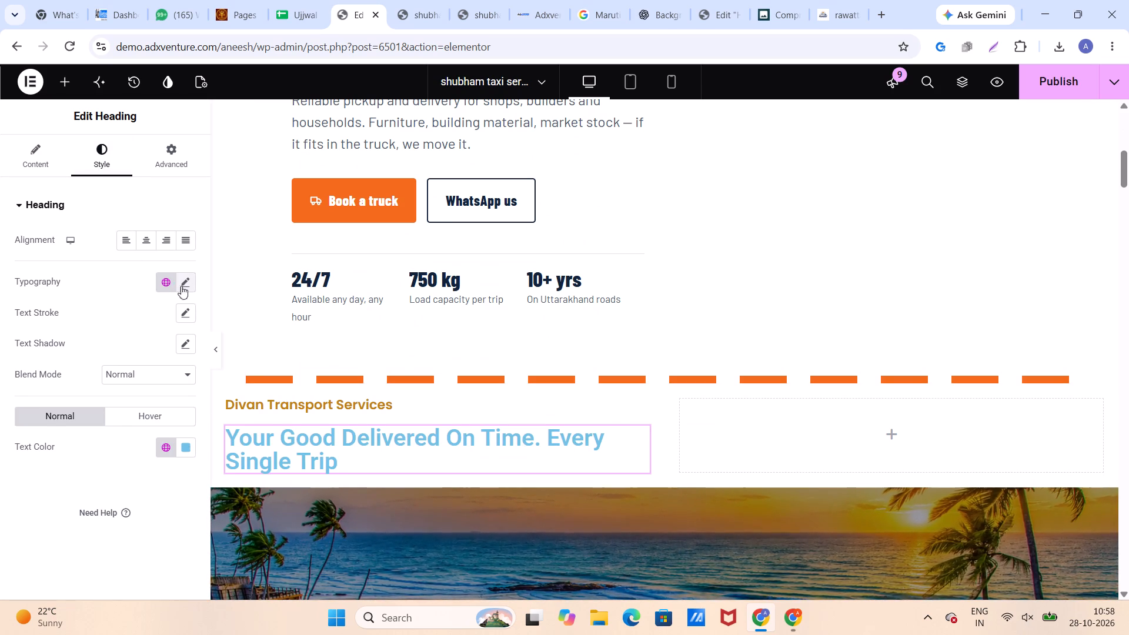
{"action": "left_click", "coordinate": [148, 347]}
{"action": "type", "text": "popp"}
{"action": "left_click", "coordinate": [150, 407]}
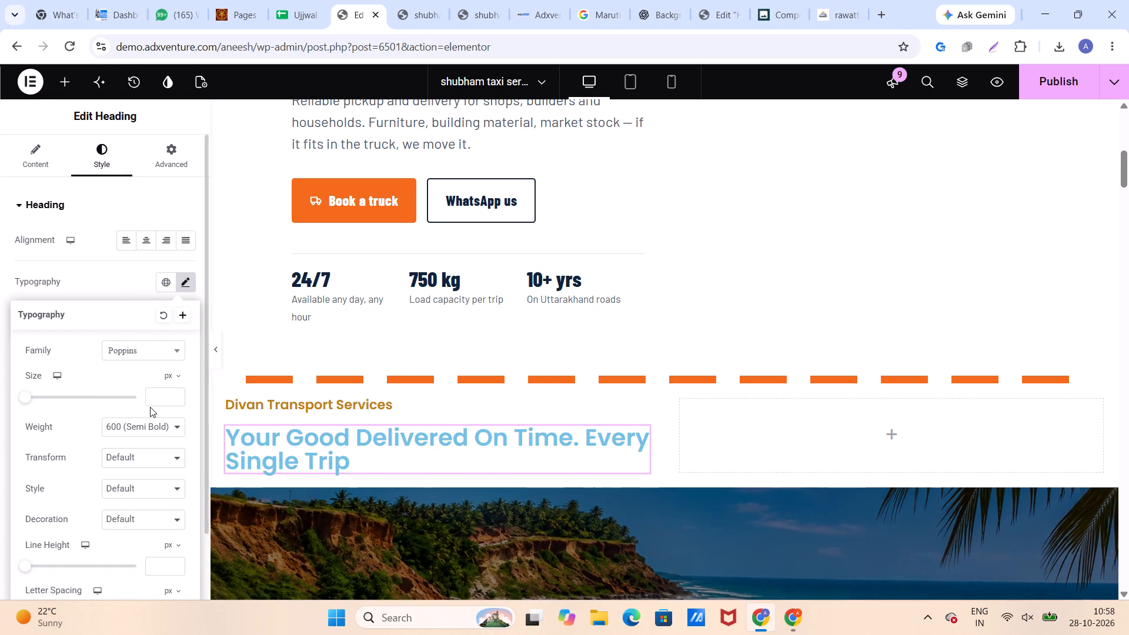
{"action": "left_click", "coordinate": [174, 395]}
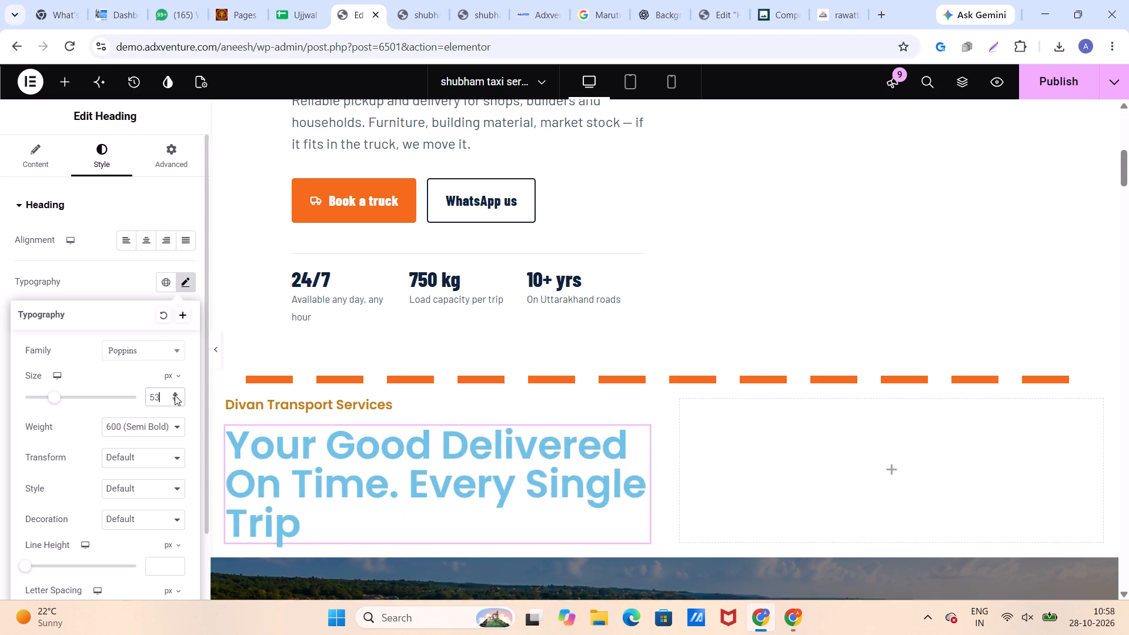
Fit the main heading onto three lines by narrowing its width within the column and reducing its font size to 44 px.
{"action": "scroll", "coordinate": [362, 410], "scroll_direction": "up", "scroll_amount": 4}
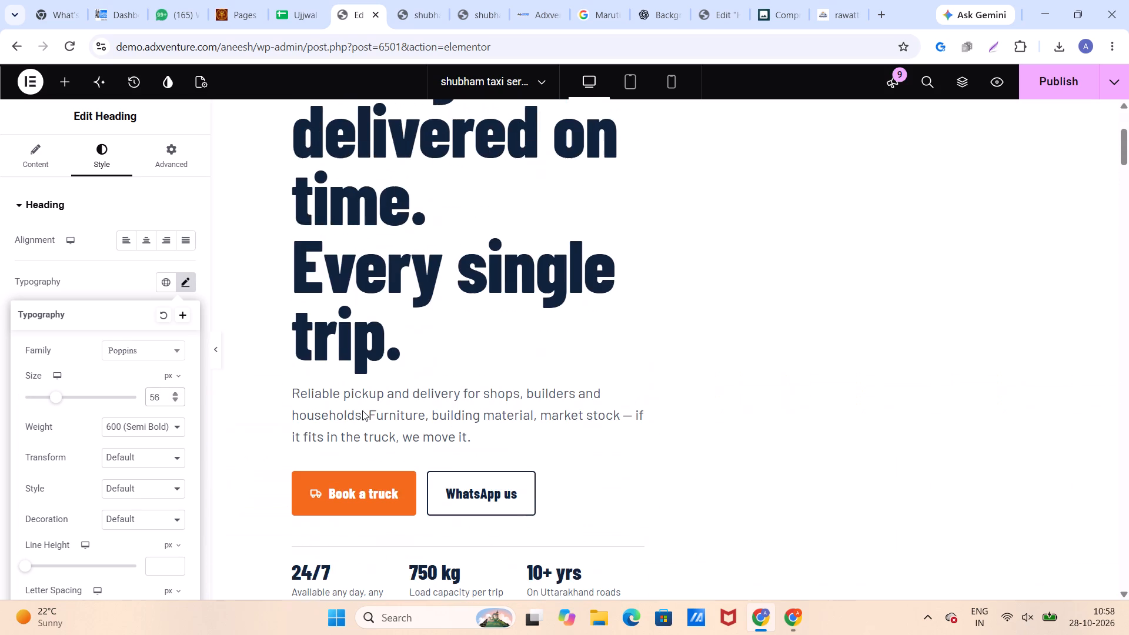
{"action": "scroll", "coordinate": [362, 410], "scroll_direction": "down", "scroll_amount": 7}
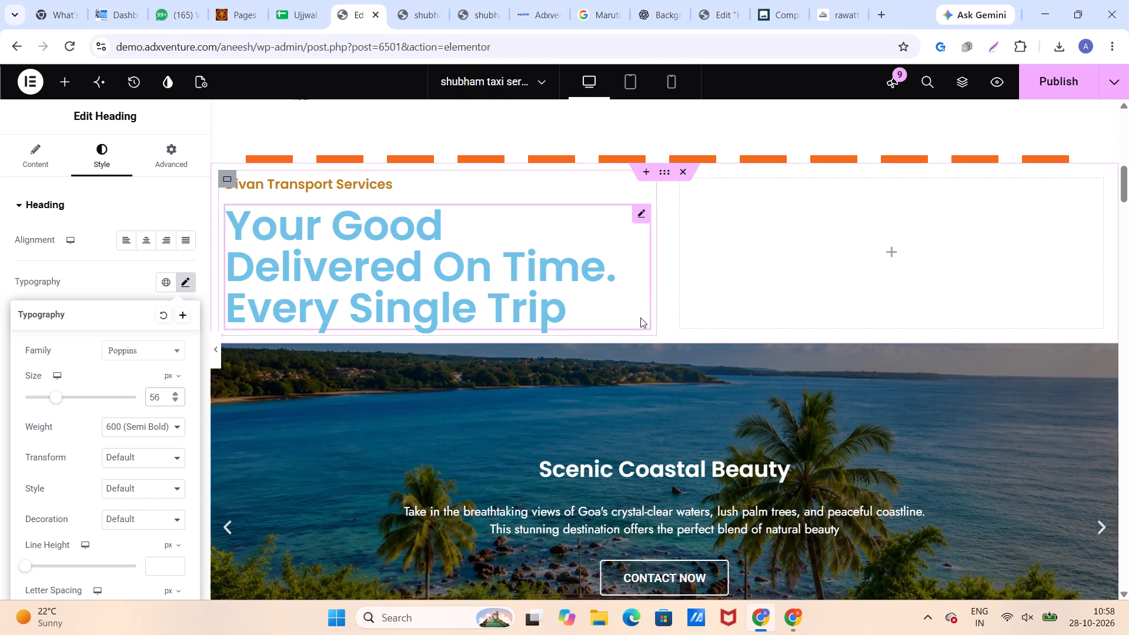
{"action": "left_click_drag", "start_coordinate": [643, 319], "coordinate": [575, 320]}
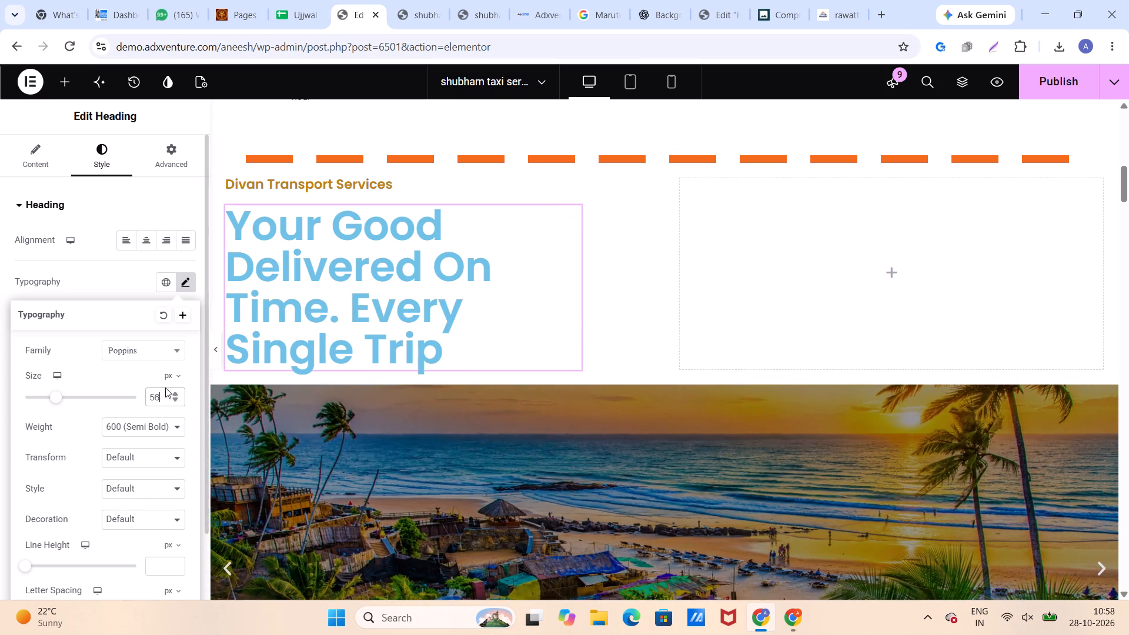
{"action": "double_click", "coordinate": [173, 398]}
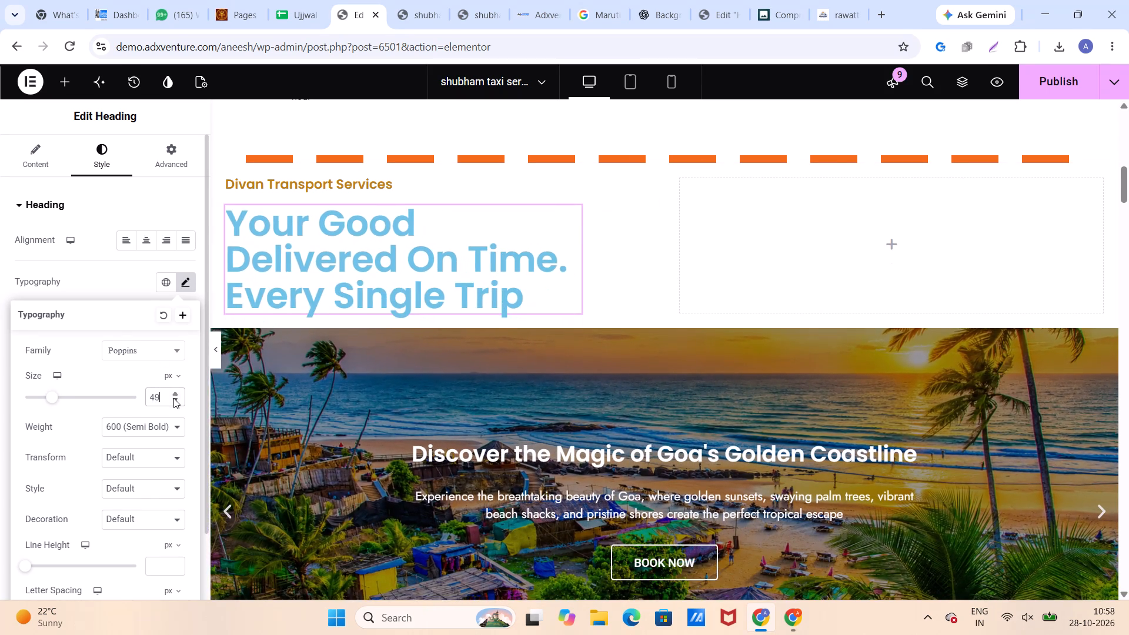
{"action": "double_click", "coordinate": [173, 398]}
{"action": "left_click", "coordinate": [173, 398]}
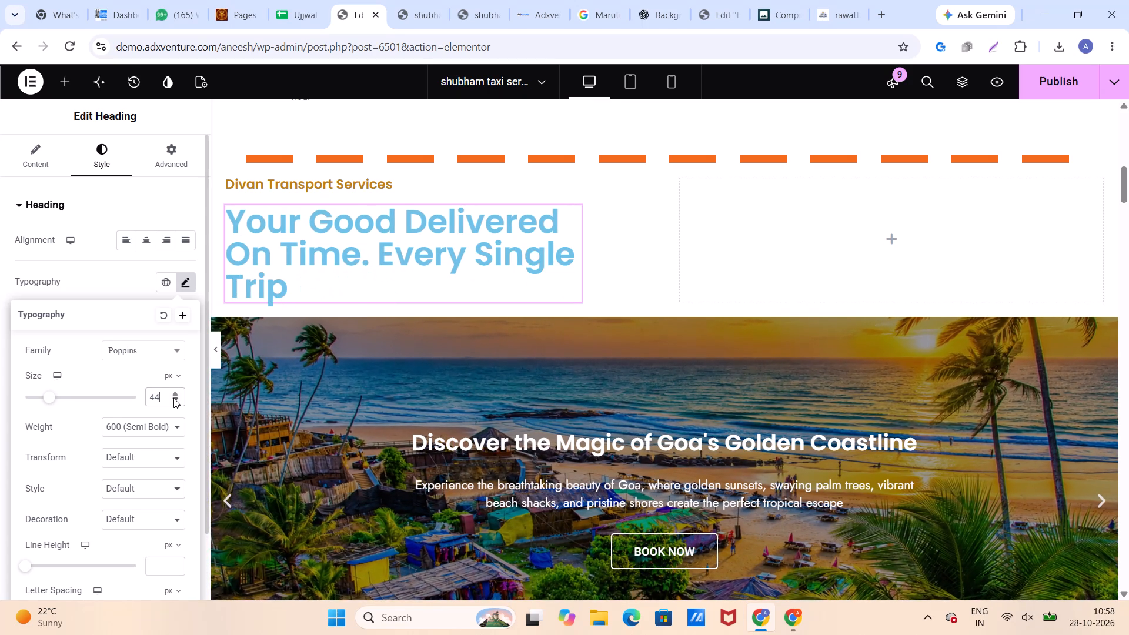
{"action": "left_click_drag", "start_coordinate": [576, 280], "coordinate": [540, 279]}
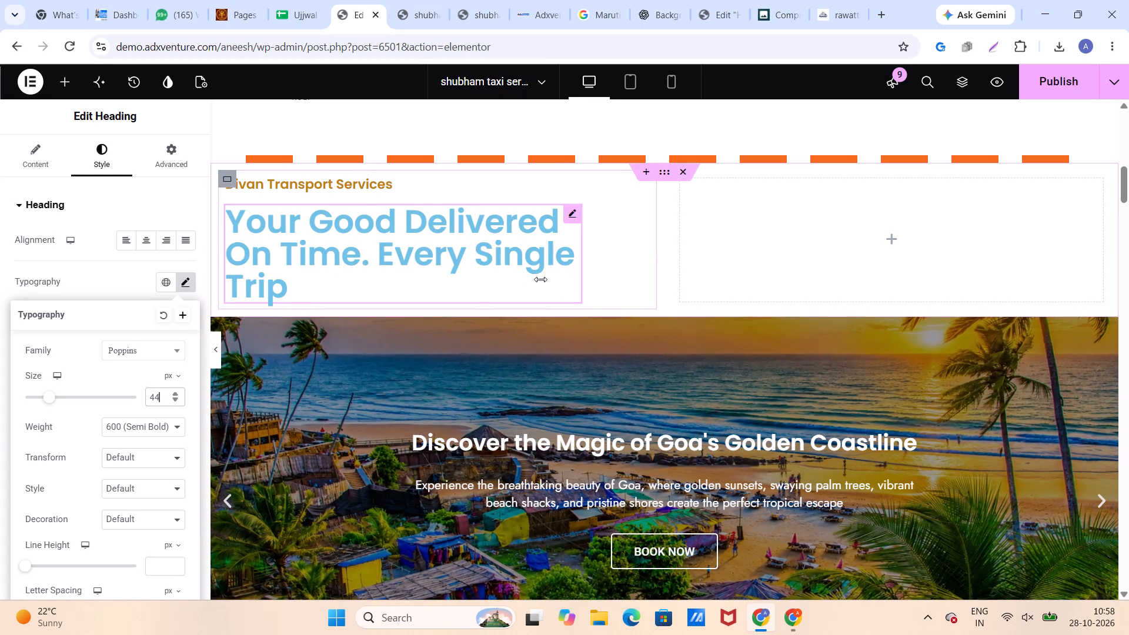
{"action": "left_click_drag", "start_coordinate": [540, 279], "coordinate": [528, 283]}
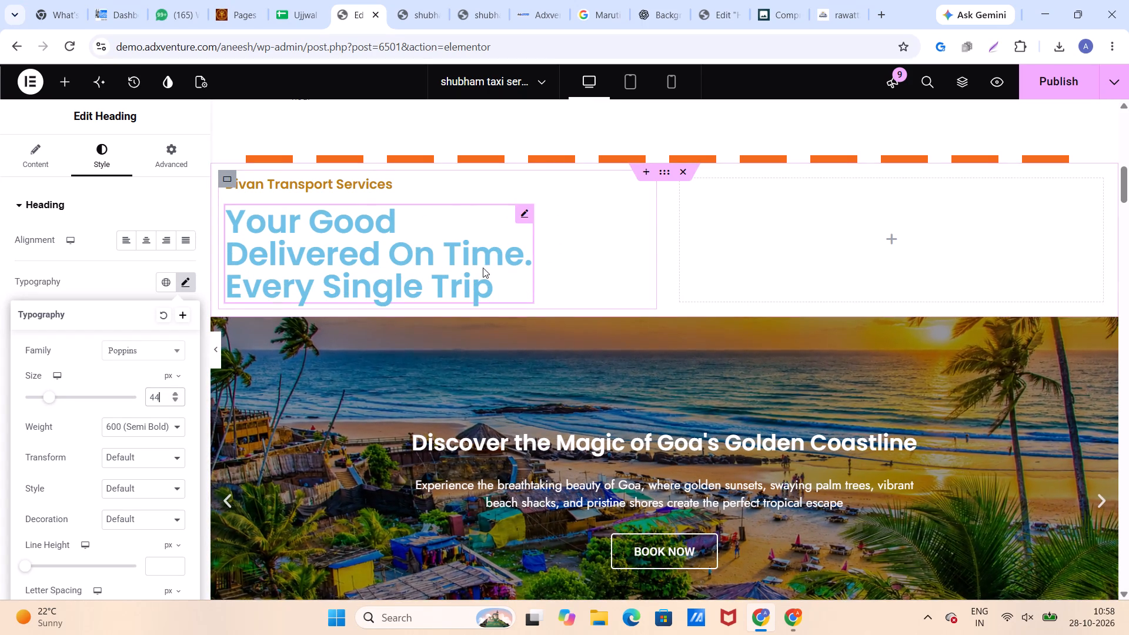
Correct "Good" to "Goods," in the main heading's title to match the original hero text.
{"action": "scroll", "coordinate": [459, 253], "scroll_direction": "up", "scroll_amount": 9}
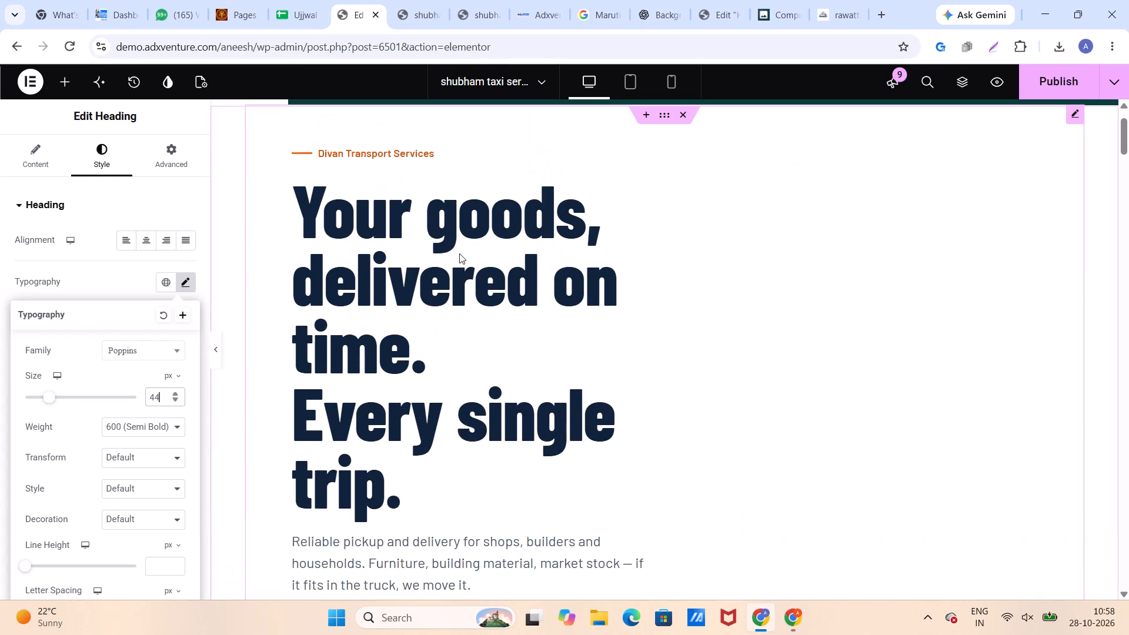
{"action": "scroll", "coordinate": [459, 253], "scroll_direction": "down", "scroll_amount": 7}
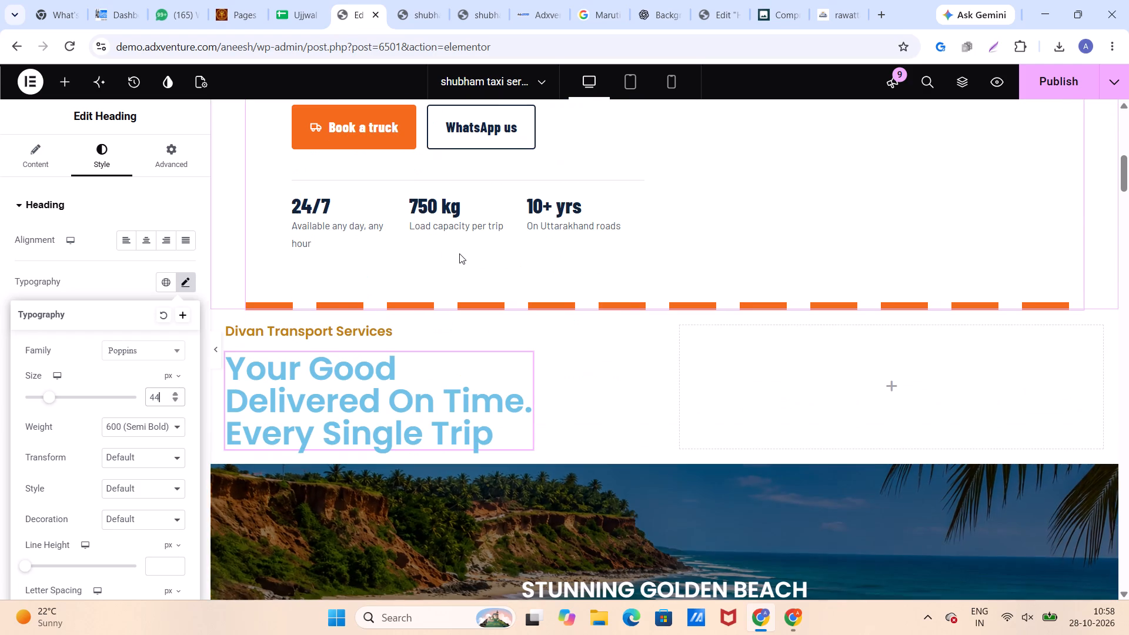
{"action": "left_click", "coordinate": [355, 366]}
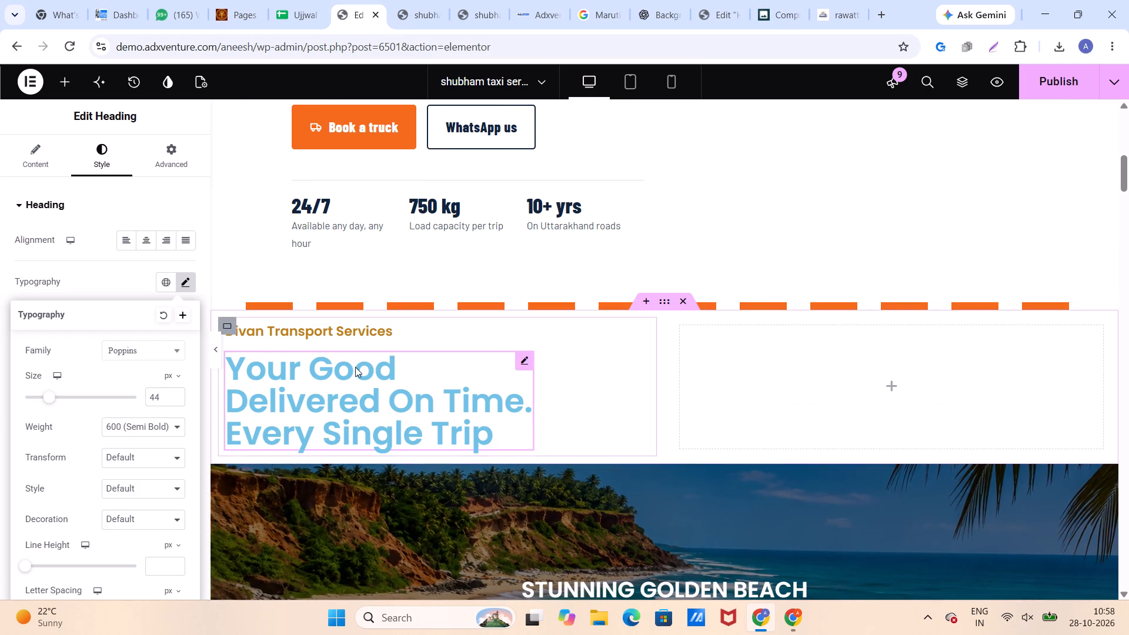
{"action": "left_click", "coordinate": [44, 163]}
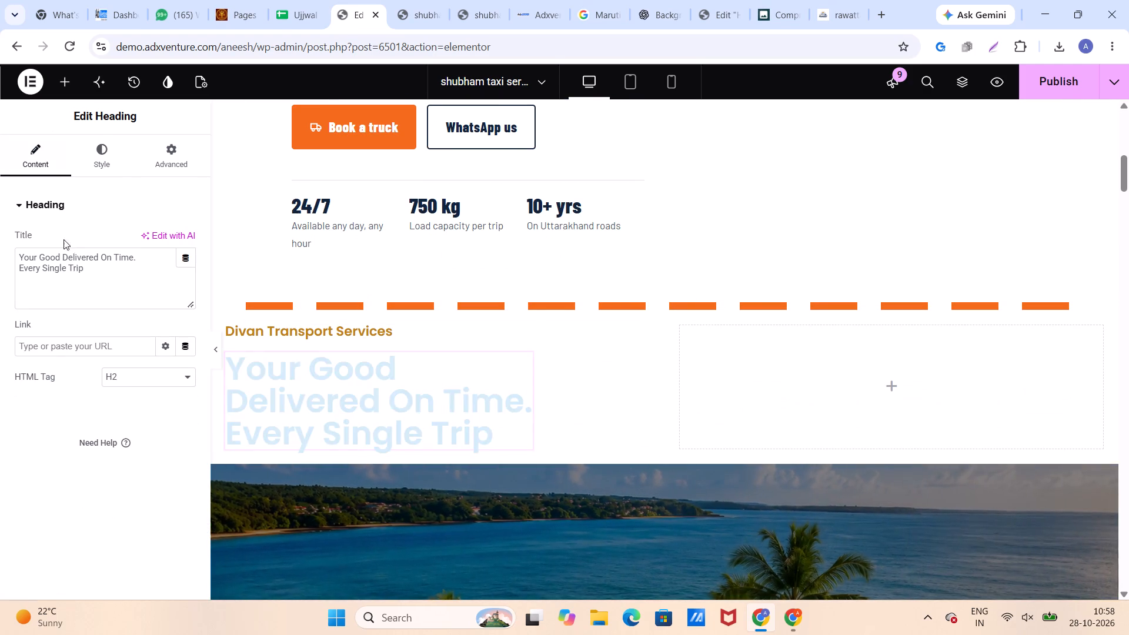
{"action": "left_click", "coordinate": [60, 252]}
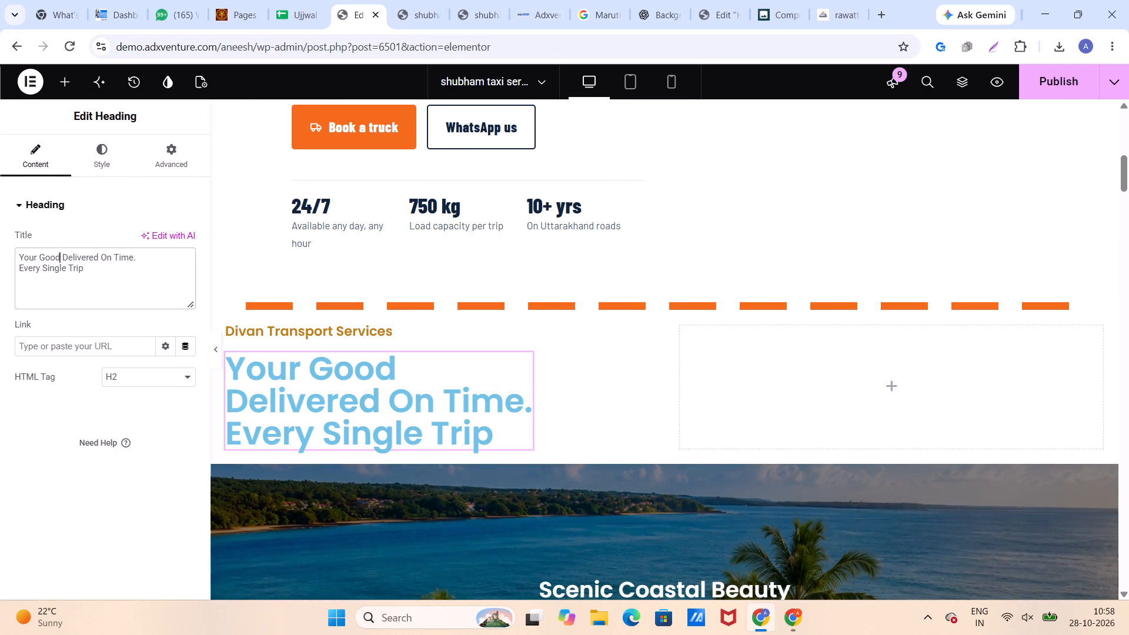
{"action": "key", "text": "s"}
{"action": "key", "text": "comma"}
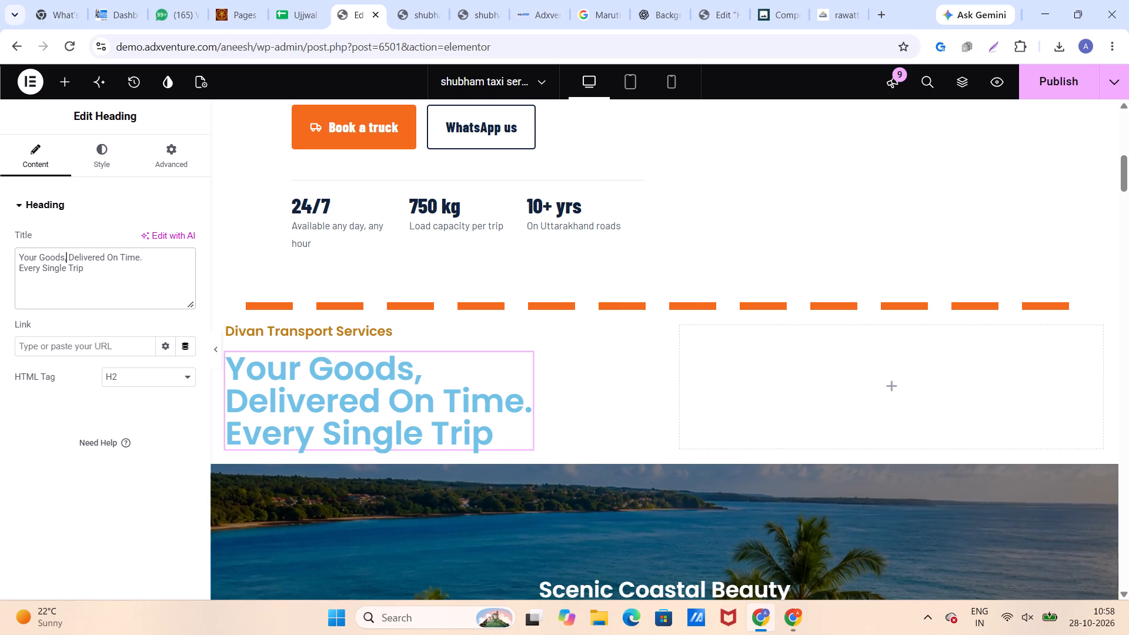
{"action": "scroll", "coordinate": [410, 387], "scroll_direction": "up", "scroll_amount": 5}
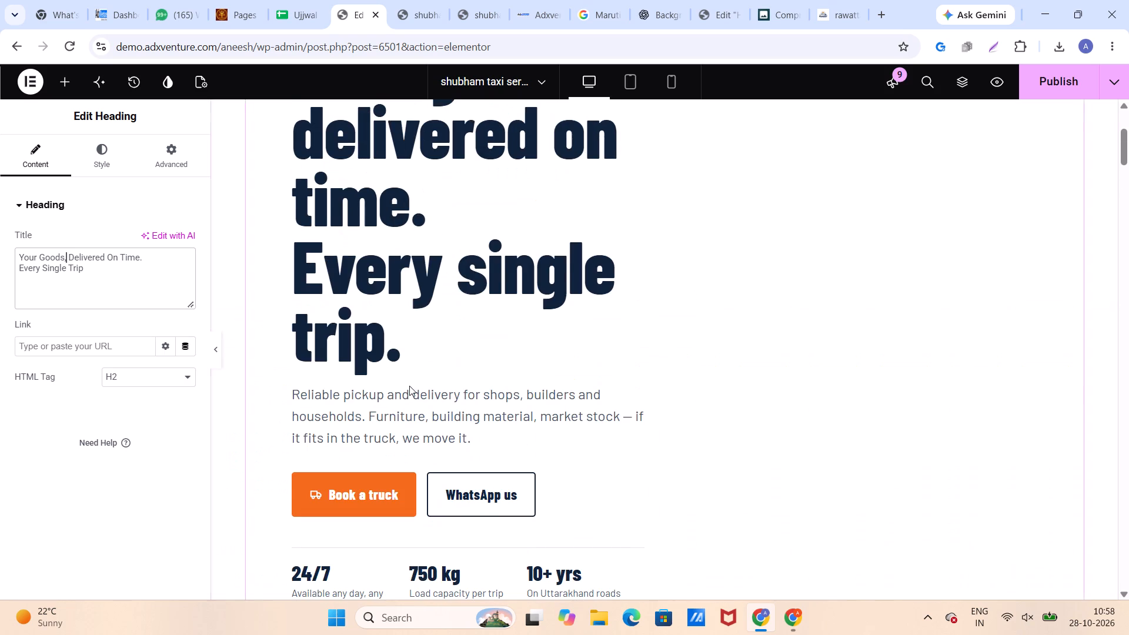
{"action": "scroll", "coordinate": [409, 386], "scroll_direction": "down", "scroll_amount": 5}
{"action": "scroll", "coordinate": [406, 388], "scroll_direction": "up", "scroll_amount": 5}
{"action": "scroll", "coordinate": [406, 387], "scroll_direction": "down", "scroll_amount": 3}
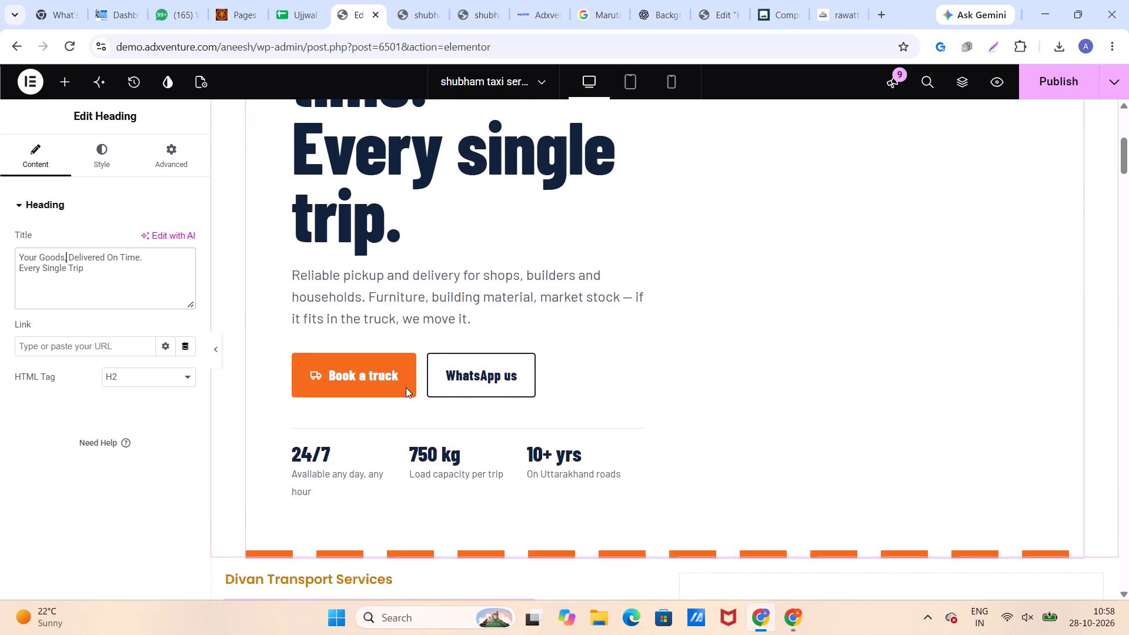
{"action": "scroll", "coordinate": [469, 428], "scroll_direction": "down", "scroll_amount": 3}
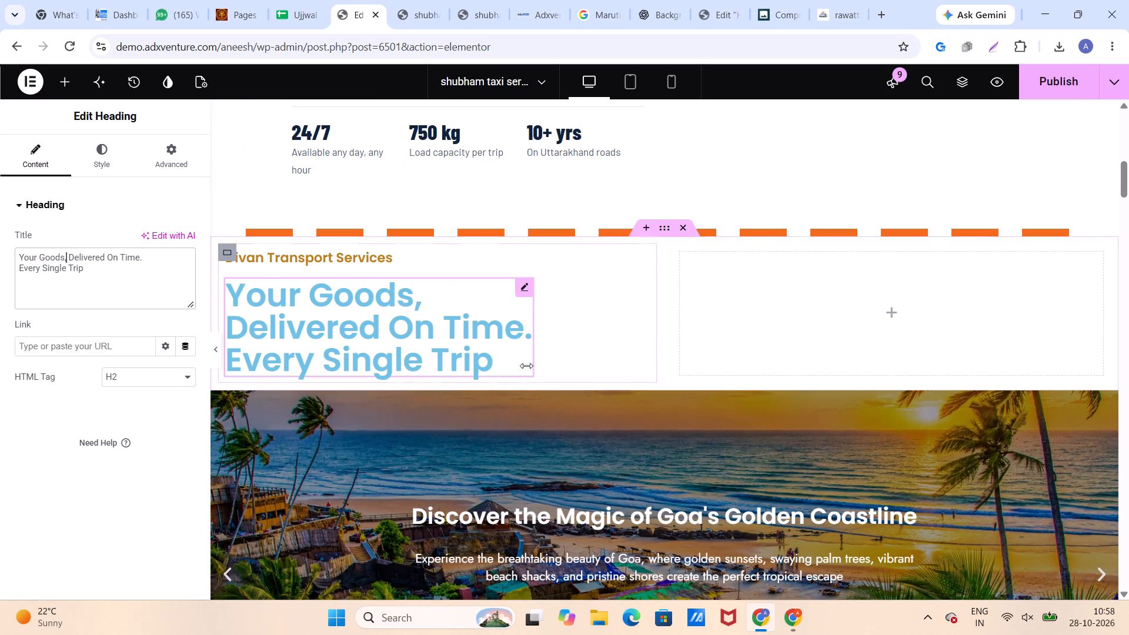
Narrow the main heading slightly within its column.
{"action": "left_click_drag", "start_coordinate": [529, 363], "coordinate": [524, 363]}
Change the main heading's text color to dark navy #0D1742 to match the original hero heading.
{"action": "scroll", "coordinate": [400, 366], "scroll_direction": "up", "scroll_amount": 2}
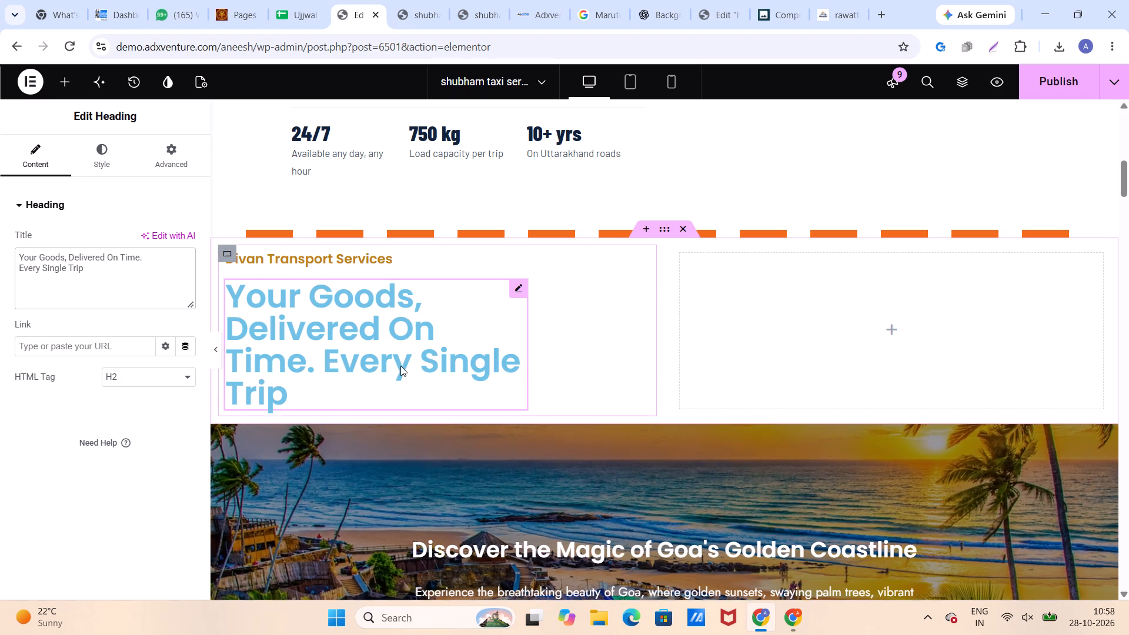
{"action": "scroll", "coordinate": [400, 366], "scroll_direction": "up", "scroll_amount": 6}
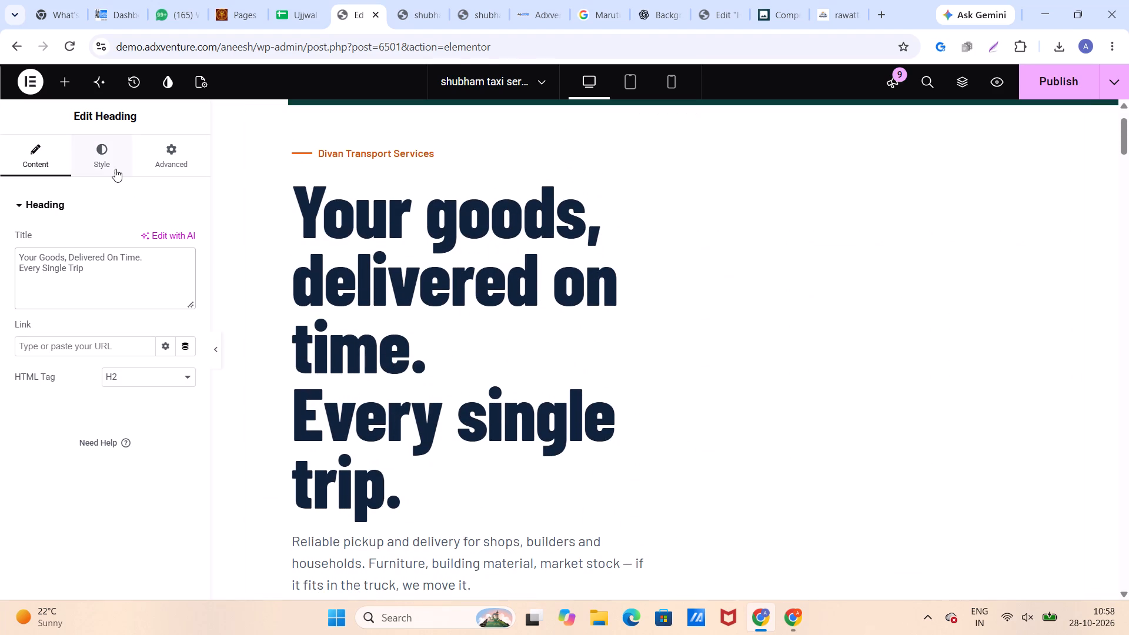
{"action": "left_click", "coordinate": [115, 169]}
{"action": "left_click", "coordinate": [189, 444]}
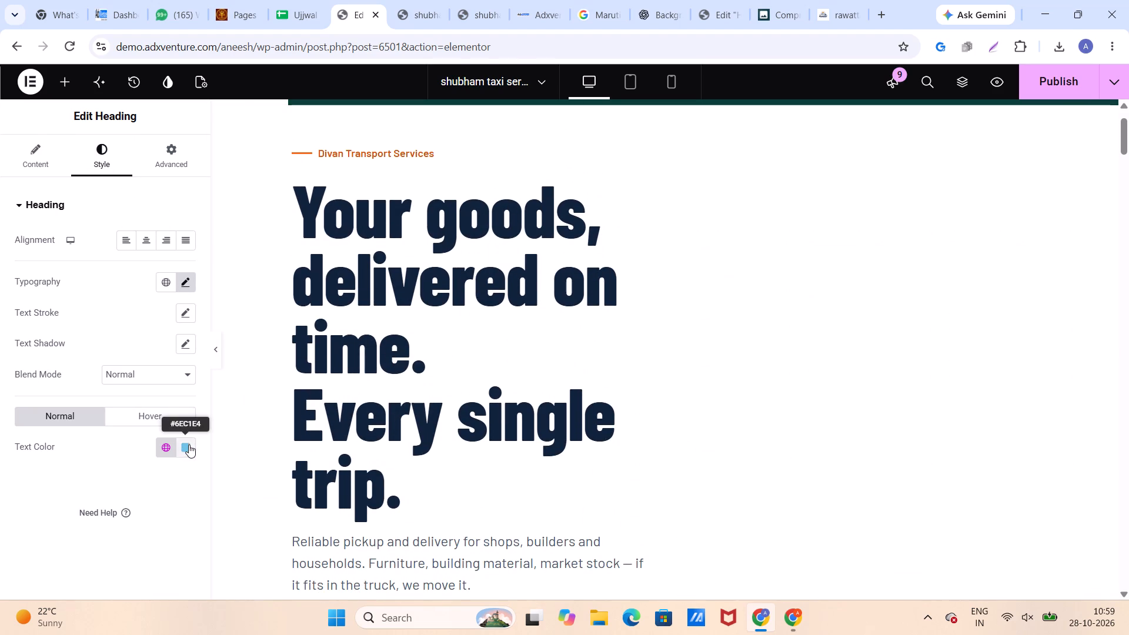
{"action": "left_click", "coordinate": [205, 379]}
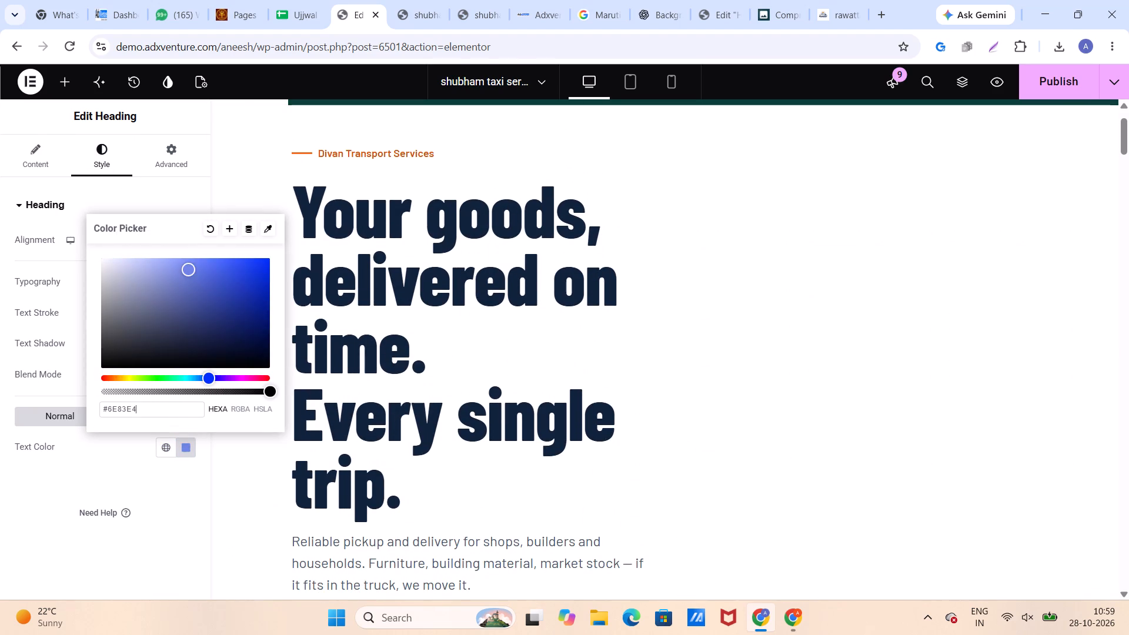
{"action": "left_click_drag", "start_coordinate": [202, 355], "coordinate": [236, 340]}
{"action": "scroll", "coordinate": [480, 388], "scroll_direction": "down", "scroll_amount": 6}
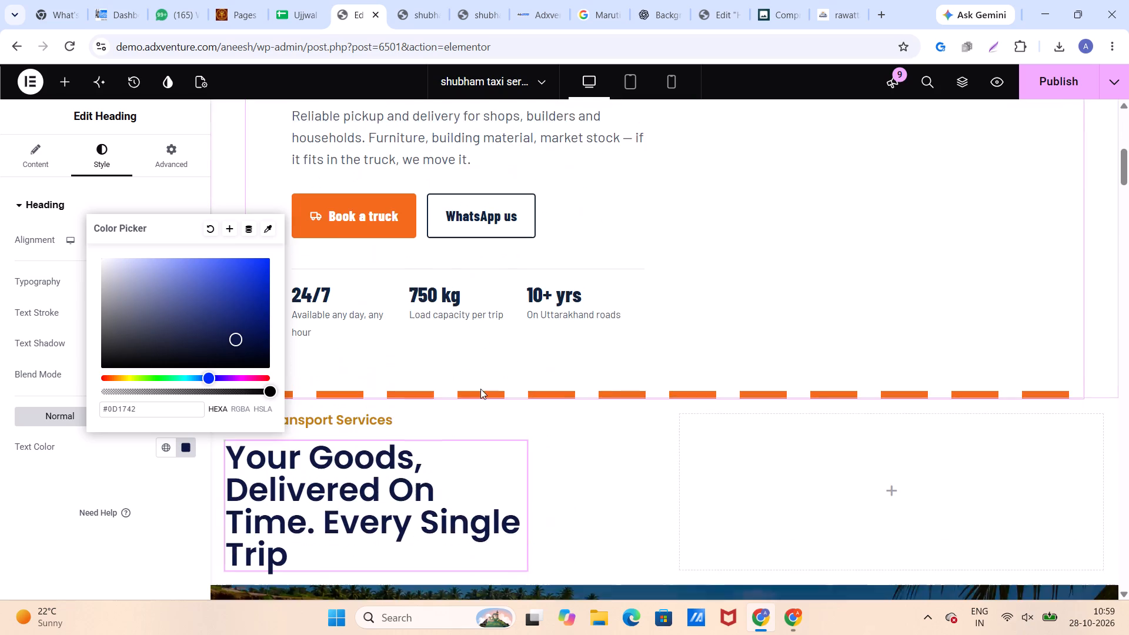
{"action": "left_click", "coordinate": [123, 442]}
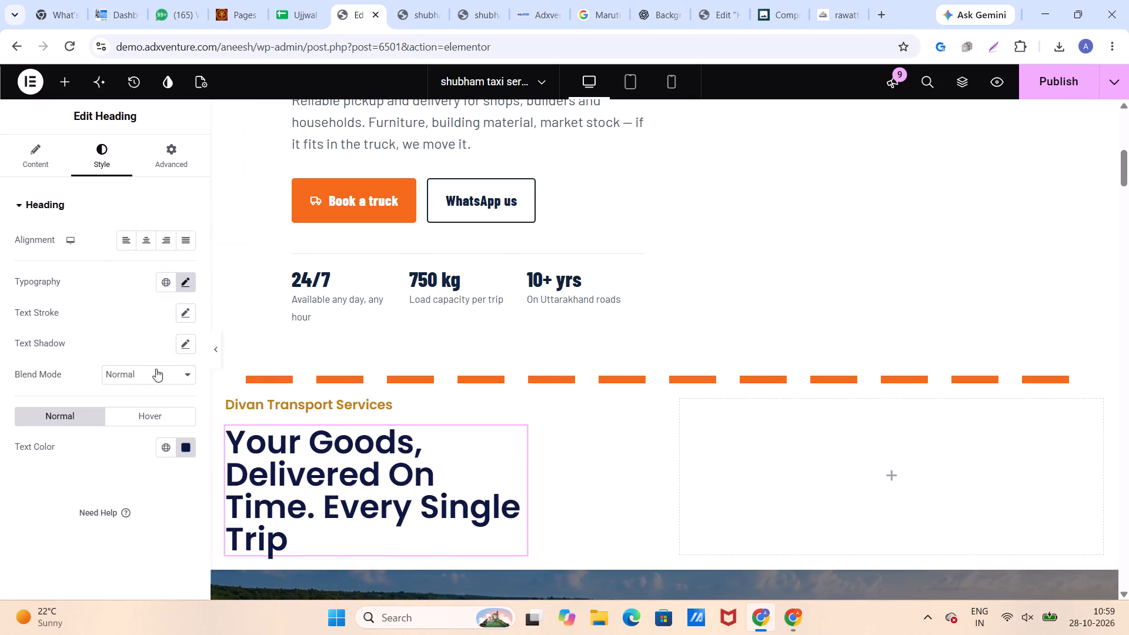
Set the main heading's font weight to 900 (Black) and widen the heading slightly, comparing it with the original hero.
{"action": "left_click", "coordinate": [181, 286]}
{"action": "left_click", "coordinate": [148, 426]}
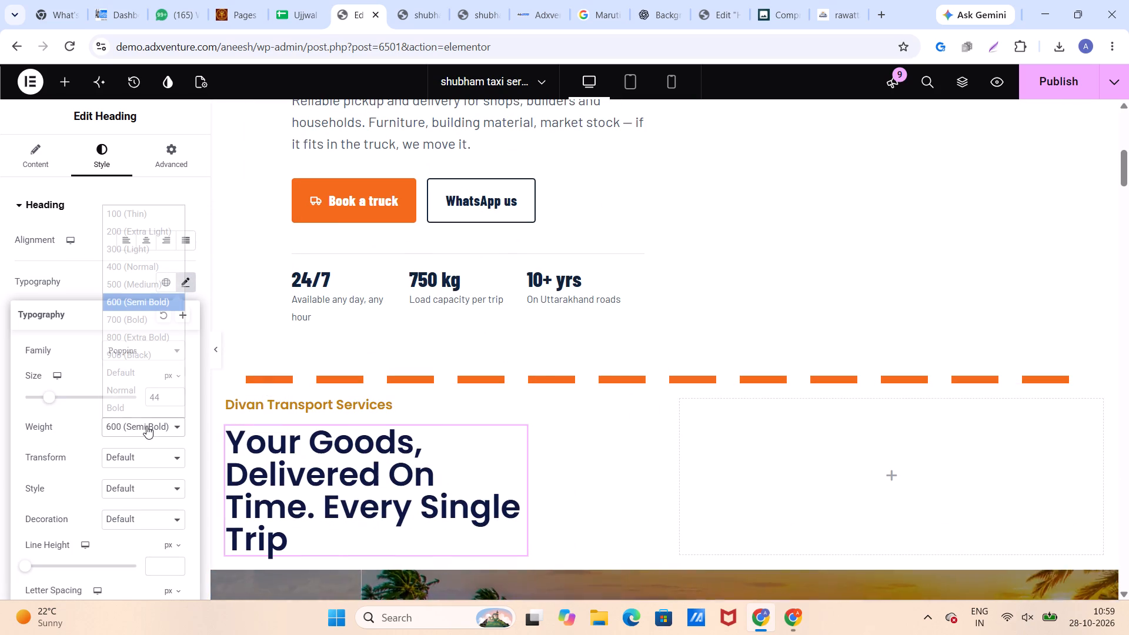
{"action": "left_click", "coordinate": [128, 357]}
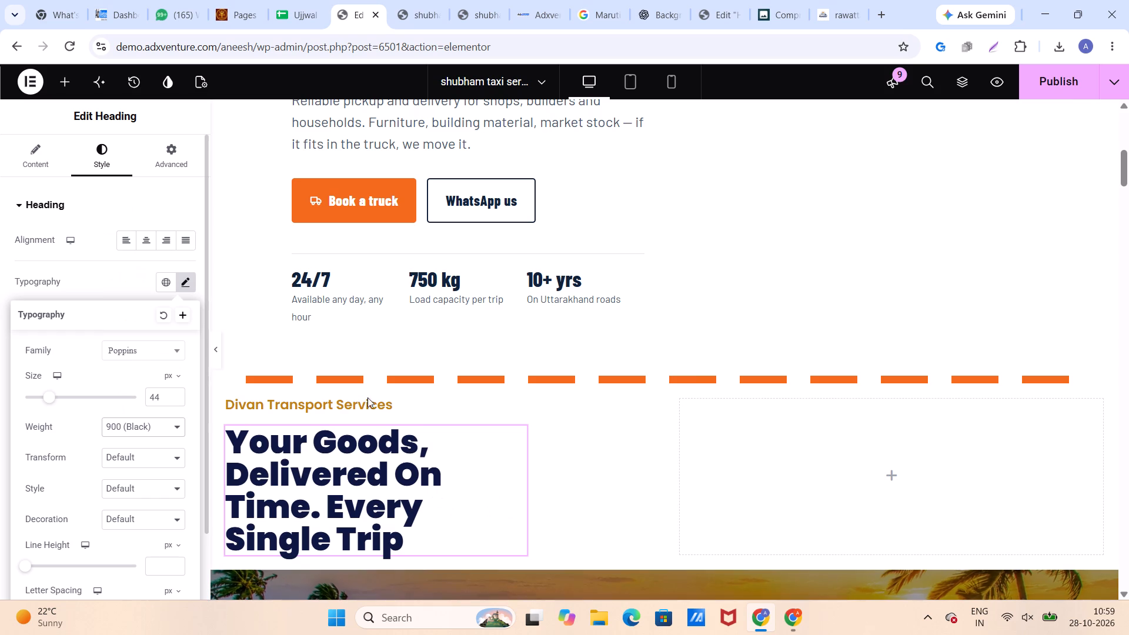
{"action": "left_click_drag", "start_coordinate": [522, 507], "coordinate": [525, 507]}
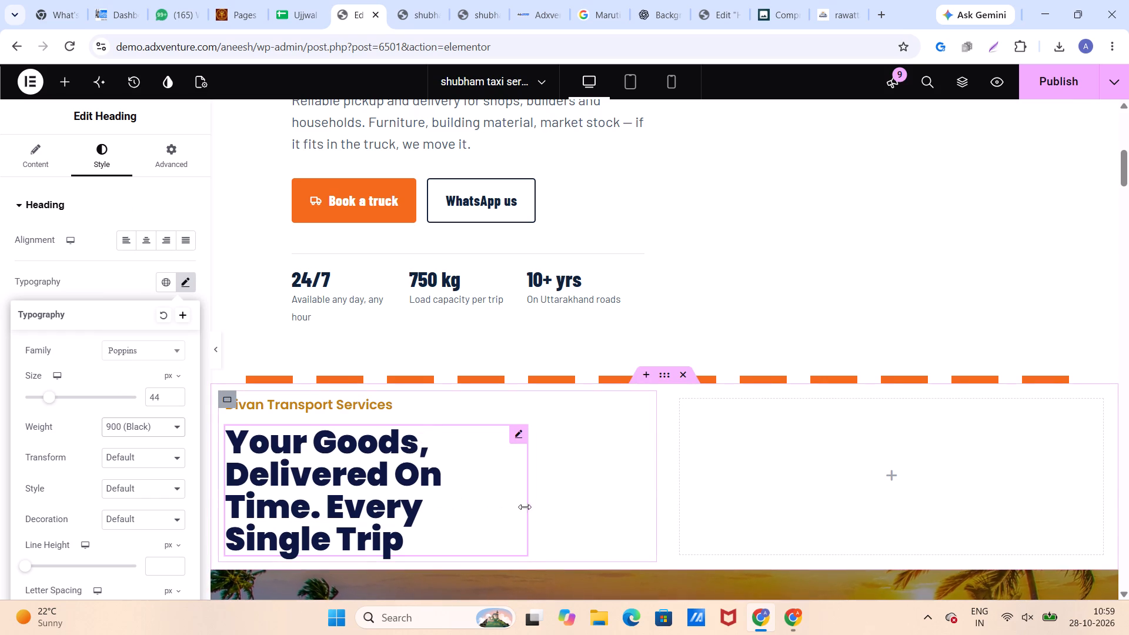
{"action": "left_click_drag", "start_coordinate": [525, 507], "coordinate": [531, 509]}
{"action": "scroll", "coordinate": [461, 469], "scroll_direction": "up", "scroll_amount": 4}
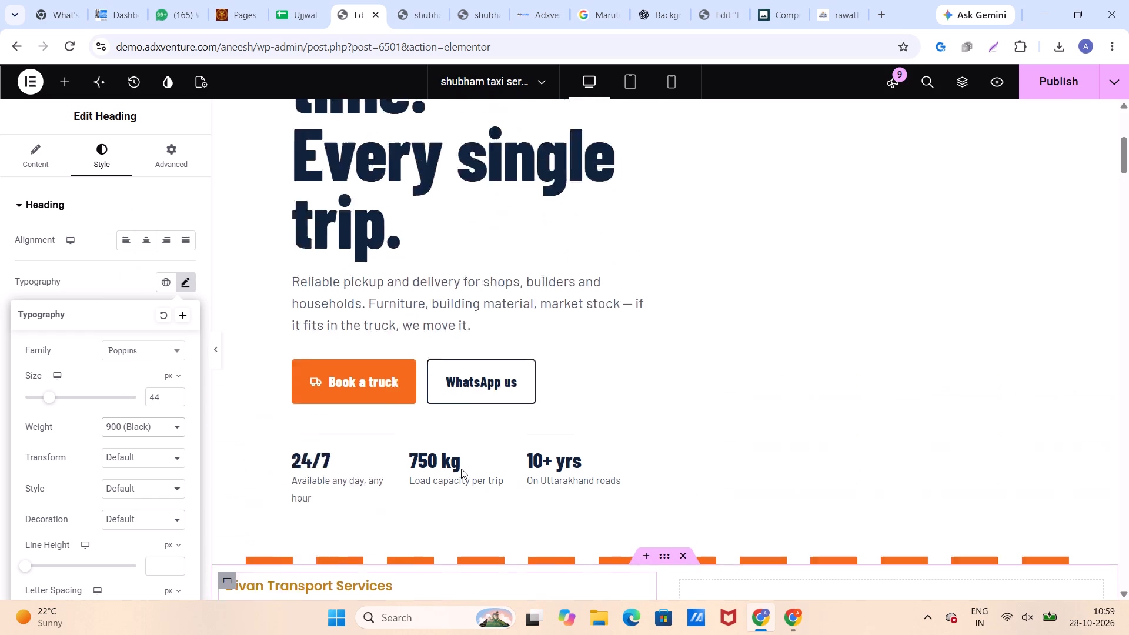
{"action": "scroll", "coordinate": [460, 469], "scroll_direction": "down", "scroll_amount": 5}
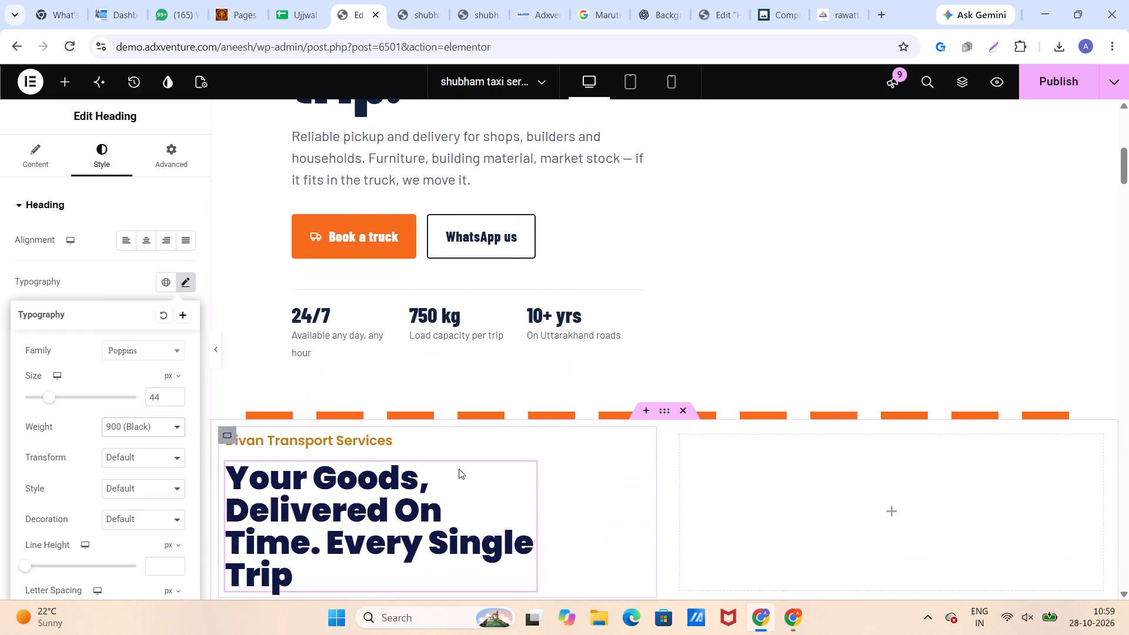
Set the main heading's font weight to 800 (Extra Bold).
{"action": "left_click", "coordinate": [148, 422]}
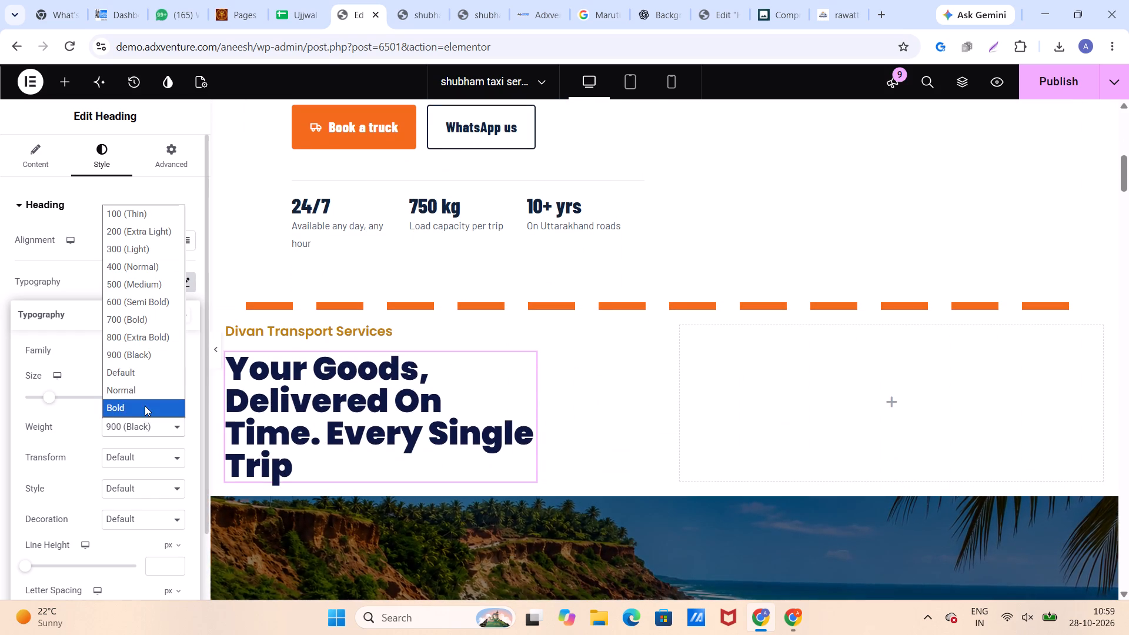
{"action": "left_click", "coordinate": [136, 342]}
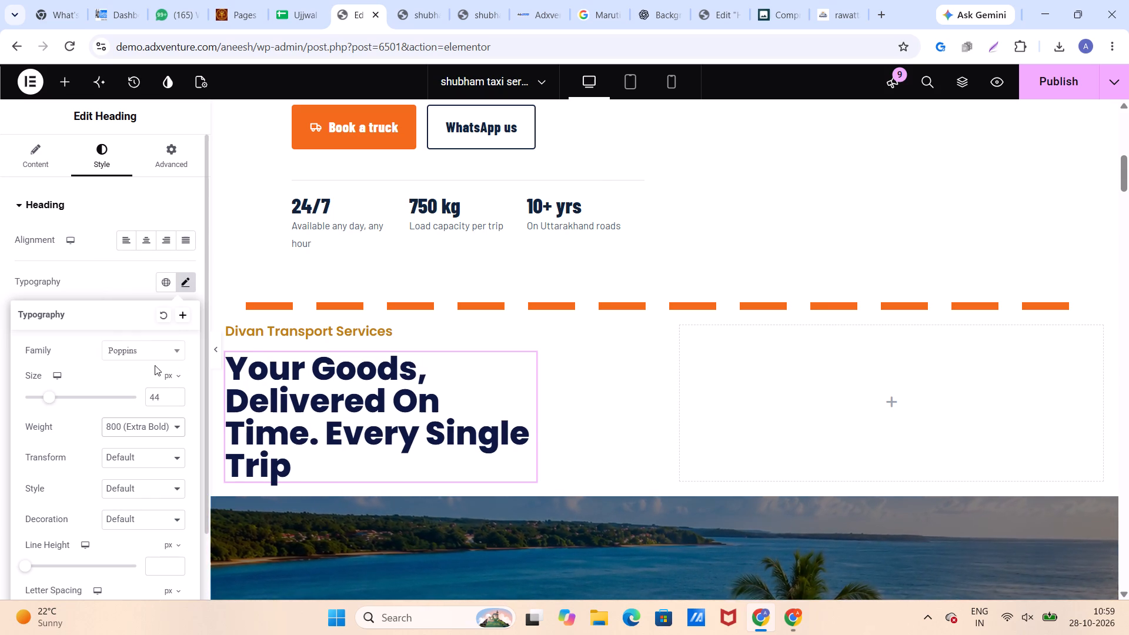
{"action": "left_click", "coordinate": [121, 282]}
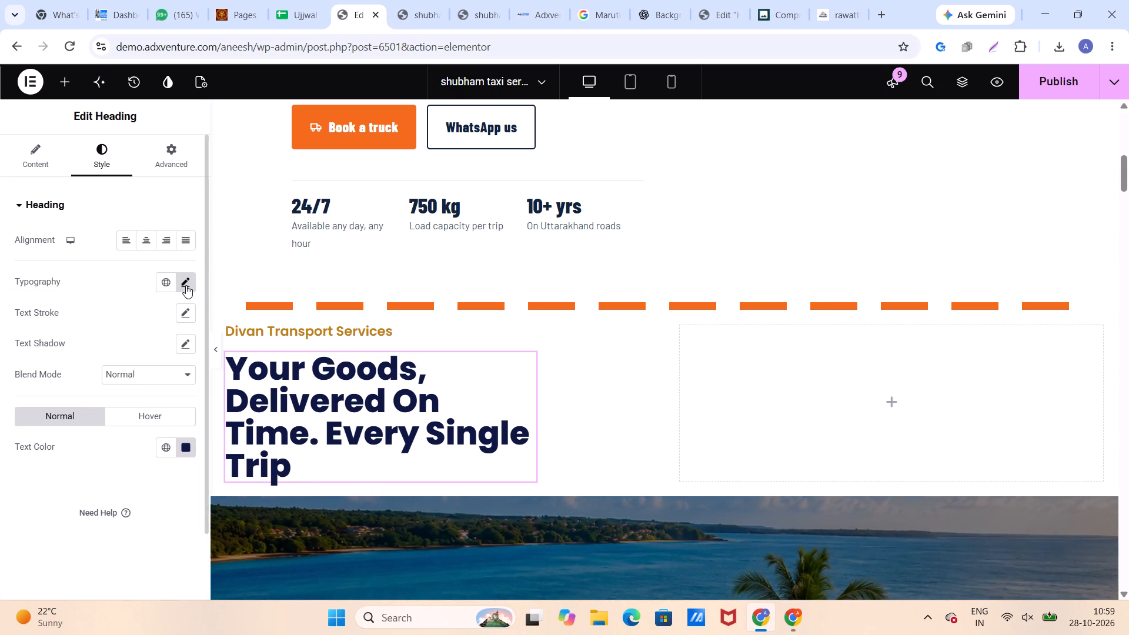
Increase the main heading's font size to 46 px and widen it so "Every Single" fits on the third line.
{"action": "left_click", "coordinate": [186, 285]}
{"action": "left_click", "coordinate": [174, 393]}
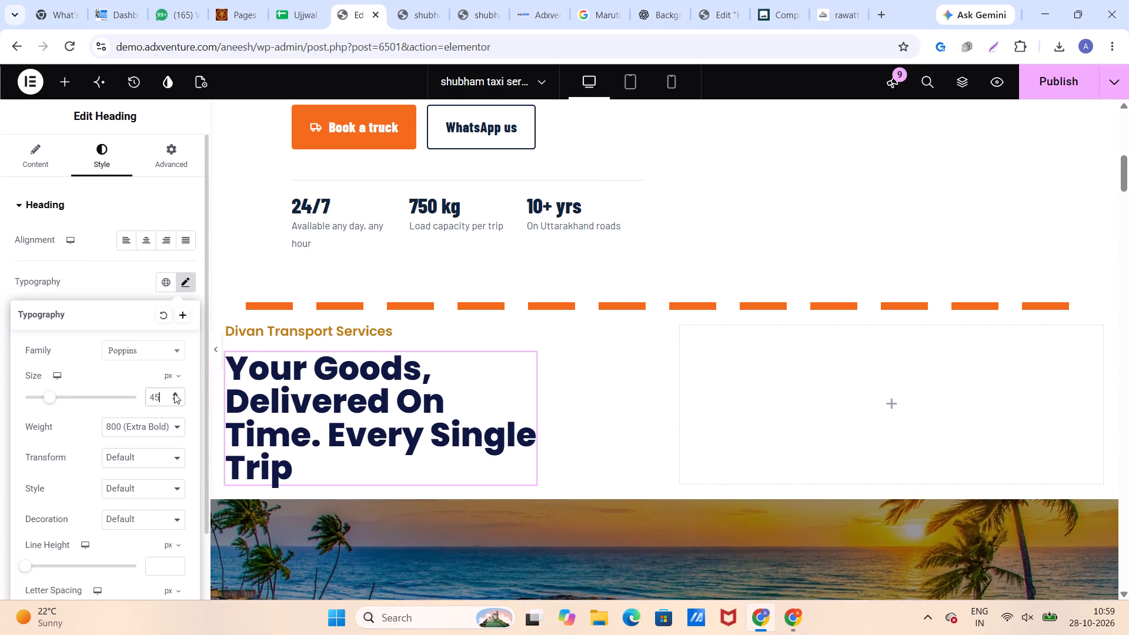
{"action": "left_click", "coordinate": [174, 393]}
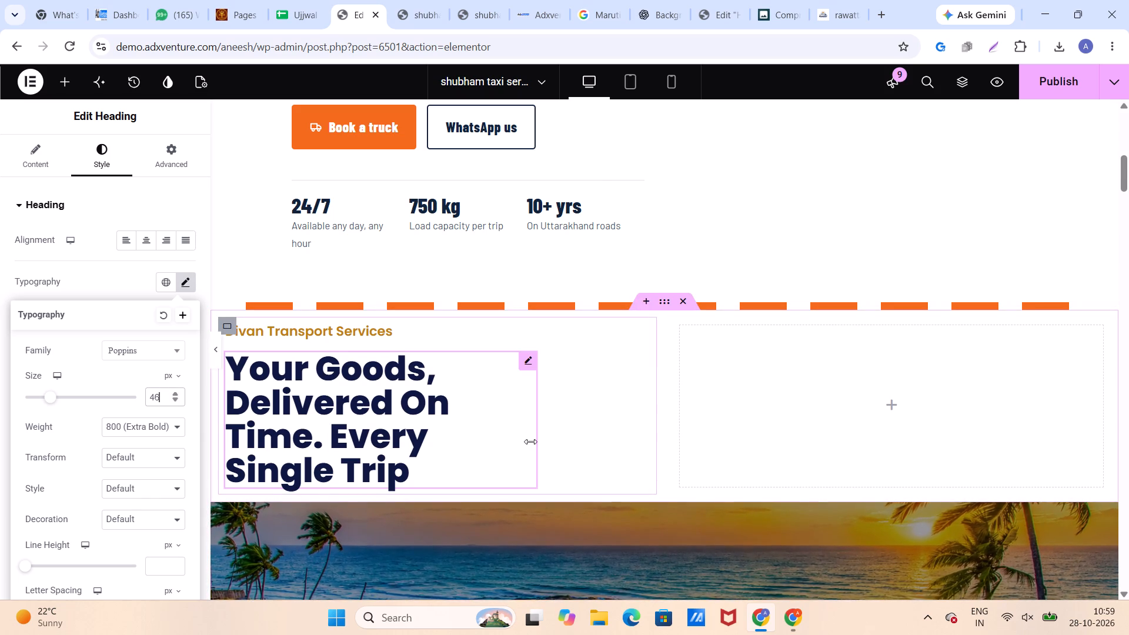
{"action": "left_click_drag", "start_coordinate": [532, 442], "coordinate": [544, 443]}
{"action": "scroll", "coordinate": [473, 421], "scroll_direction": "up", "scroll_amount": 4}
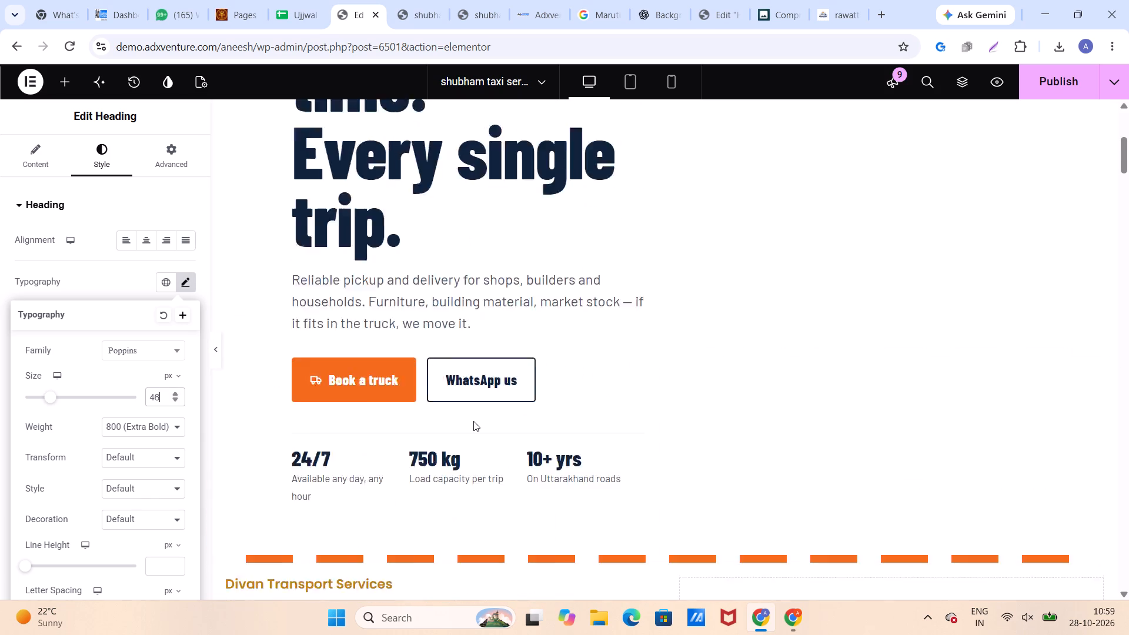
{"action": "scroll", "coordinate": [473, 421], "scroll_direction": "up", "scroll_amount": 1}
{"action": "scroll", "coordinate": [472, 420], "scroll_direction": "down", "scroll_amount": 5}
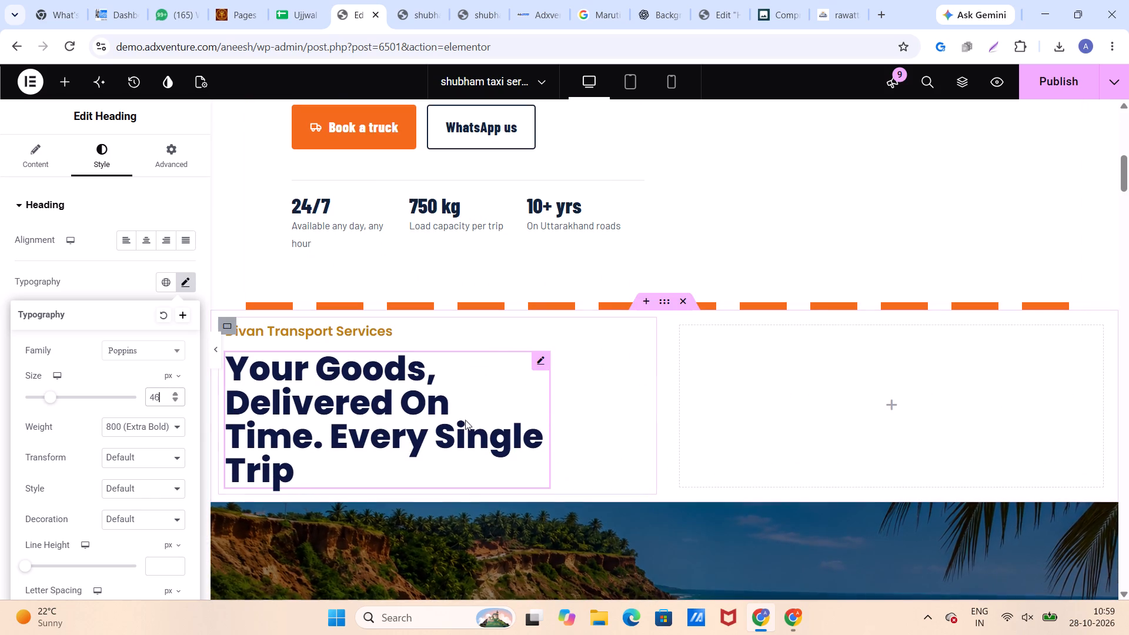
Set the main heading's font size to 56 px and widen it to nearly the column's width, wrapping onto four lines with "Trip" last.
{"action": "left_click", "coordinate": [173, 394]}
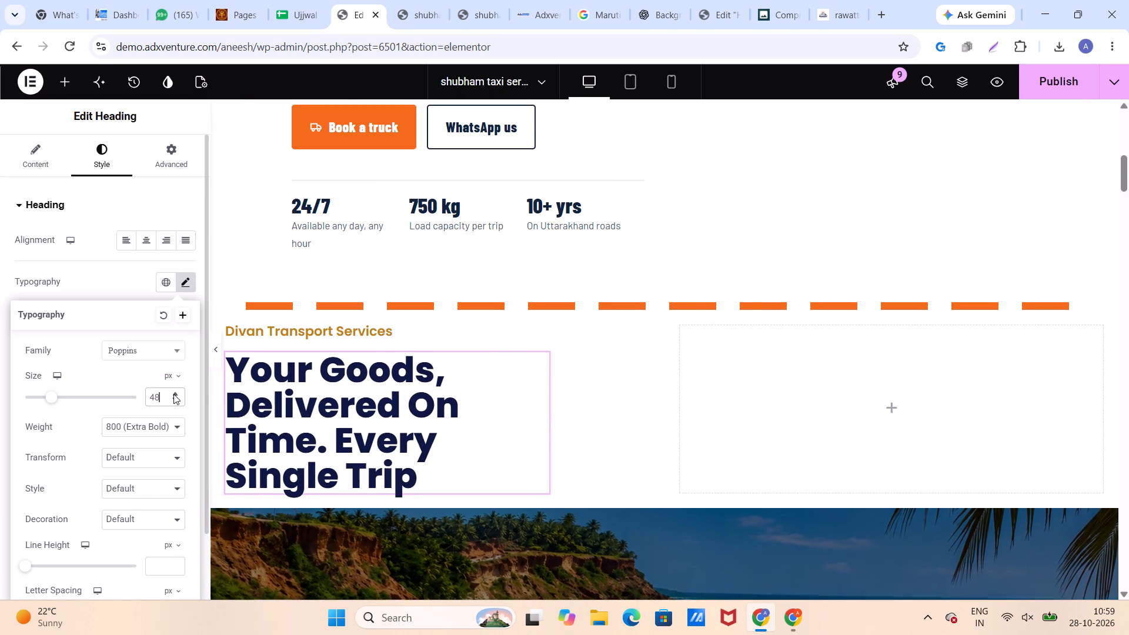
{"action": "left_click_drag", "start_coordinate": [547, 464], "coordinate": [626, 478]}
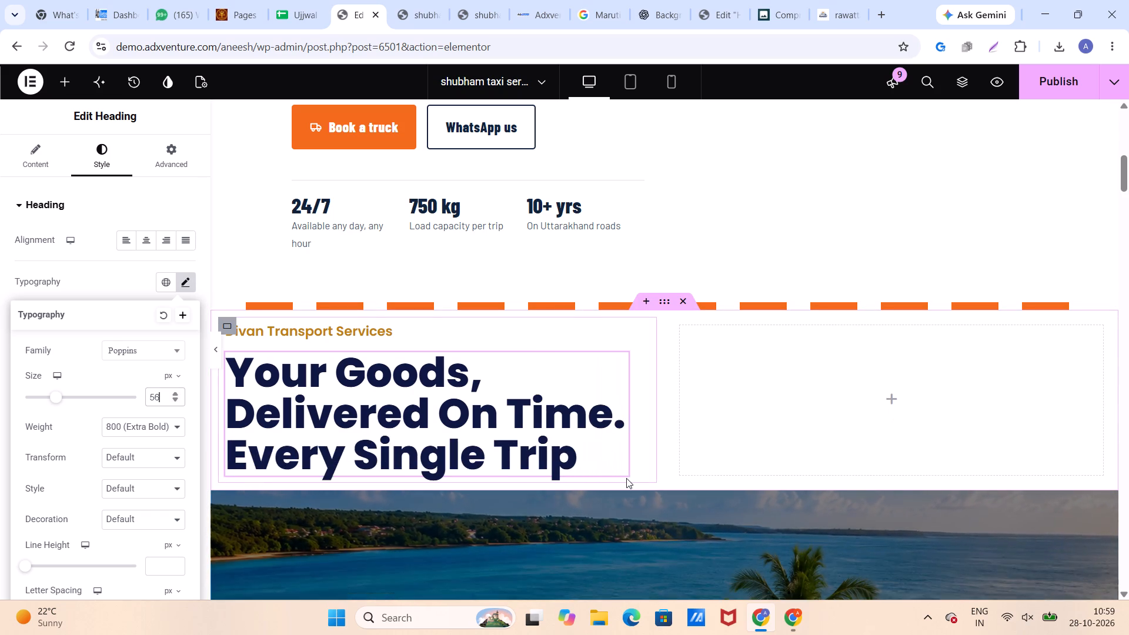
{"action": "left_click_drag", "start_coordinate": [626, 478], "coordinate": [617, 476]}
{"action": "scroll", "coordinate": [441, 428], "scroll_direction": "up", "scroll_amount": 4}
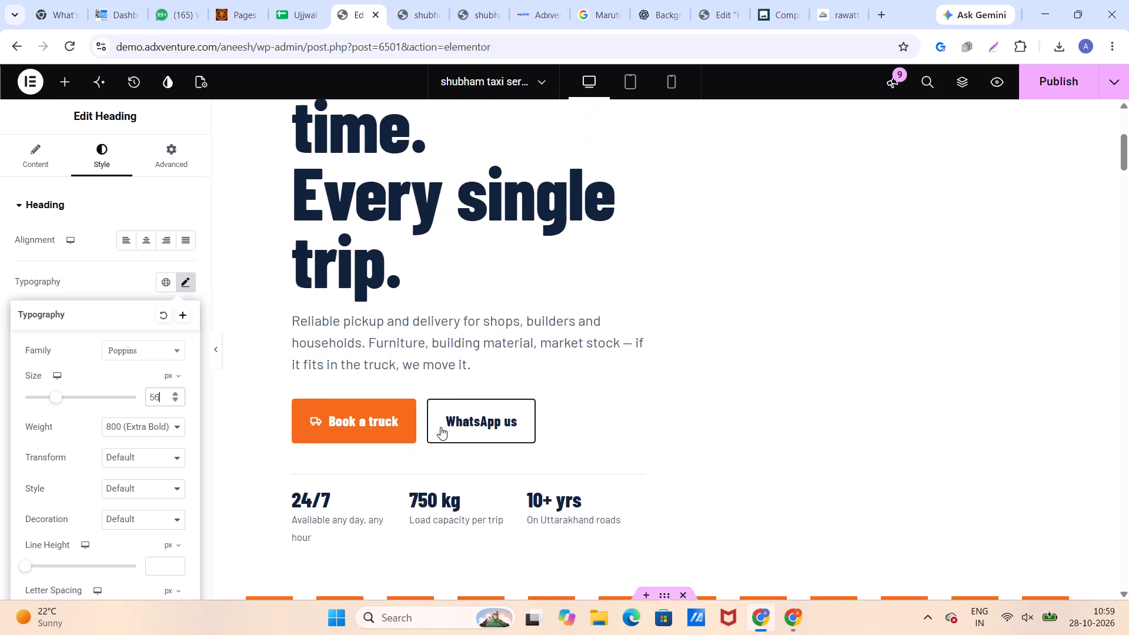
{"action": "scroll", "coordinate": [440, 427], "scroll_direction": "up", "scroll_amount": 1}
{"action": "scroll", "coordinate": [440, 426], "scroll_direction": "down", "scroll_amount": 7}
{"action": "scroll", "coordinate": [440, 426], "scroll_direction": "up", "scroll_amount": 5}
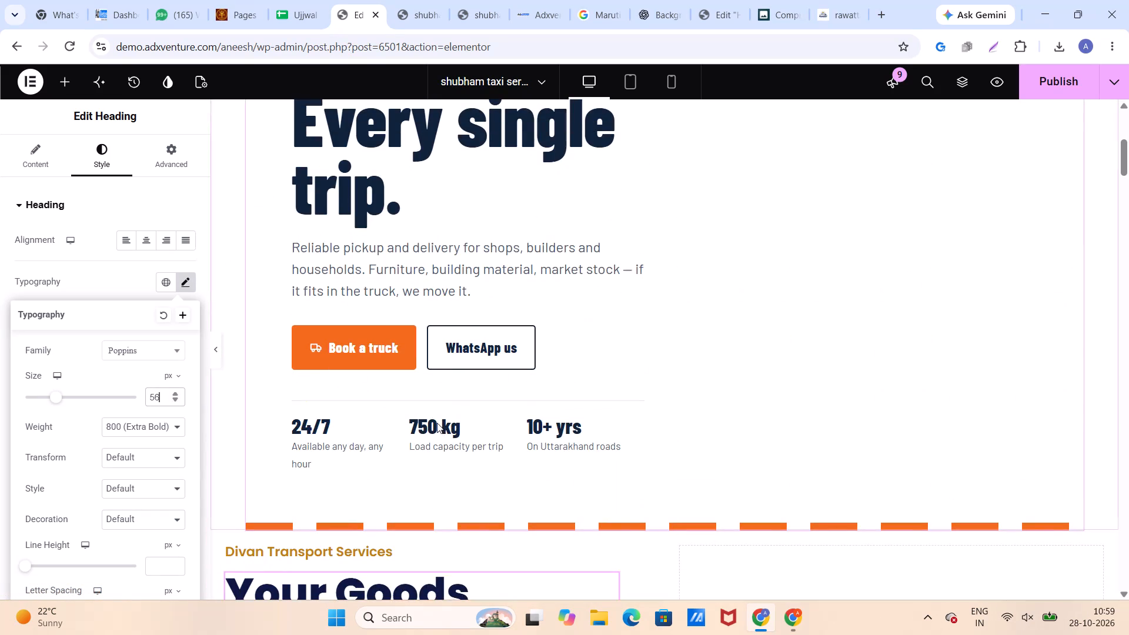
{"action": "scroll", "coordinate": [437, 423], "scroll_direction": "up", "scroll_amount": 1}
{"action": "scroll", "coordinate": [437, 423], "scroll_direction": "down", "scroll_amount": 6}
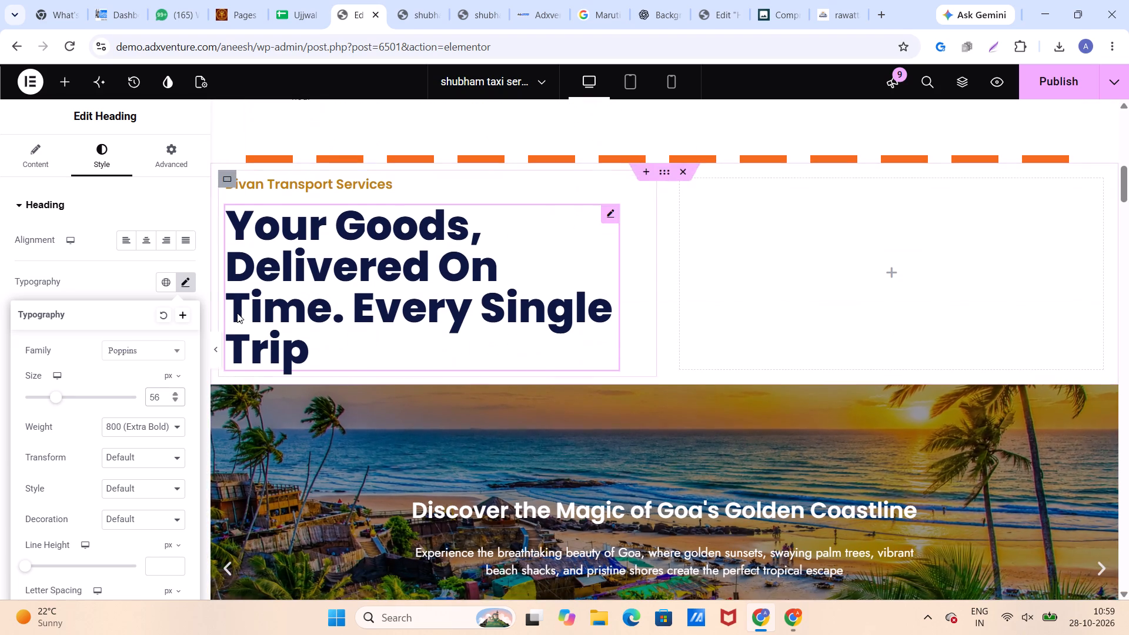
Add a Text Editor widget directly below the main heading in the same column.
{"action": "left_click", "coordinate": [67, 72]}
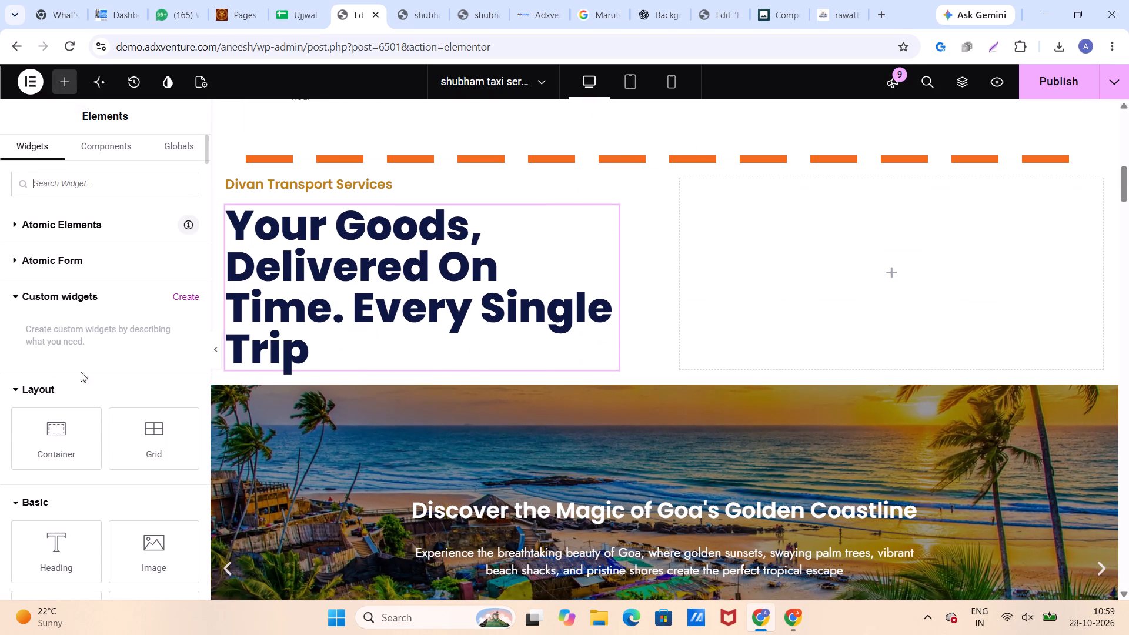
{"action": "scroll", "coordinate": [137, 470], "scroll_direction": "down", "scroll_amount": 2}
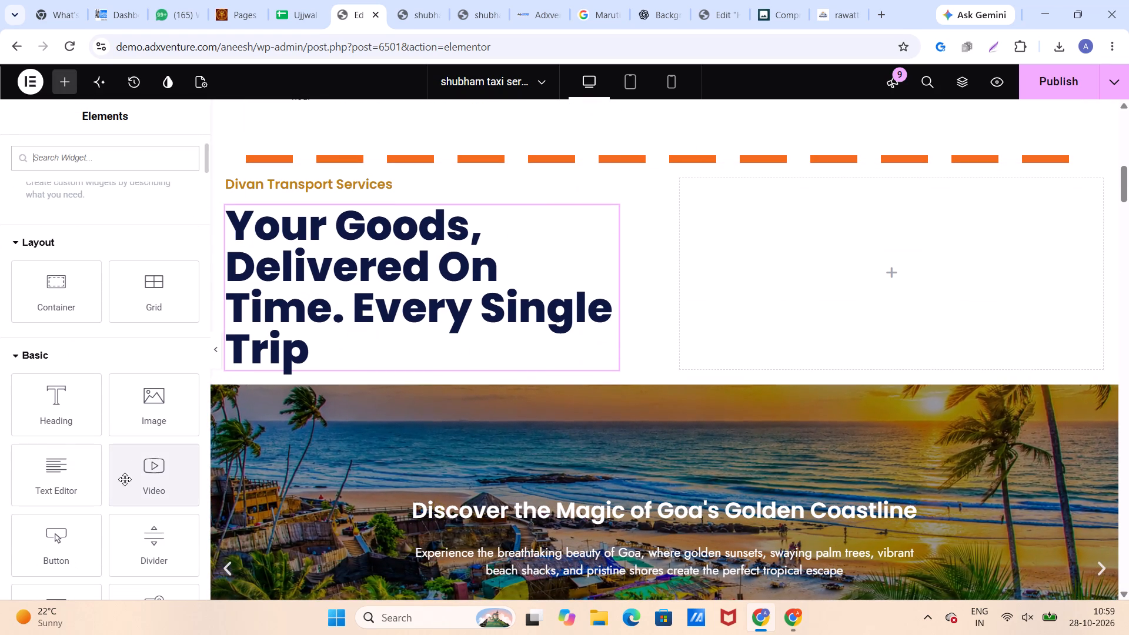
{"action": "left_click_drag", "start_coordinate": [56, 480], "coordinate": [317, 358]}
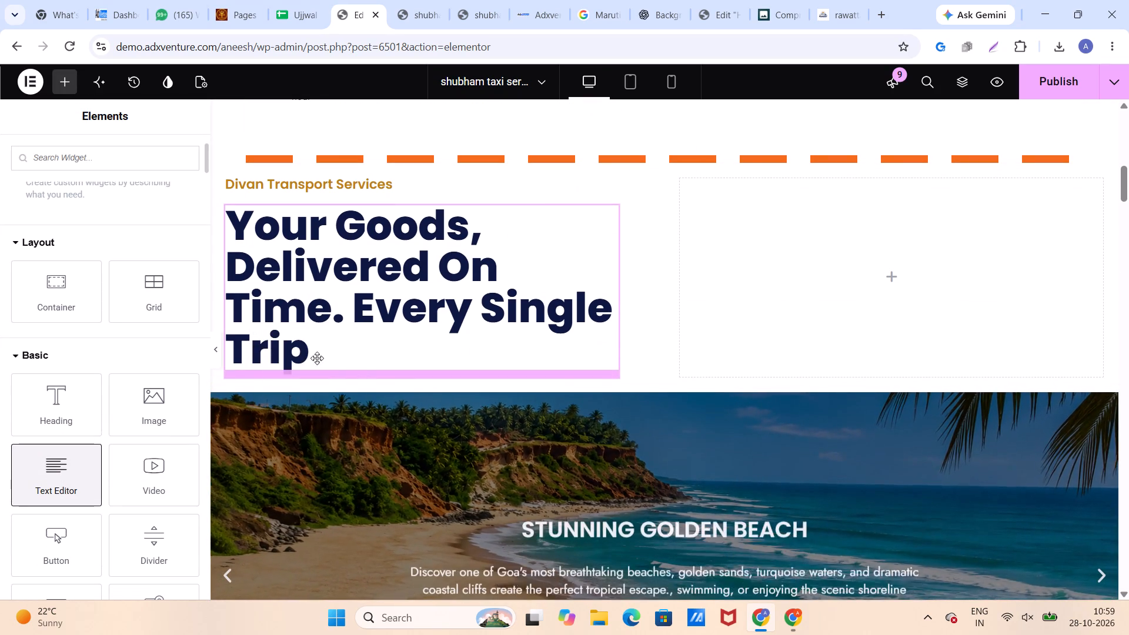
{"action": "left_click_drag", "start_coordinate": [317, 358], "coordinate": [313, 358]}
Replace the new text widget's placeholder with "Reliable pickup And delivery For Shops , builders And Households", following the original hero's paragraph.
{"action": "scroll", "coordinate": [348, 354], "scroll_direction": "up", "scroll_amount": 4}
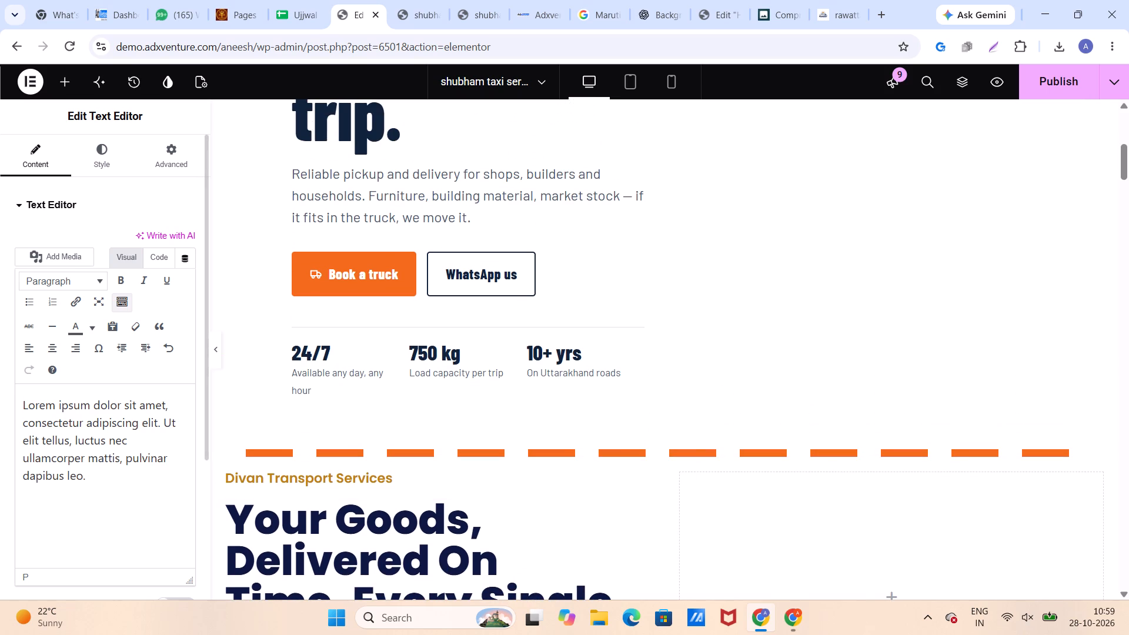
{"action": "left_click_drag", "start_coordinate": [107, 481], "coordinate": [15, 403]}
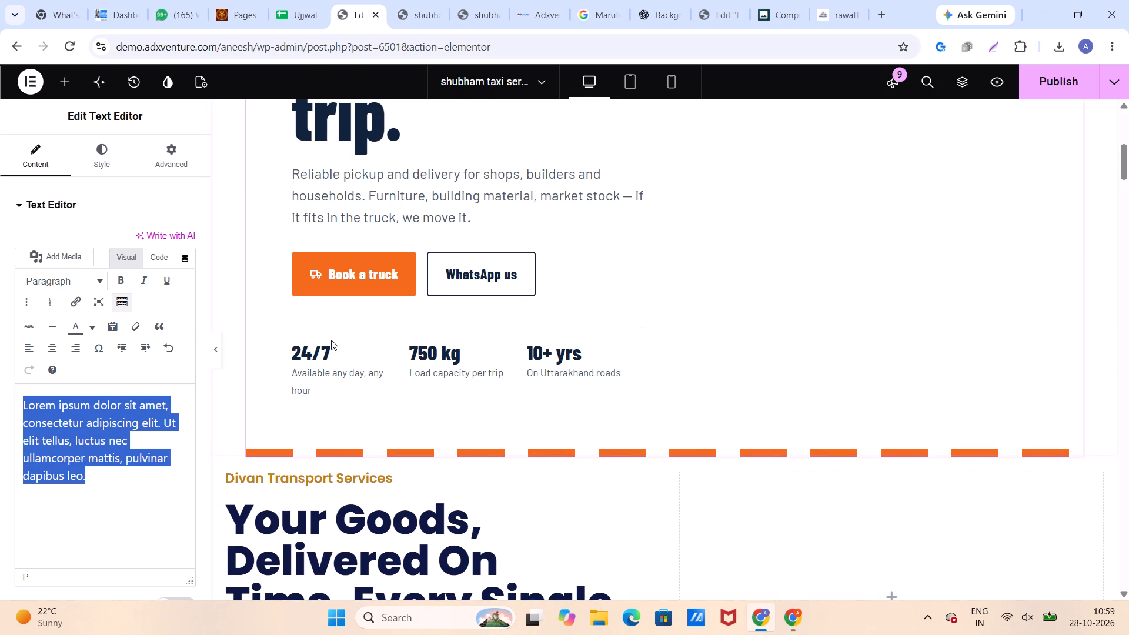
{"action": "type", "text": "Reliable pickup"}
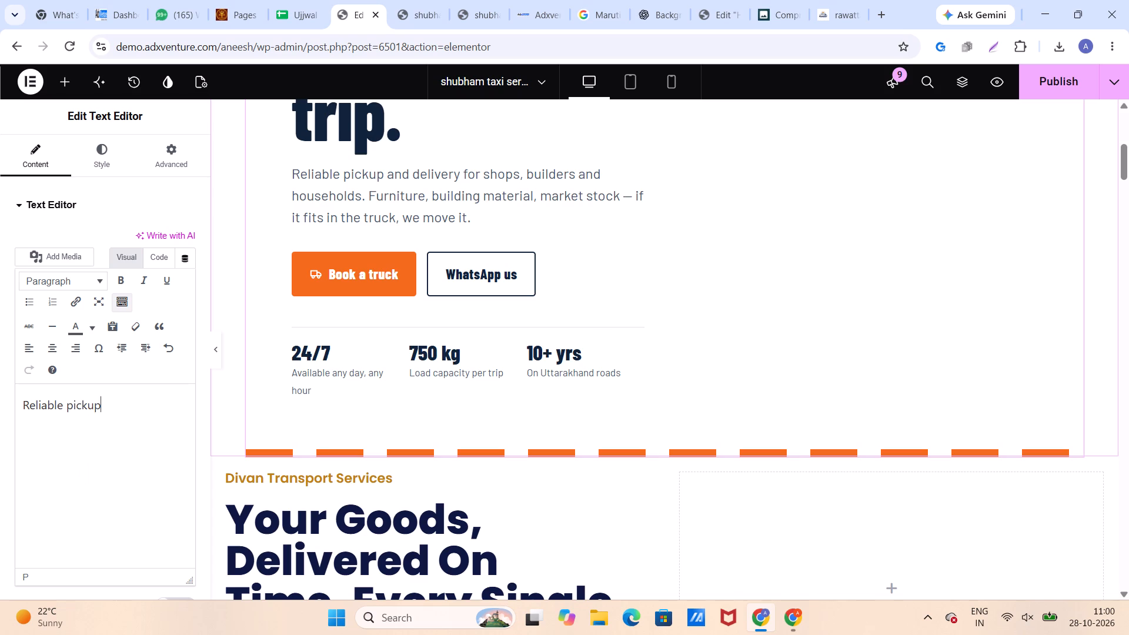
{"action": "key", "text": "space"}
{"action": "type", "text": "And"}
{"action": "key", "text": "space"}
{"action": "type", "text": "delive"}
{"action": "type", "text": "ry"}
{"action": "key", "text": "space"}
{"action": "type", "text": "For Shops"}
{"action": "key", "text": "space"}
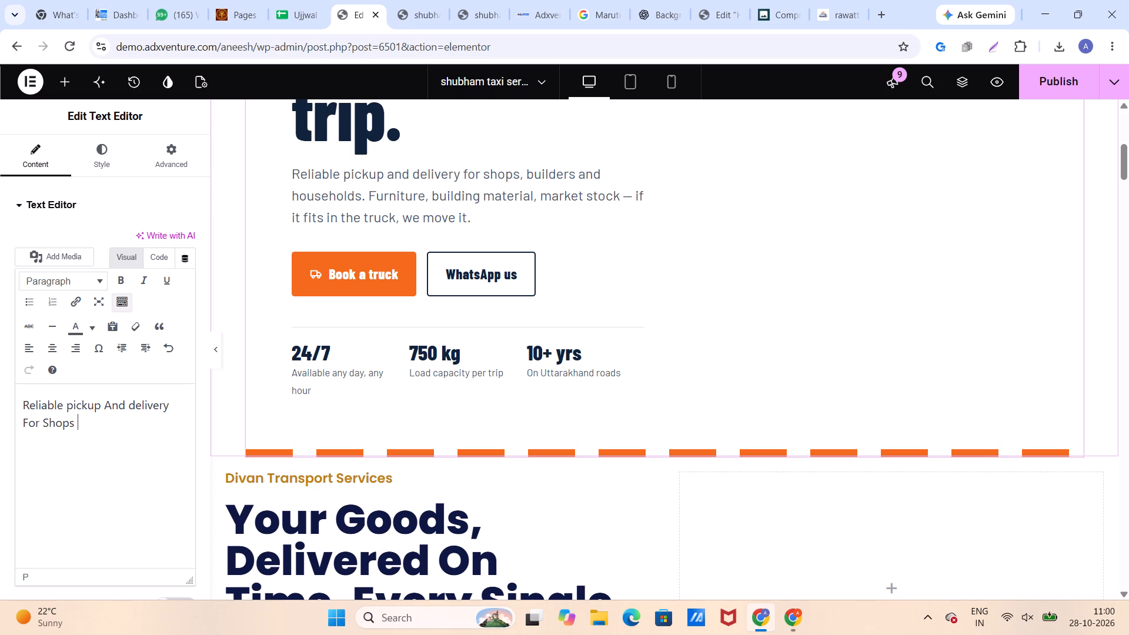
{"action": "type", "text": ","}
{"action": "key", "text": "space"}
{"action": "key", "text": "b"}
{"action": "key", "text": "i"}
{"action": "key", "text": "BackSpace"}
{"action": "type", "text": "ui"}
{"action": "type", "text": "lder"}
{"action": "type", "text": "s And"}
{"action": "key", "text": "space"}
{"action": "type", "text": "Hous"}
{"action": "key", "text": "e"}
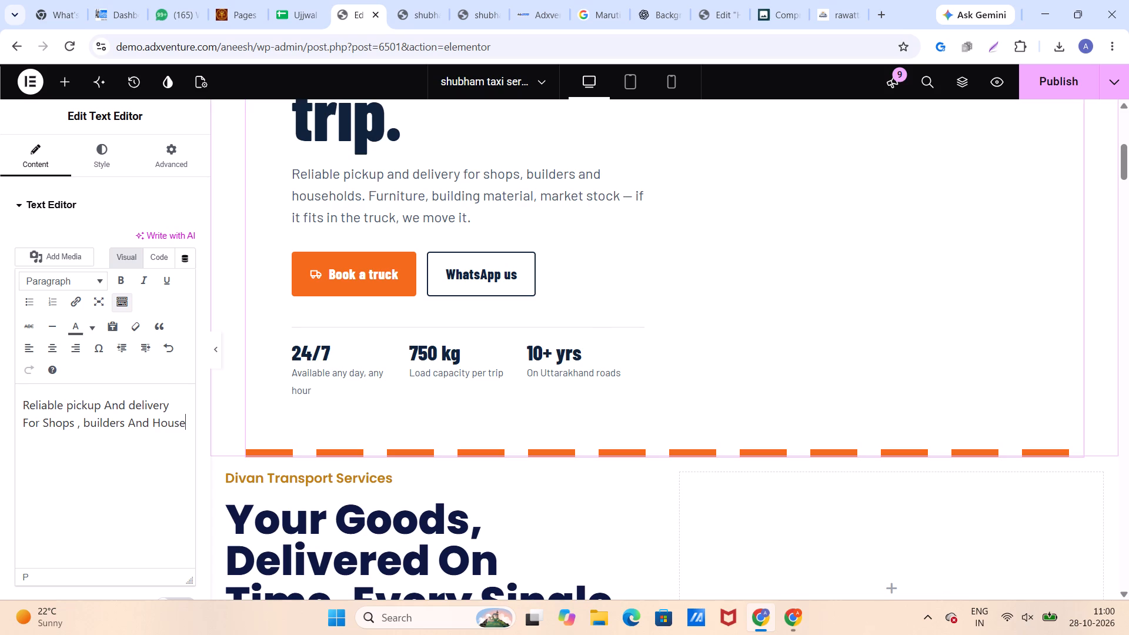
{"action": "type", "text": "holds"}
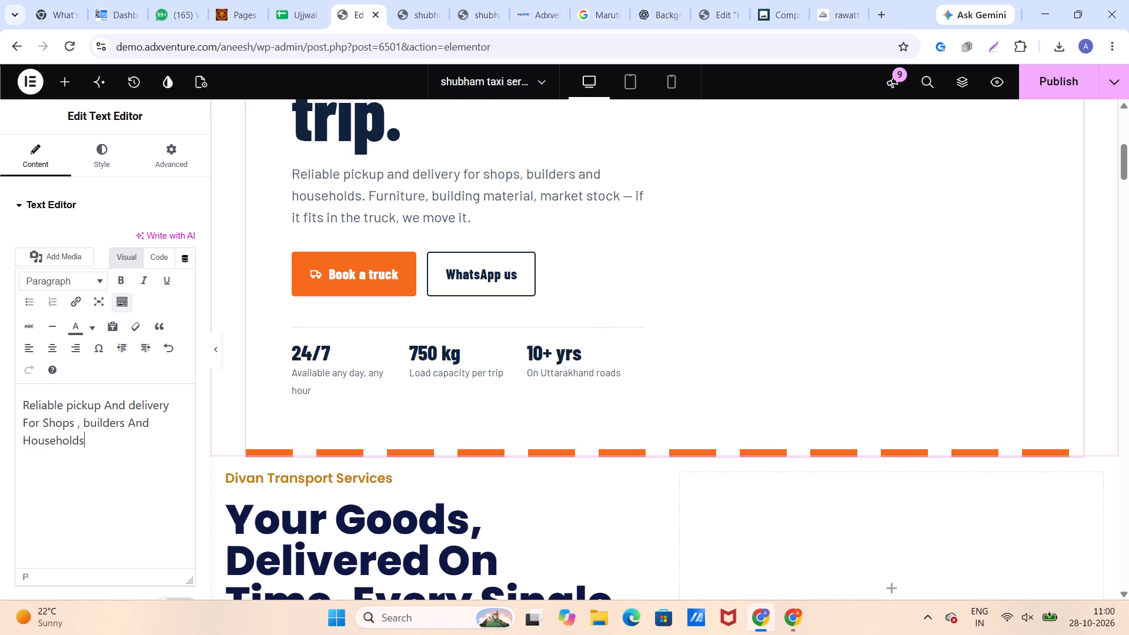
Continue the paragraph after "Households" with ", Furniture, building Material, Market Stock-".
{"action": "type", "text": ", Furniture"}
{"action": "type", "text": ", building"}
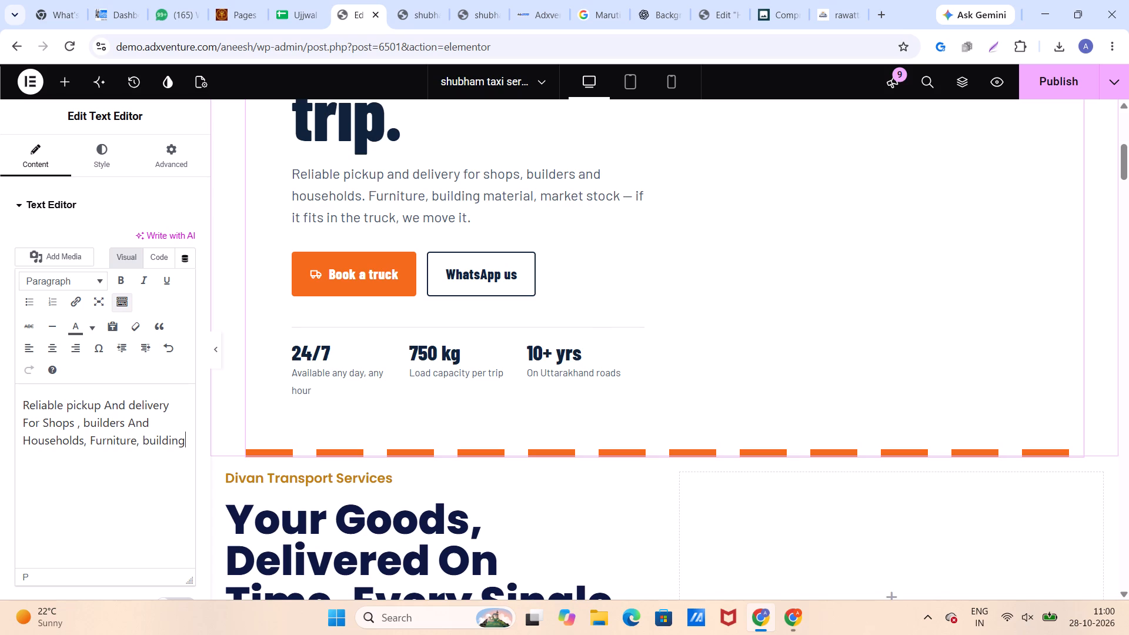
{"action": "key", "text": "space"}
{"action": "type", "text": "Materia"}
{"action": "key", "text": "l"}
{"action": "type", "text": ", Market"}
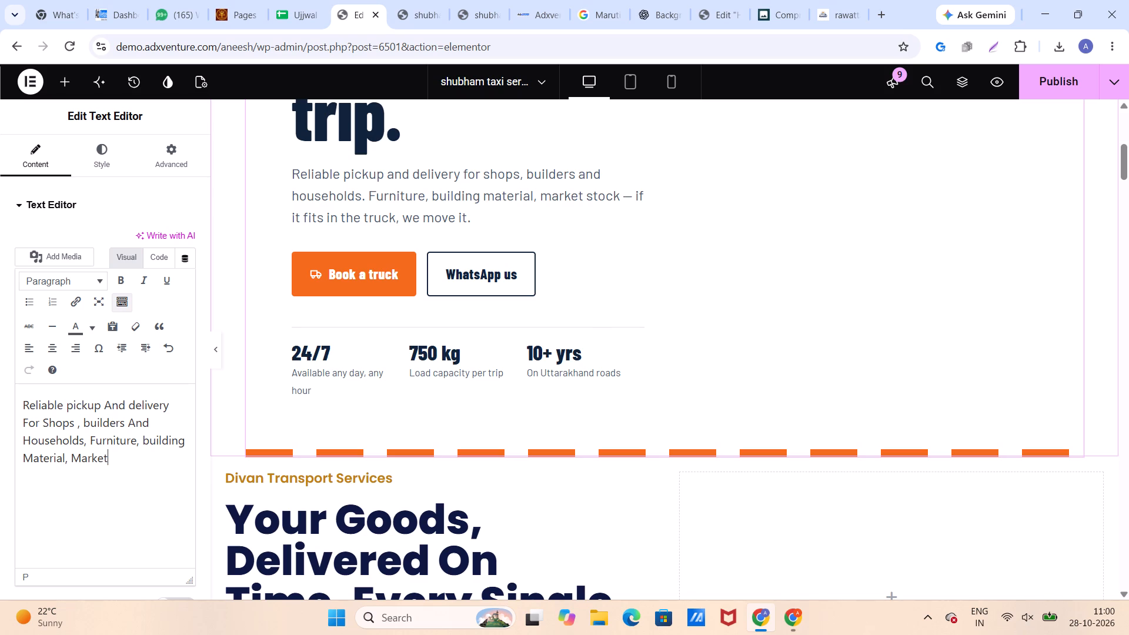
{"action": "key", "text": "space"}
{"action": "type", "text": "Stock"}
{"action": "key", "text": "minus"}
{"action": "key", "text": "minus"}
{"action": "key", "text": "BackSpace"}
{"action": "key", "text": "BackSpace"}
{"action": "key", "text": "shift+underscore"}
{"action": "key", "text": "BackSpace"}
{"action": "type", "text": "--"}
{"action": "key", "text": "BackSpace"}
Finish the paragraph after the hyphen with "if it Fits in the truck, We move it.".
{"action": "key", "text": "space"}
{"action": "type", "text": "if"}
{"action": "key", "text": "space"}
{"action": "type", "text": "it"}
{"action": "key", "text": "space"}
{"action": "type", "text": "Fits"}
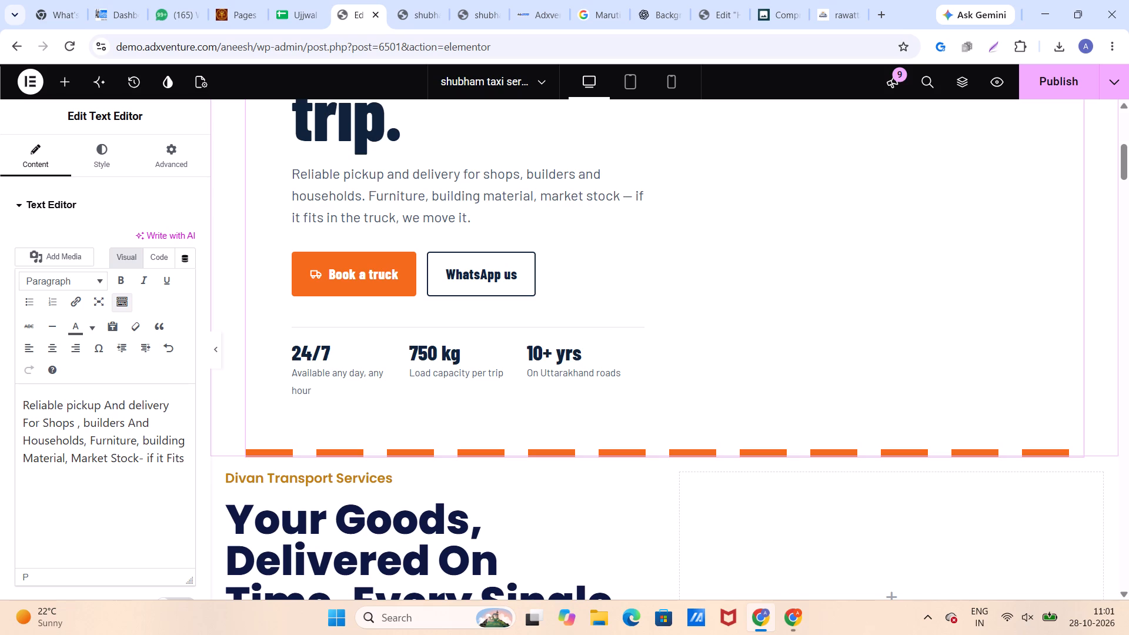
{"action": "key", "text": "space"}
{"action": "type", "text": "in"}
{"action": "key", "text": "space"}
{"action": "type", "text": "the"}
{"action": "key", "text": "space"}
{"action": "type", "text": "truck"}
{"action": "type", "text": ","}
{"action": "key", "text": "space"}
{"action": "type", "text": "We"}
{"action": "key", "text": "space"}
{"action": "type", "text": "move it"}
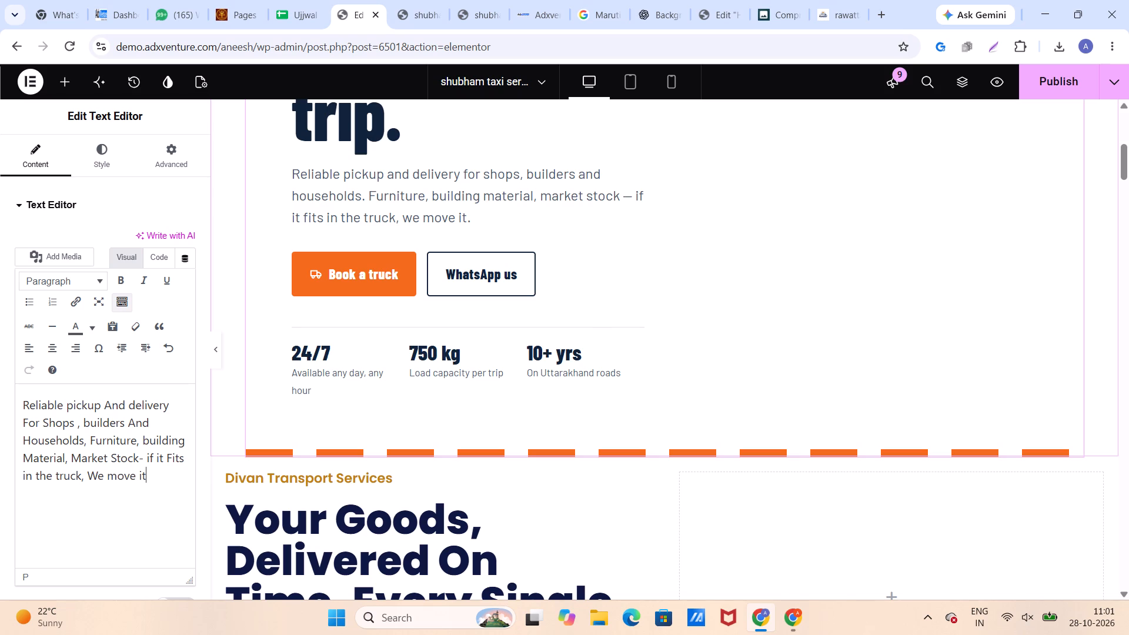
{"action": "key", "text": "period"}
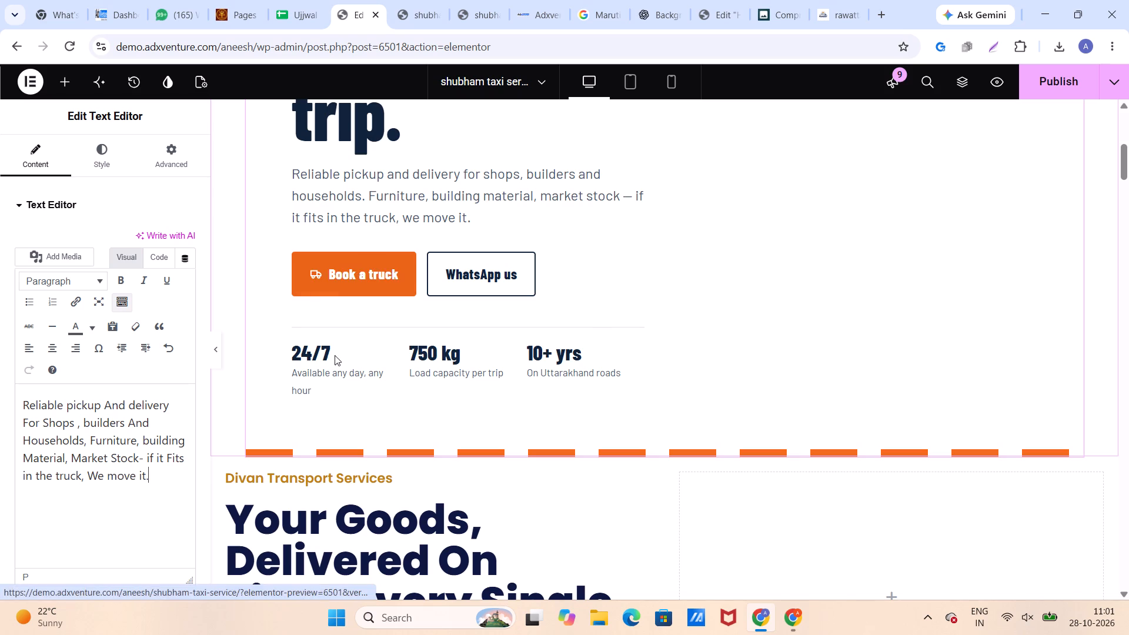
Set the font family of the paragraph below the main heading to Jost.
{"action": "scroll", "coordinate": [335, 385], "scroll_direction": "down", "scroll_amount": 4}
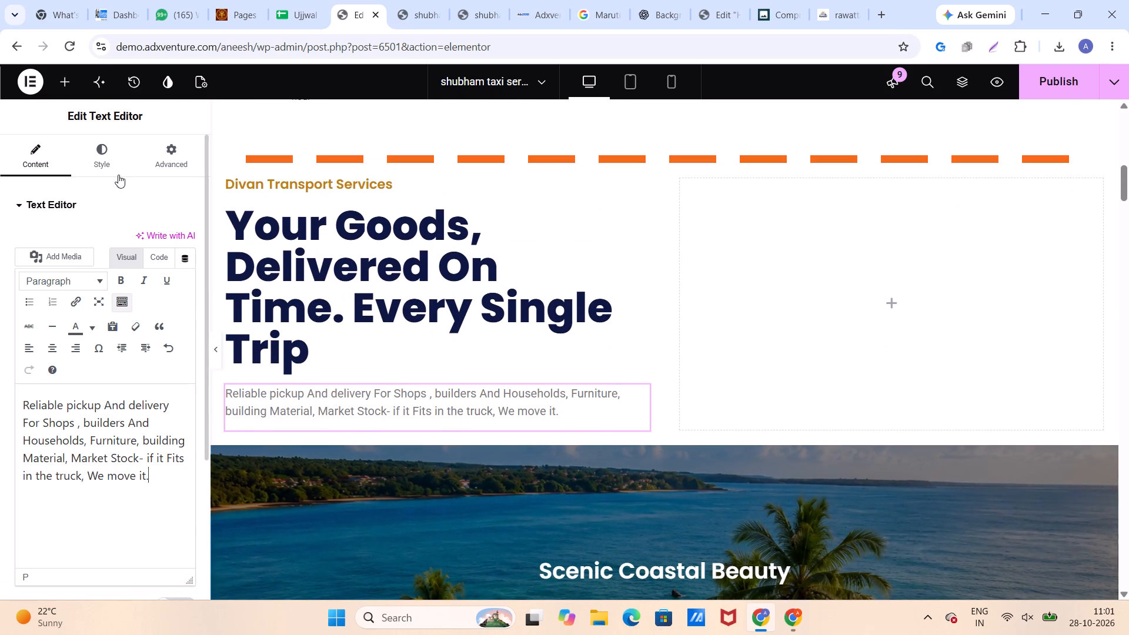
{"action": "left_click", "coordinate": [109, 166]}
{"action": "left_click", "coordinate": [183, 273]}
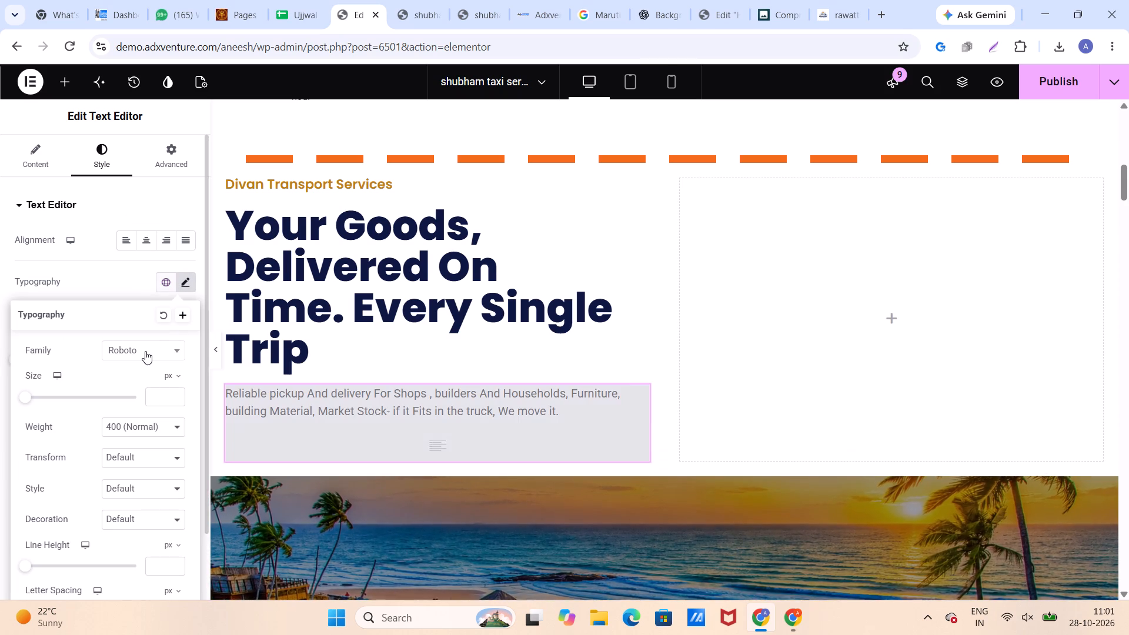
{"action": "left_click", "coordinate": [145, 351]}
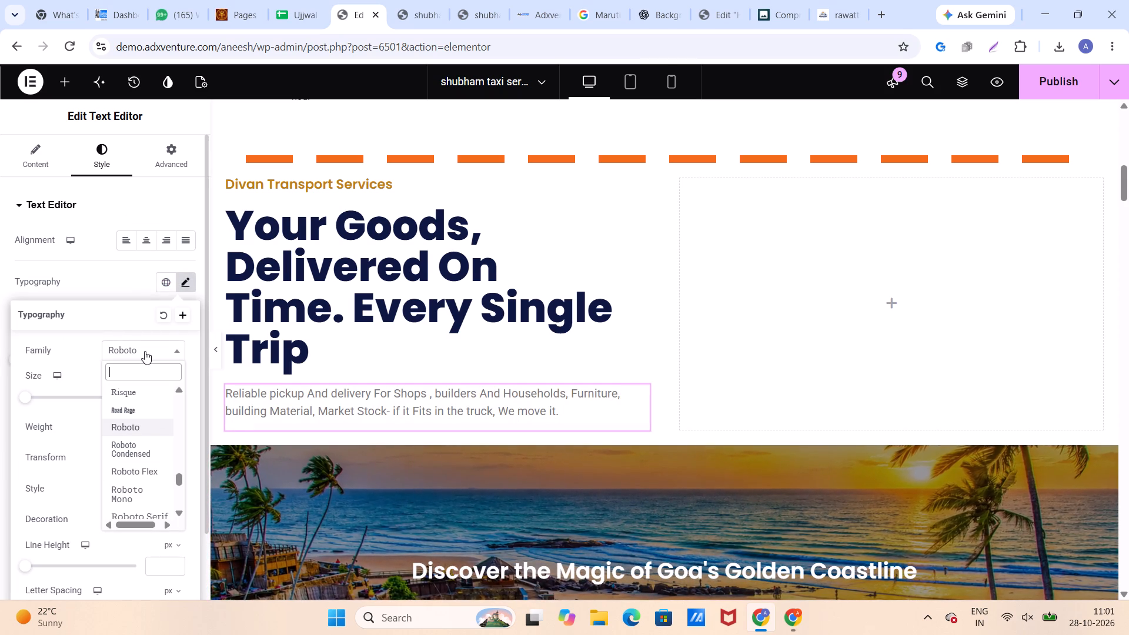
{"action": "type", "text": "jos"}
{"action": "left_click", "coordinate": [151, 440]}
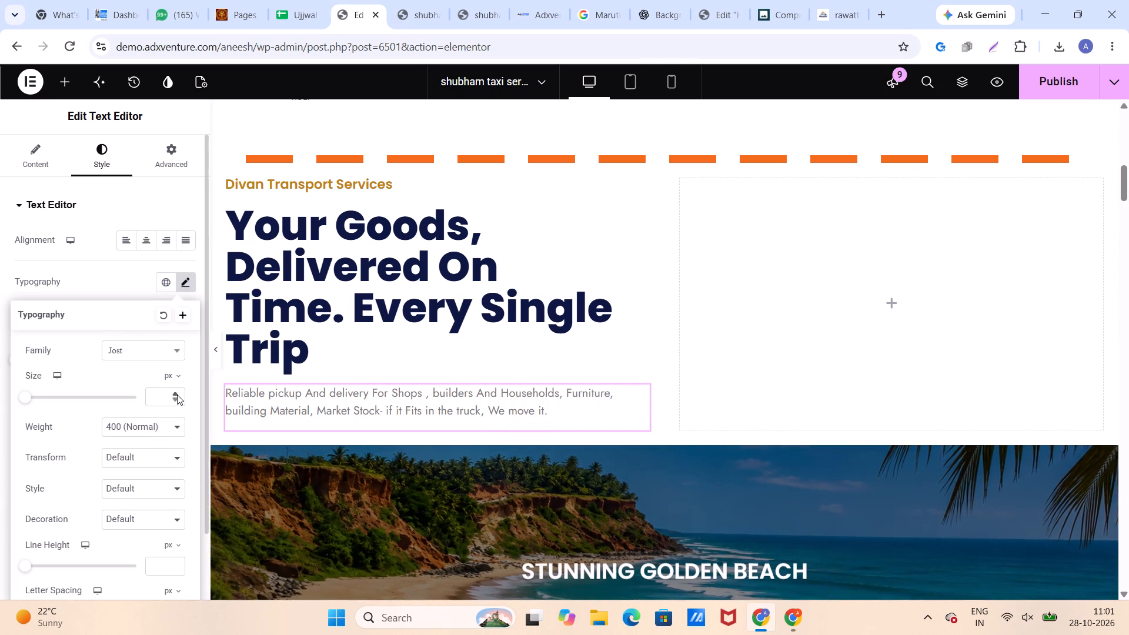
Set the paragraph's font size to 18 px and compare it with the original hero's paragraph above.
{"action": "left_click", "coordinate": [177, 395]}
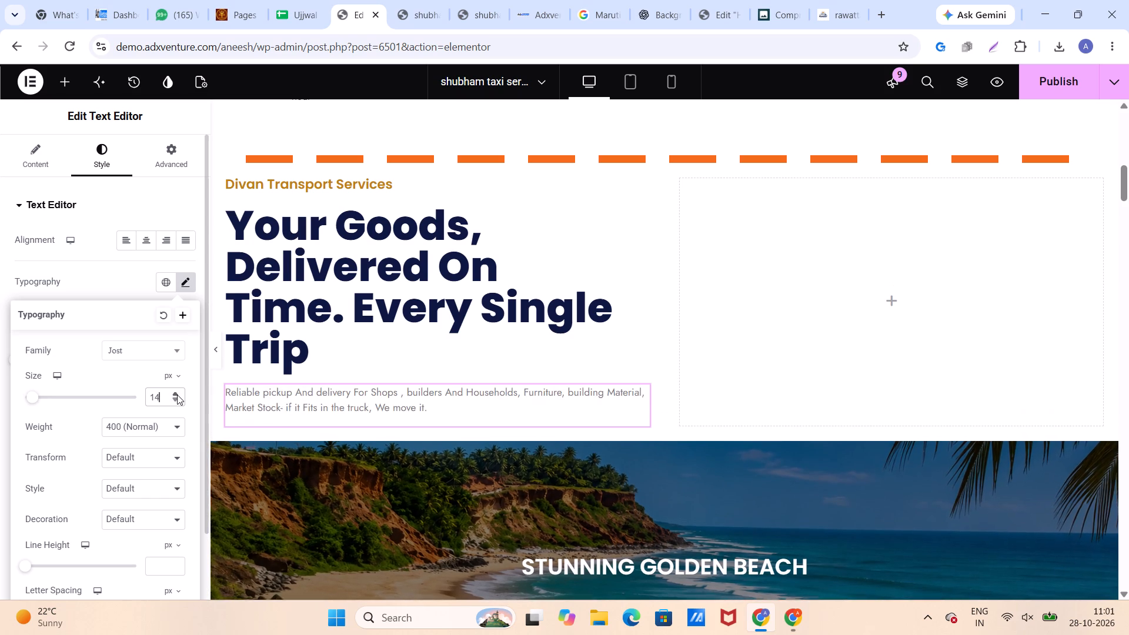
{"action": "triple_click", "coordinate": [177, 395]}
{"action": "left_click", "coordinate": [177, 395]}
{"action": "scroll", "coordinate": [311, 370], "scroll_direction": "up", "scroll_amount": 3}
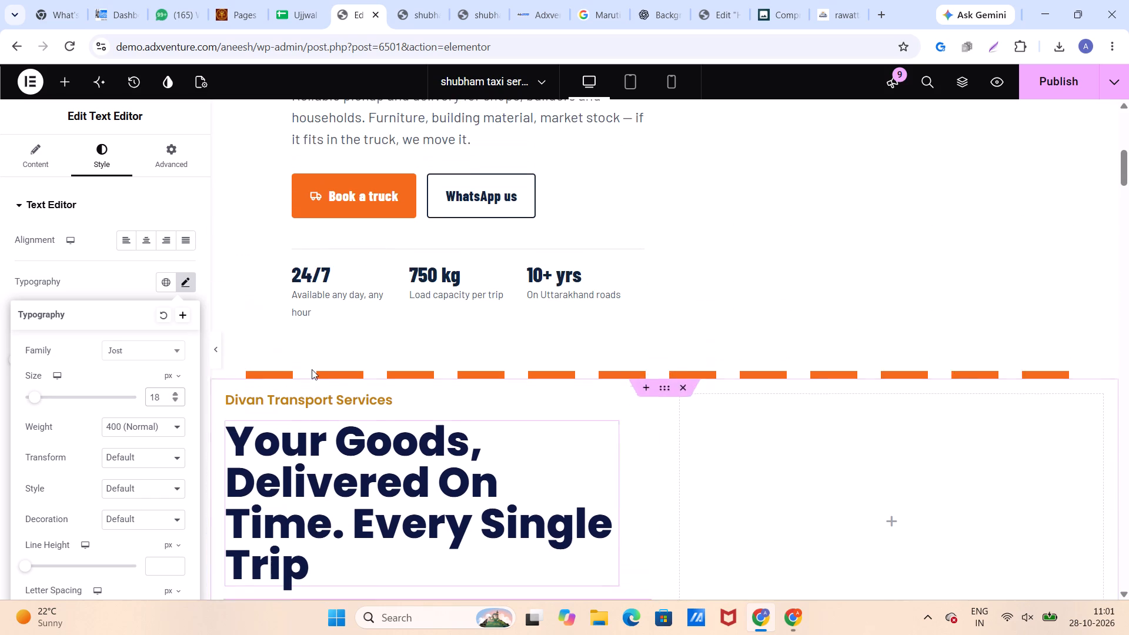
{"action": "scroll", "coordinate": [312, 369], "scroll_direction": "down", "scroll_amount": 2}
{"action": "scroll", "coordinate": [312, 369], "scroll_direction": "up", "scroll_amount": 2}
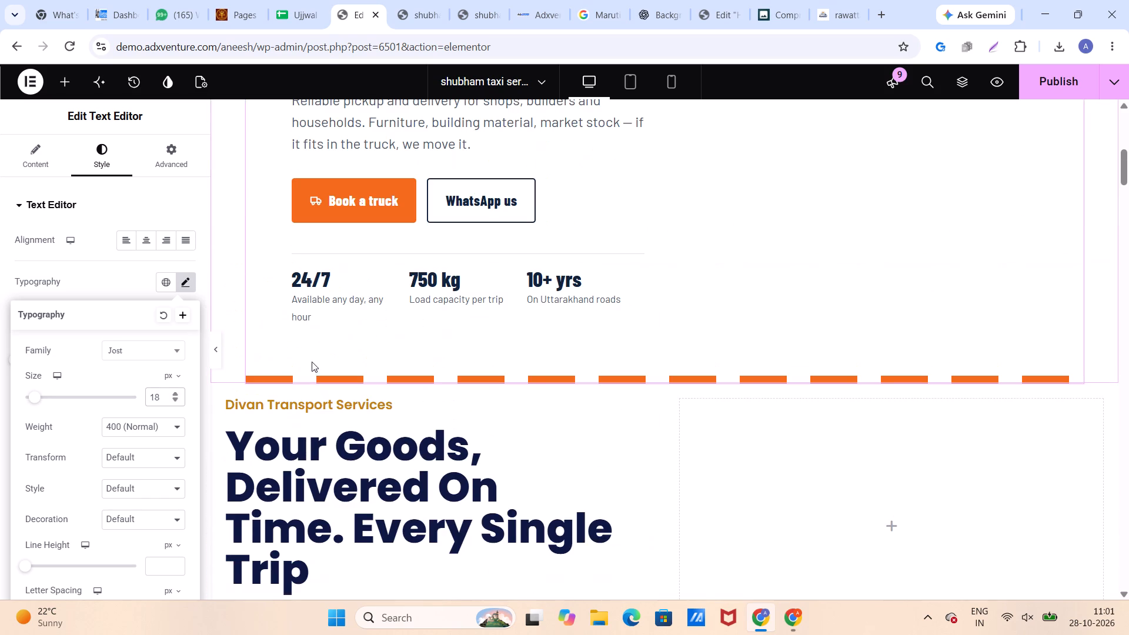
{"action": "scroll", "coordinate": [312, 358], "scroll_direction": "up", "scroll_amount": 3}
{"action": "scroll", "coordinate": [312, 358], "scroll_direction": "down", "scroll_amount": 7}
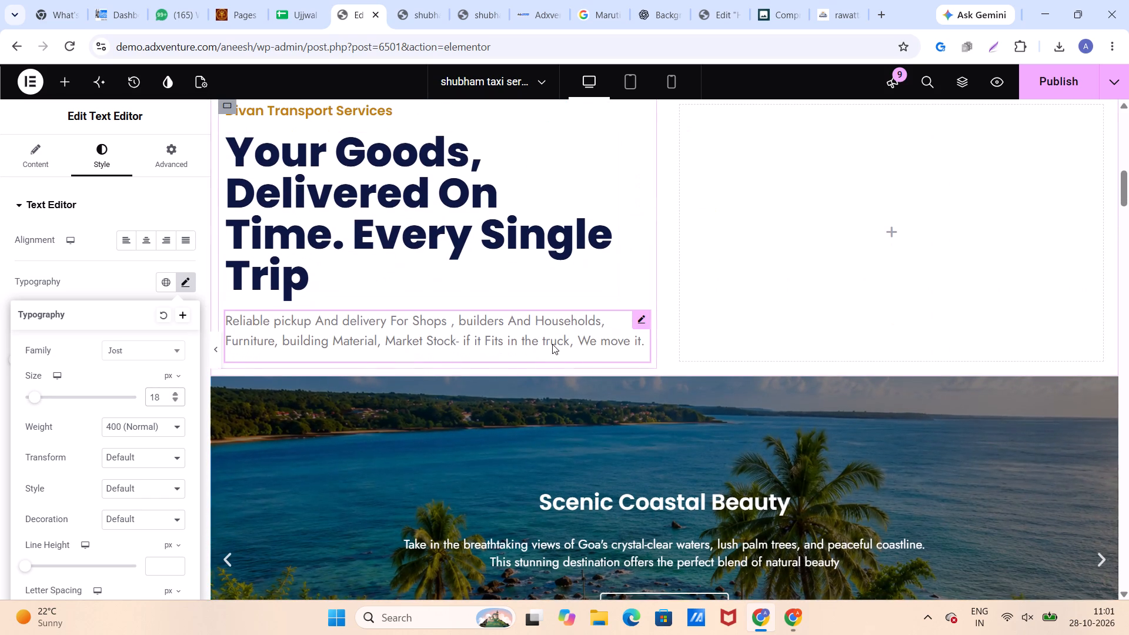
Narrow the paragraph widget below the main heading so its text wraps onto three lines, like the original hero's paragraph.
{"action": "left_click_drag", "start_coordinate": [644, 359], "coordinate": [634, 360]}
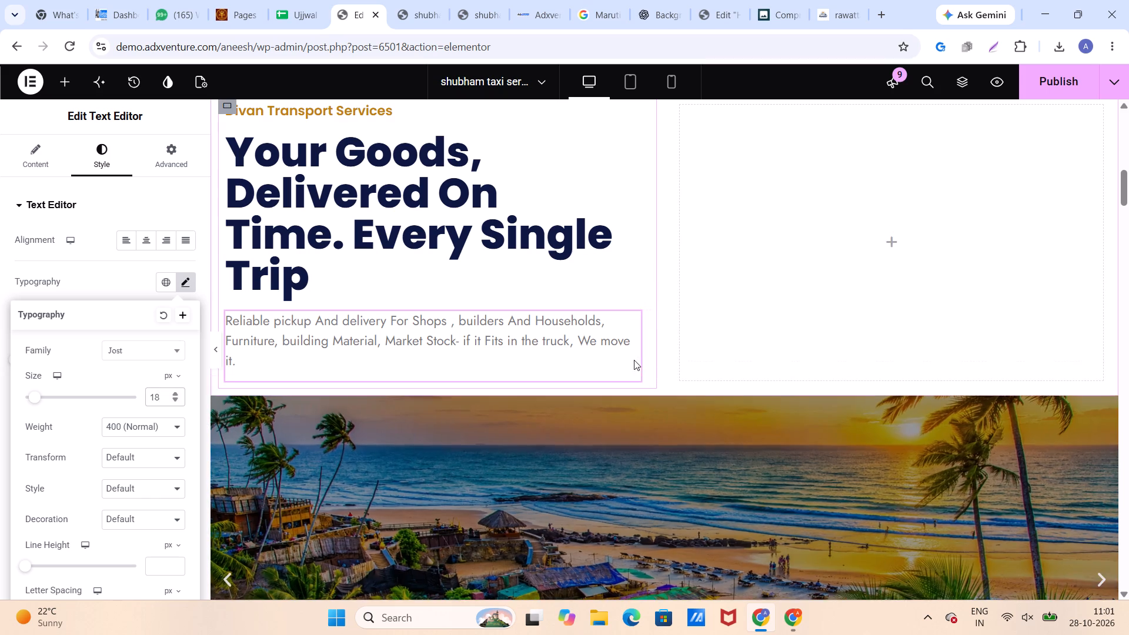
{"action": "left_click_drag", "start_coordinate": [634, 360], "coordinate": [579, 359]}
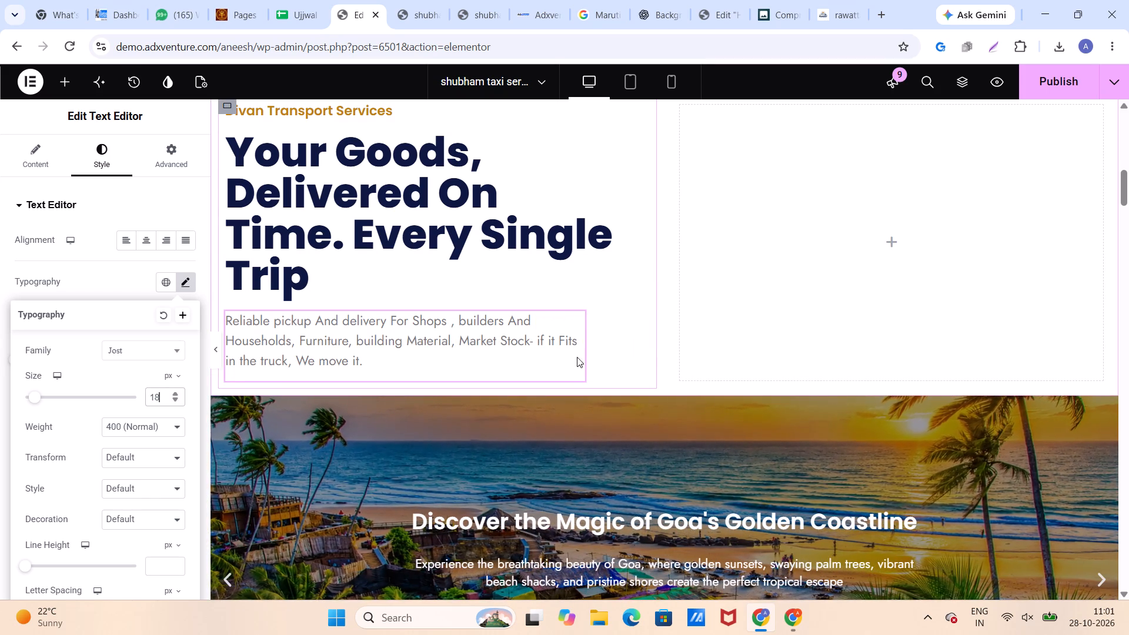
{"action": "scroll", "coordinate": [364, 310], "scroll_direction": "up", "scroll_amount": 5}
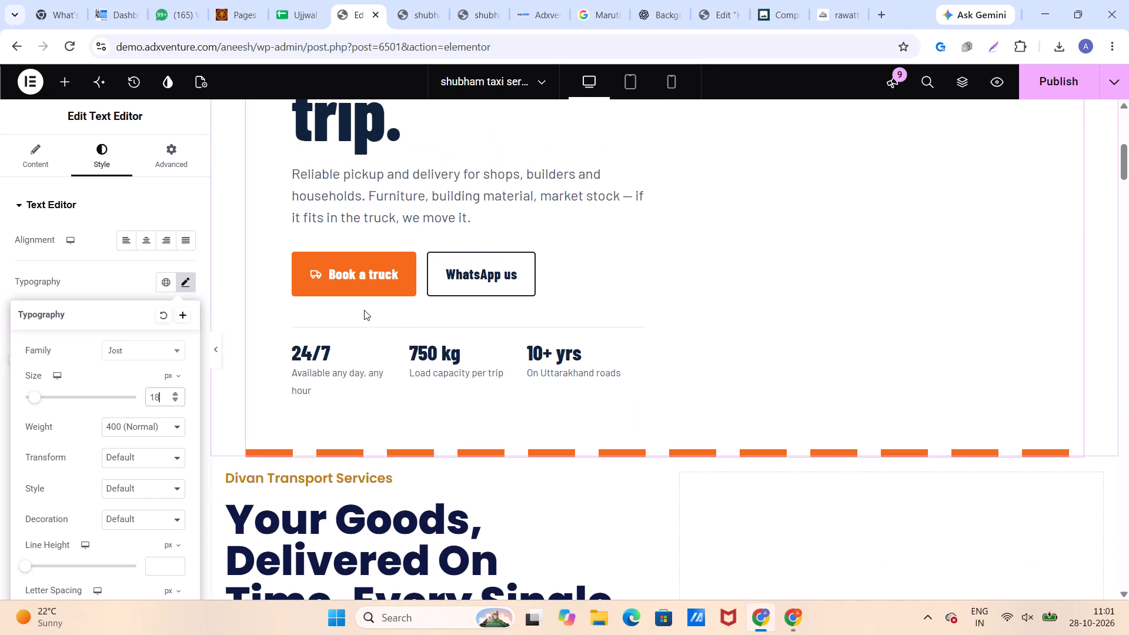
{"action": "scroll", "coordinate": [364, 310], "scroll_direction": "down", "scroll_amount": 4}
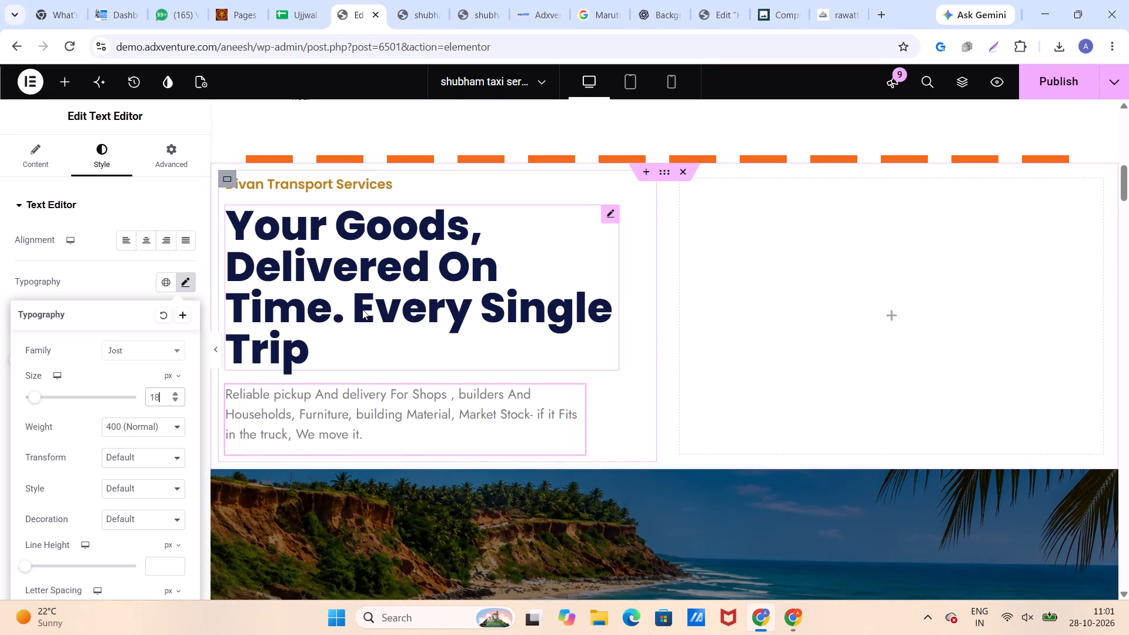
Add a container directly below the paragraph in the new hero's text column.
{"action": "scroll", "coordinate": [370, 299], "scroll_direction": "up", "scroll_amount": 3}
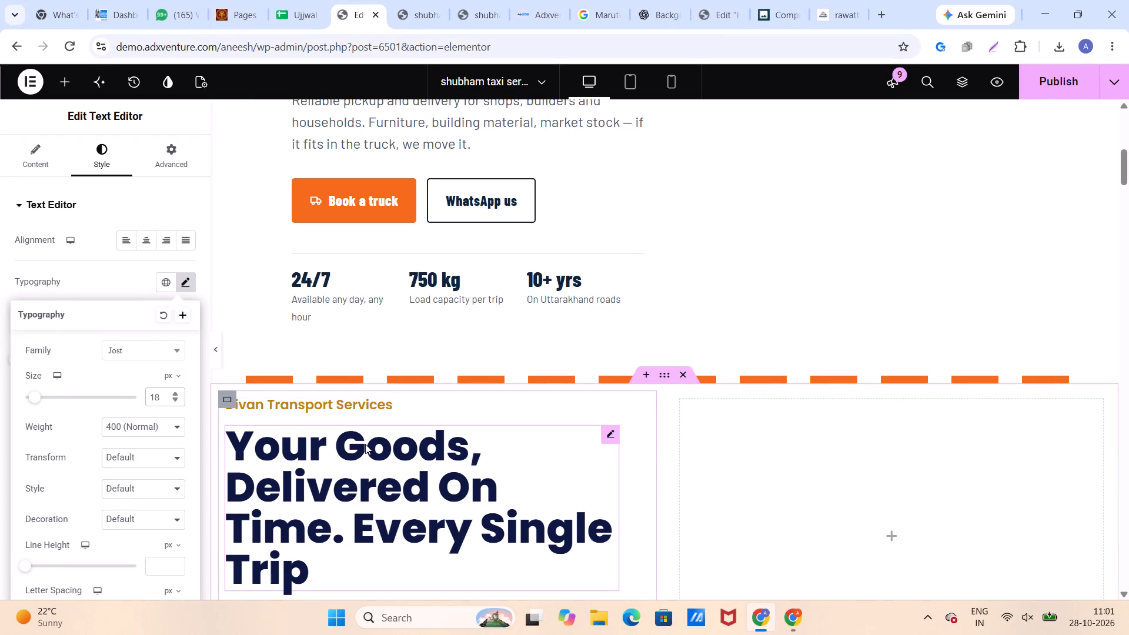
{"action": "scroll", "coordinate": [366, 444], "scroll_direction": "up", "scroll_amount": 1}
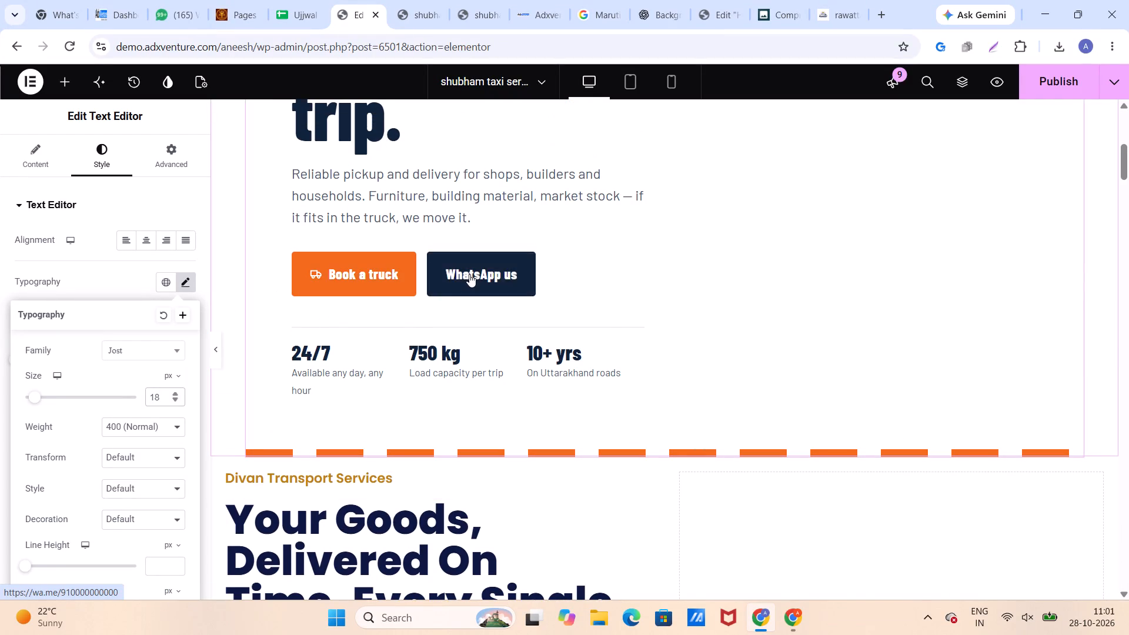
{"action": "scroll", "coordinate": [381, 380], "scroll_direction": "up", "scroll_amount": 1}
{"action": "scroll", "coordinate": [381, 380], "scroll_direction": "down", "scroll_amount": 1}
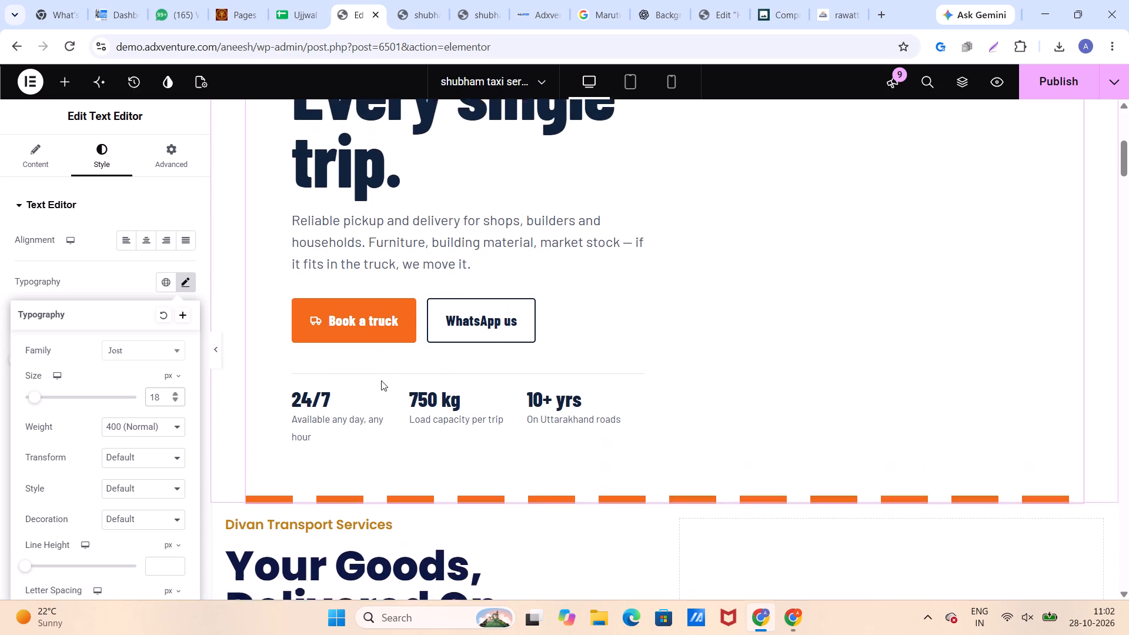
{"action": "left_click", "coordinate": [55, 85]}
{"action": "scroll", "coordinate": [396, 347], "scroll_direction": "down", "scroll_amount": 4}
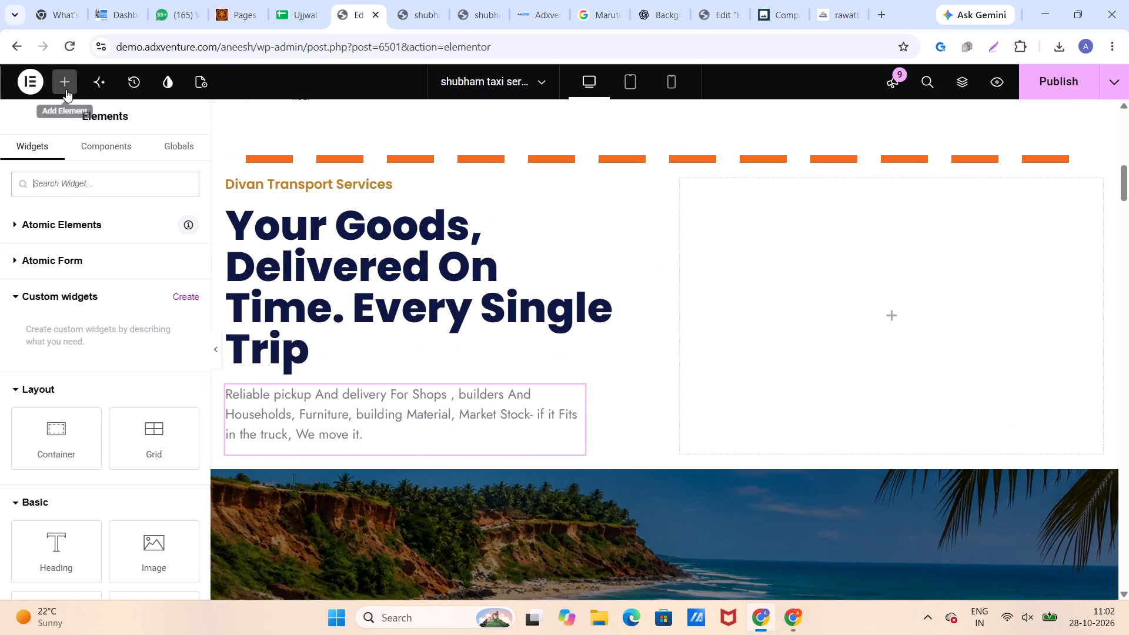
{"action": "left_click", "coordinate": [66, 89]}
{"action": "left_click_drag", "start_coordinate": [68, 442], "coordinate": [355, 447]}
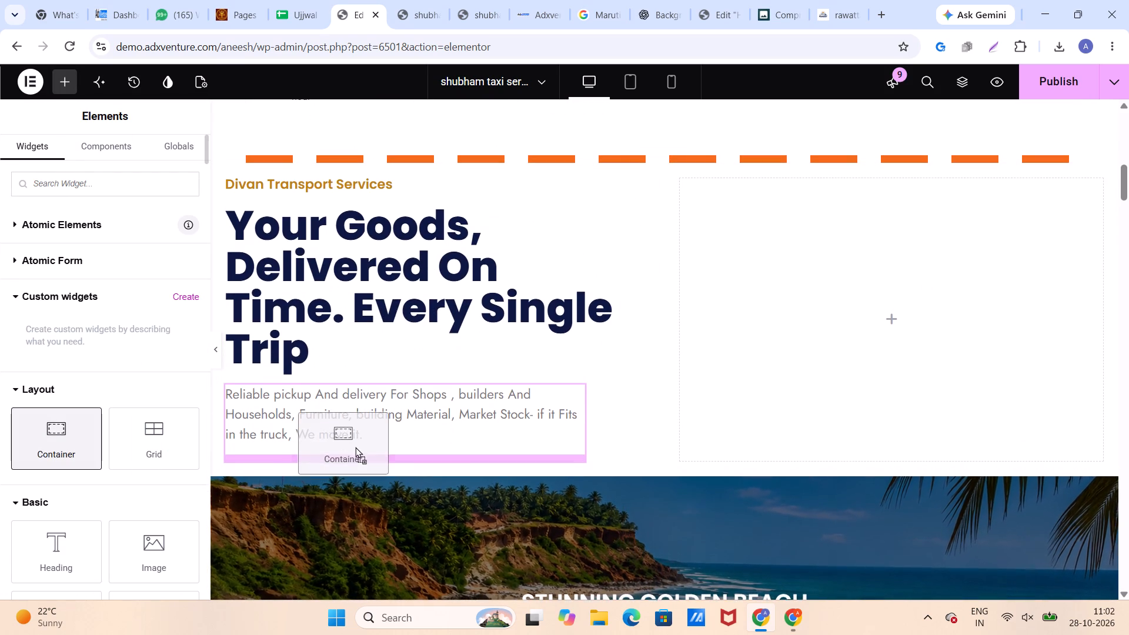
{"action": "left_click_drag", "start_coordinate": [355, 447], "coordinate": [356, 447]}
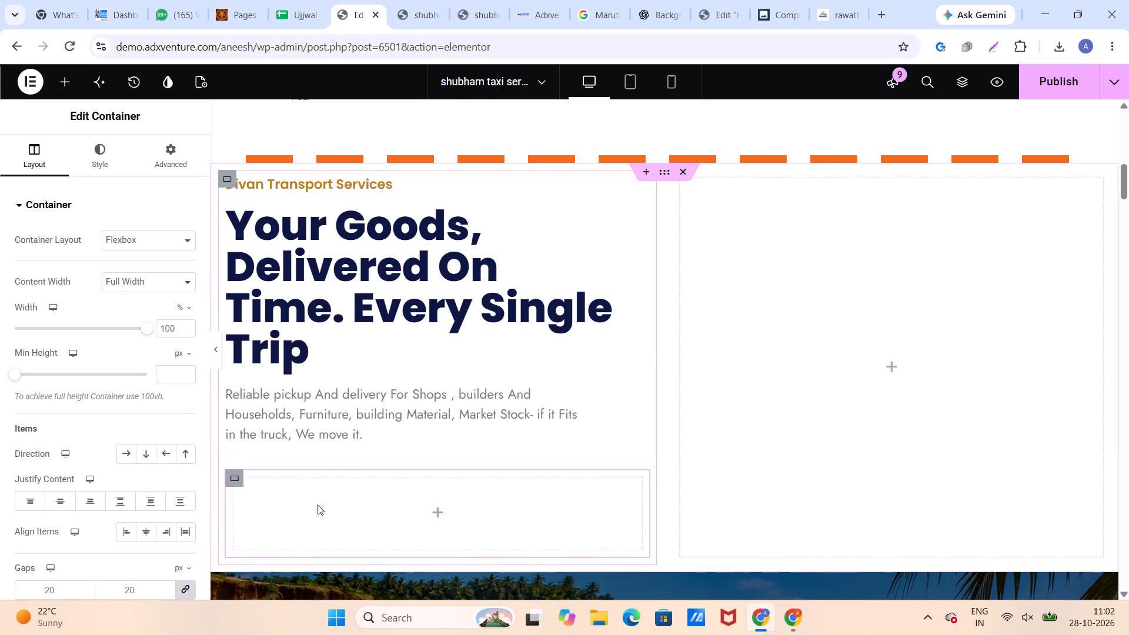
Place a Button widget inside the empty container below the paragraph.
{"action": "left_click", "coordinate": [58, 83]}
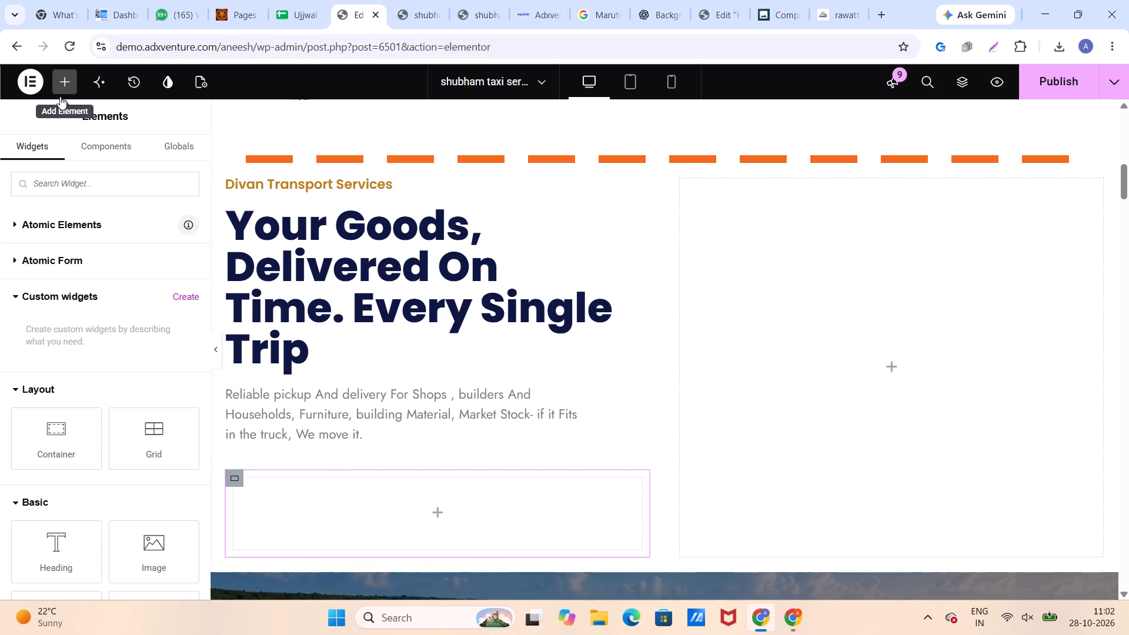
{"action": "scroll", "coordinate": [90, 540], "scroll_direction": "down", "scroll_amount": 2}
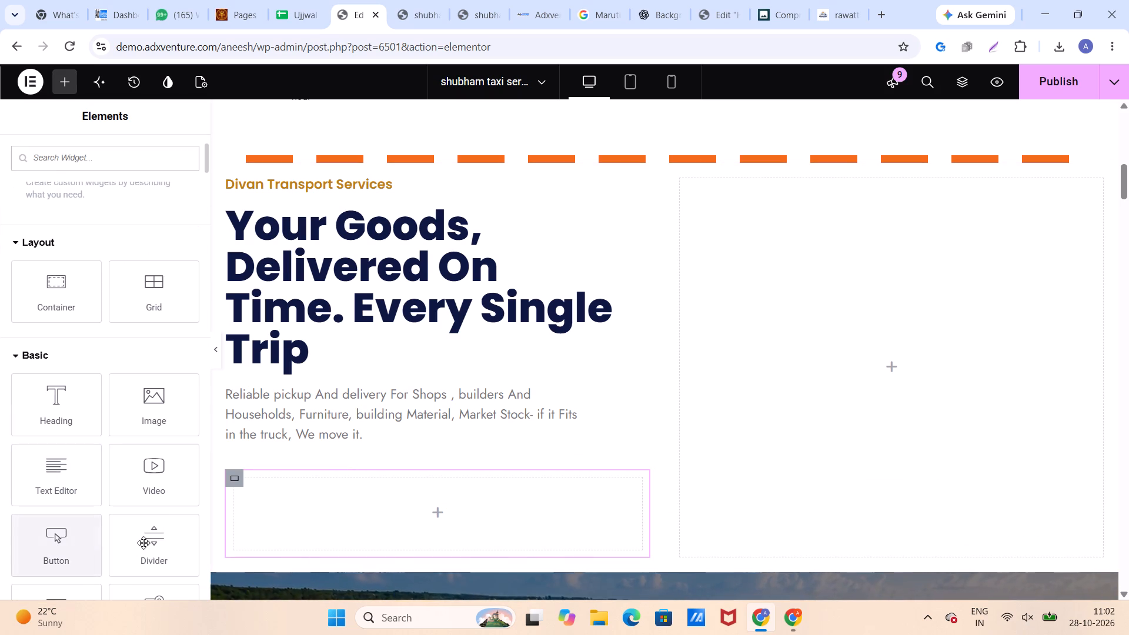
{"action": "scroll", "coordinate": [110, 481], "scroll_direction": "down", "scroll_amount": 1}
{"action": "left_click_drag", "start_coordinate": [64, 483], "coordinate": [291, 515]}
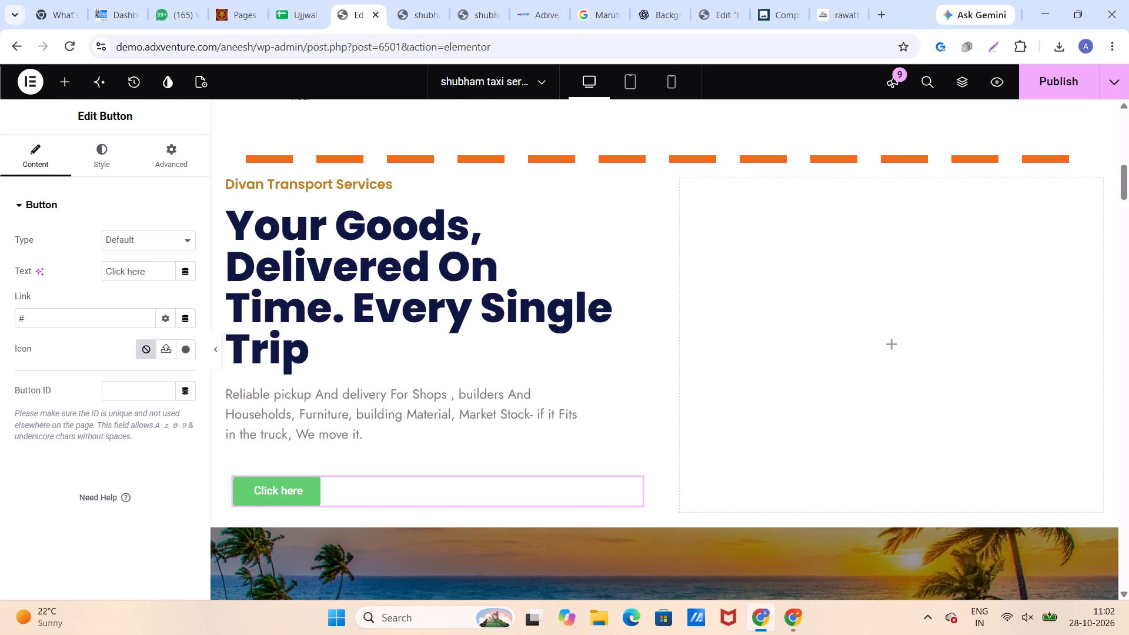
Replace the new button's label with "Book Now", using the original hero's buttons and the header button as reference.
{"action": "left_click_drag", "start_coordinate": [153, 269], "coordinate": [66, 287]}
{"action": "scroll", "coordinate": [752, 322], "scroll_direction": "up", "scroll_amount": 3}
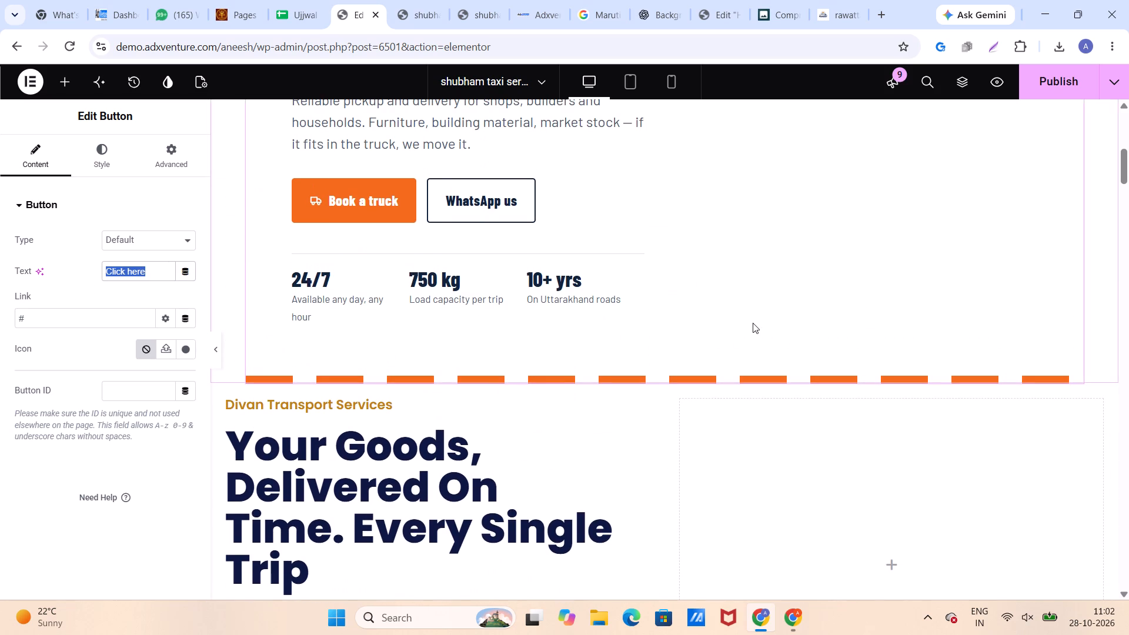
{"action": "type", "text": "Book Noe"}
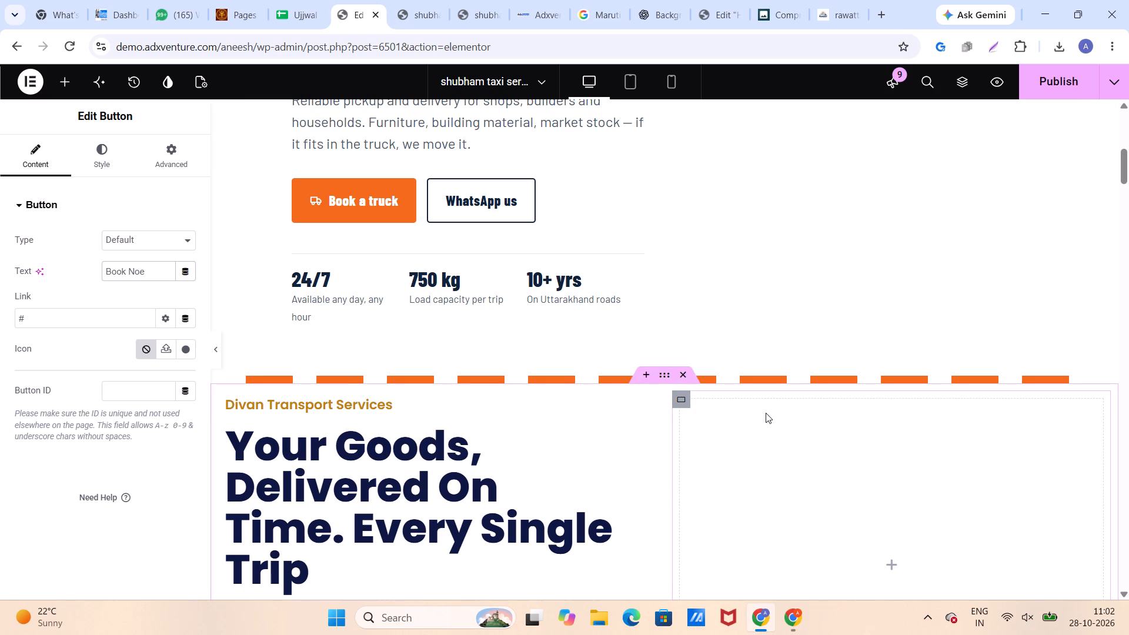
{"action": "key", "text": "BackSpace"}
{"action": "scroll", "coordinate": [633, 452], "scroll_direction": "up", "scroll_amount": 10}
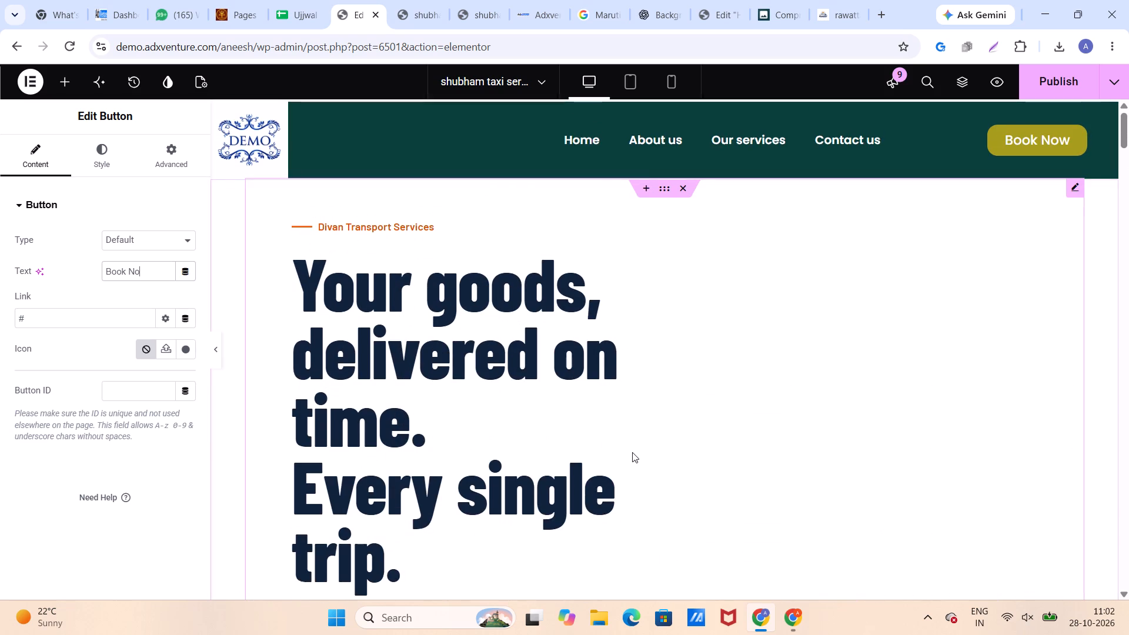
{"action": "scroll", "coordinate": [632, 452], "scroll_direction": "down", "scroll_amount": 3}
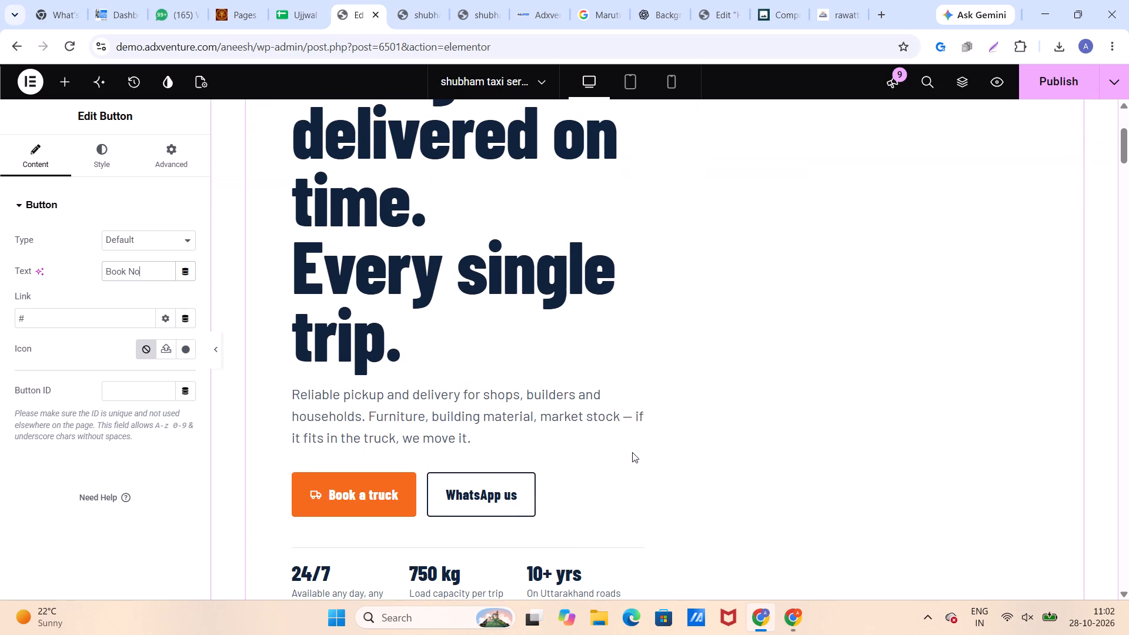
{"action": "scroll", "coordinate": [632, 452], "scroll_direction": "down", "scroll_amount": 2}
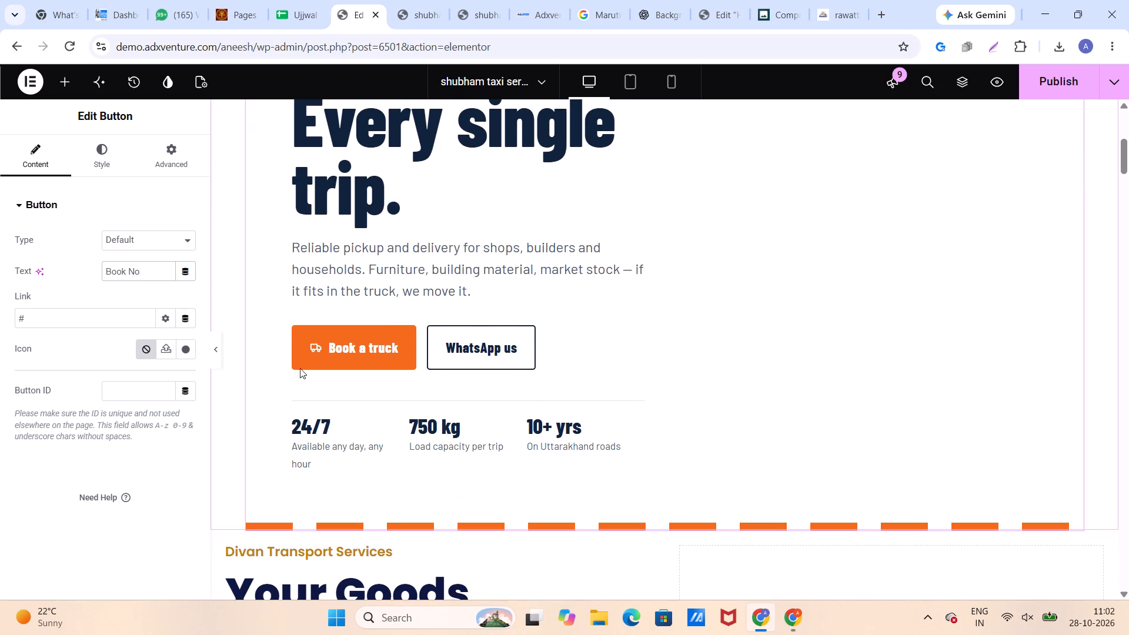
{"action": "key", "text": "w"}
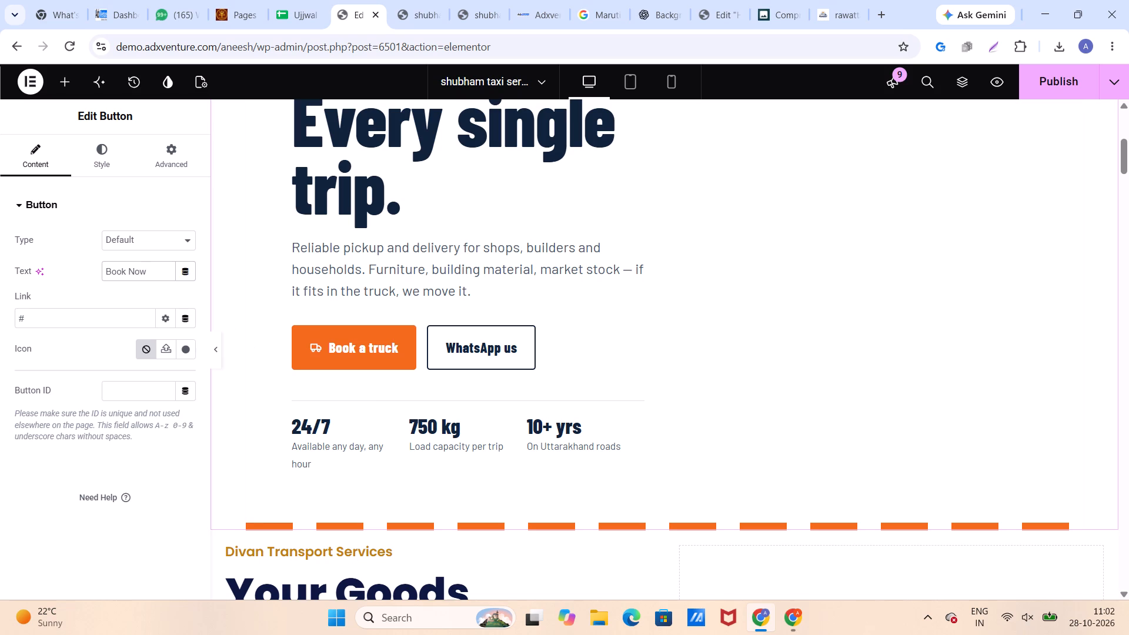
Search the icon library for "tru" and insert the pickup truck icon in the Book Now button.
{"action": "left_click", "coordinate": [189, 345]}
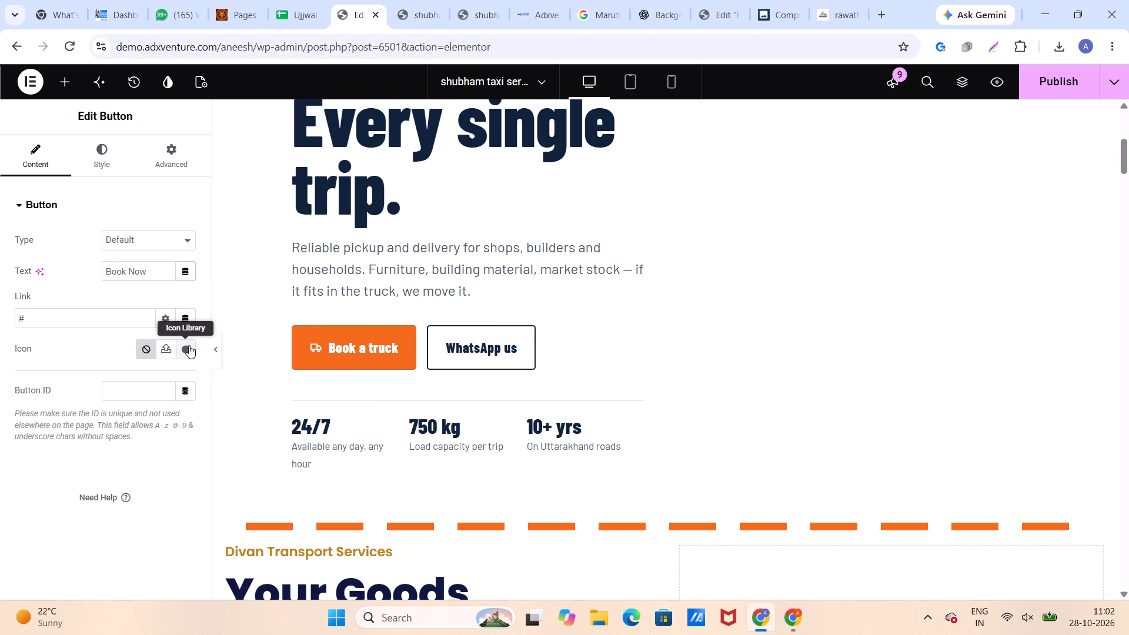
{"action": "left_click", "coordinate": [430, 142]}
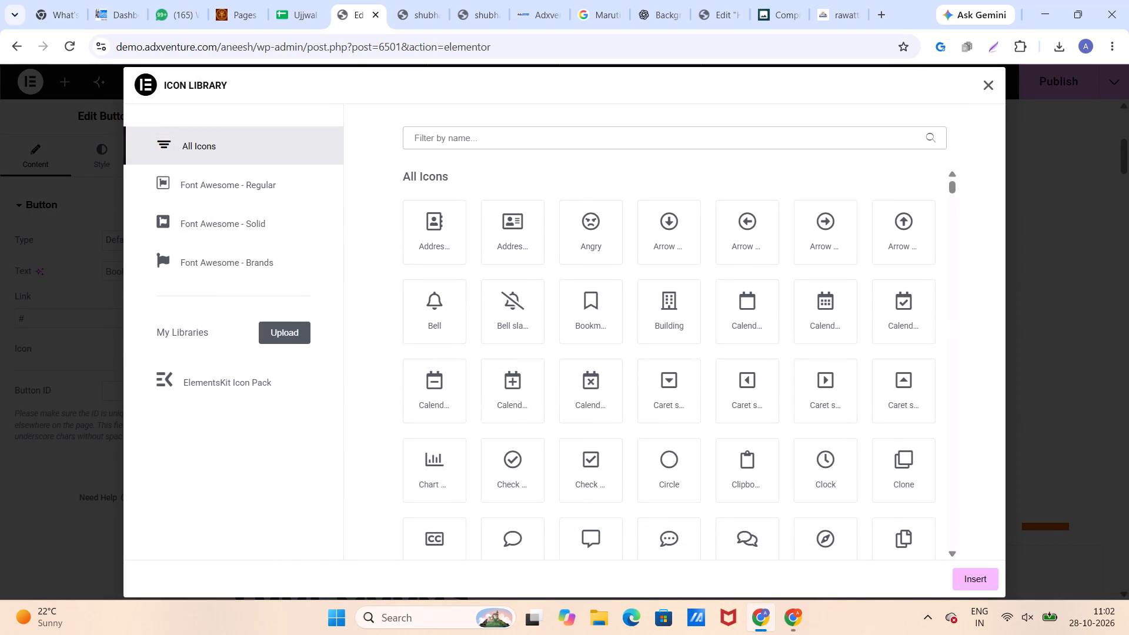
{"action": "type", "text": "tru"}
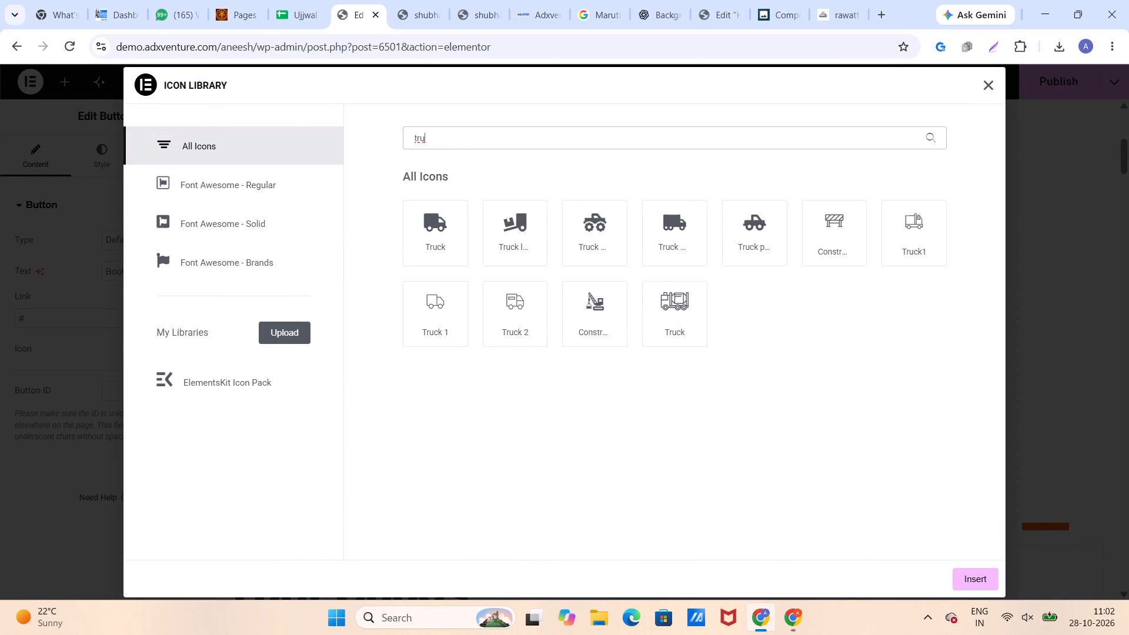
{"action": "left_click", "coordinate": [736, 234]}
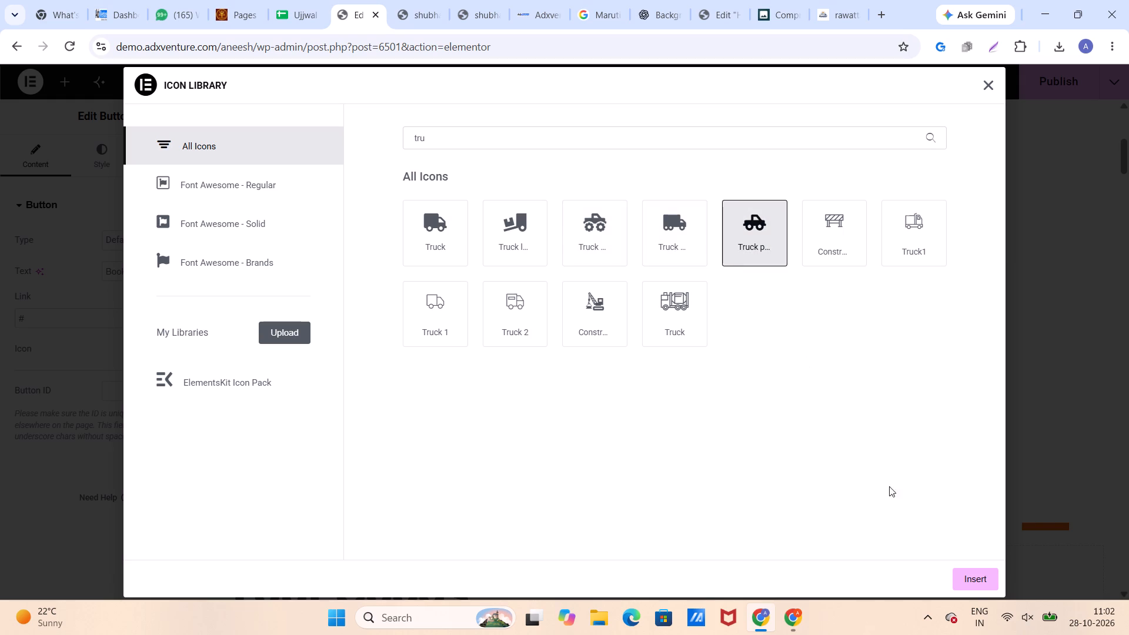
{"action": "left_click", "coordinate": [970, 584]}
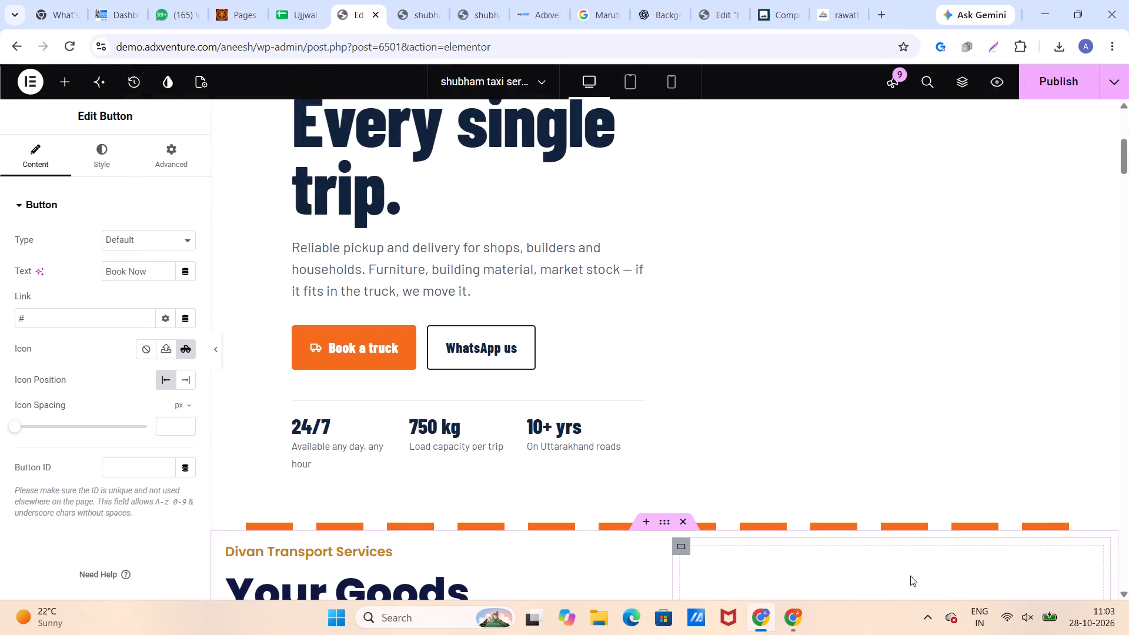
Change the Book Now button's normal background colour to orange #CD7417, matching it by eye to the original hero's button.
{"action": "scroll", "coordinate": [560, 454], "scroll_direction": "down", "scroll_amount": 6}
{"action": "scroll", "coordinate": [560, 454], "scroll_direction": "up", "scroll_amount": 4}
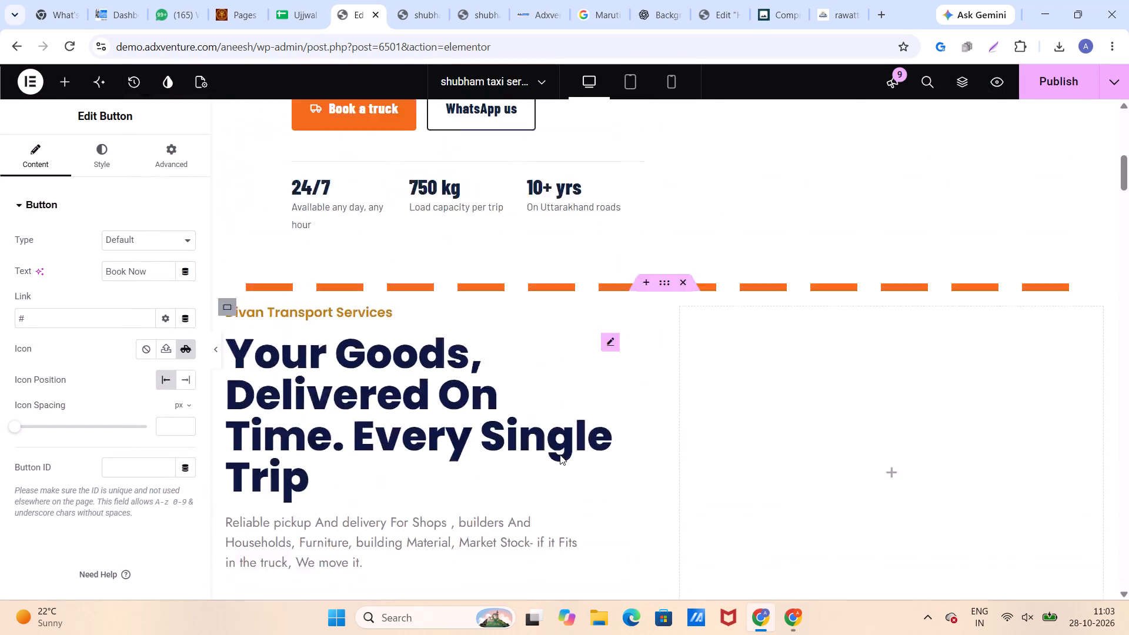
{"action": "scroll", "coordinate": [560, 454], "scroll_direction": "up", "scroll_amount": 1}
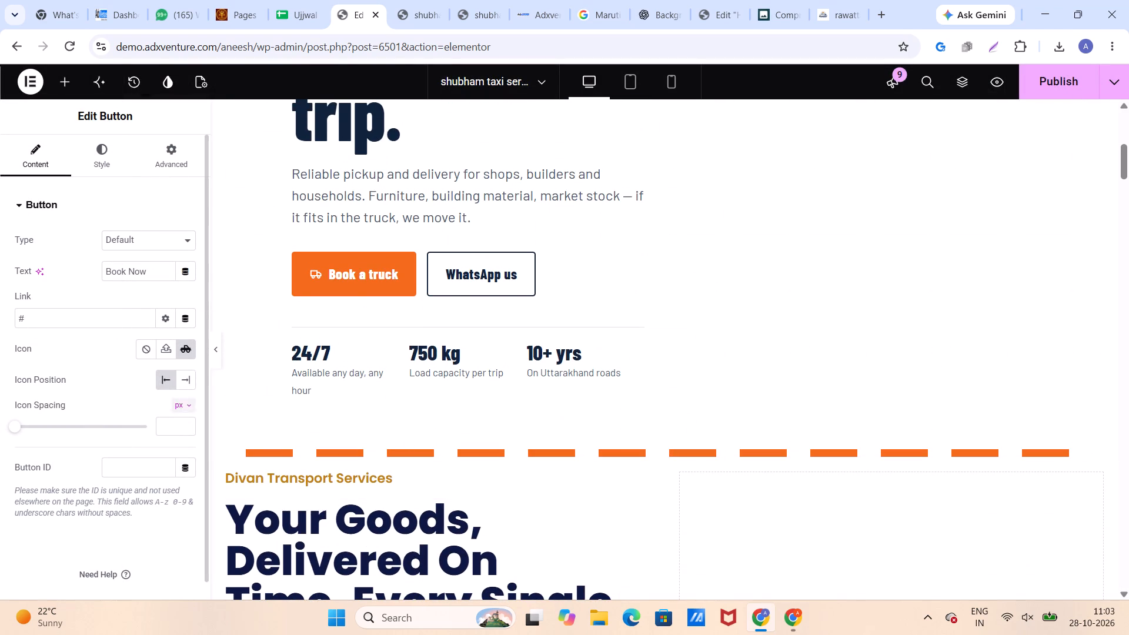
{"action": "left_click", "coordinate": [40, 198]}
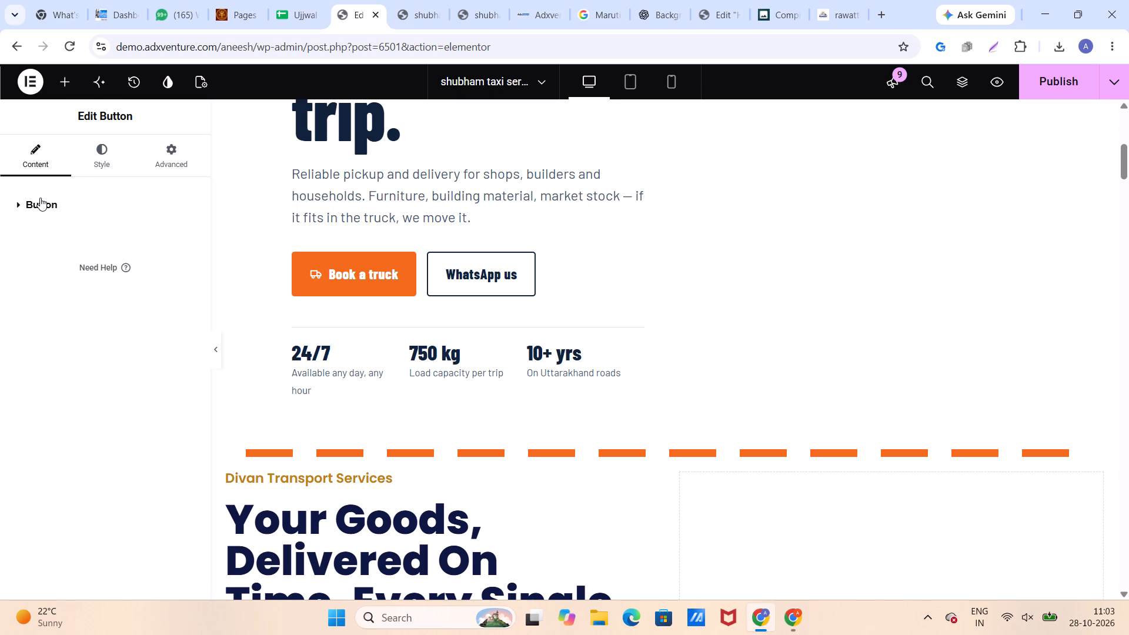
{"action": "left_click", "coordinate": [40, 198]}
{"action": "left_click", "coordinate": [112, 169]}
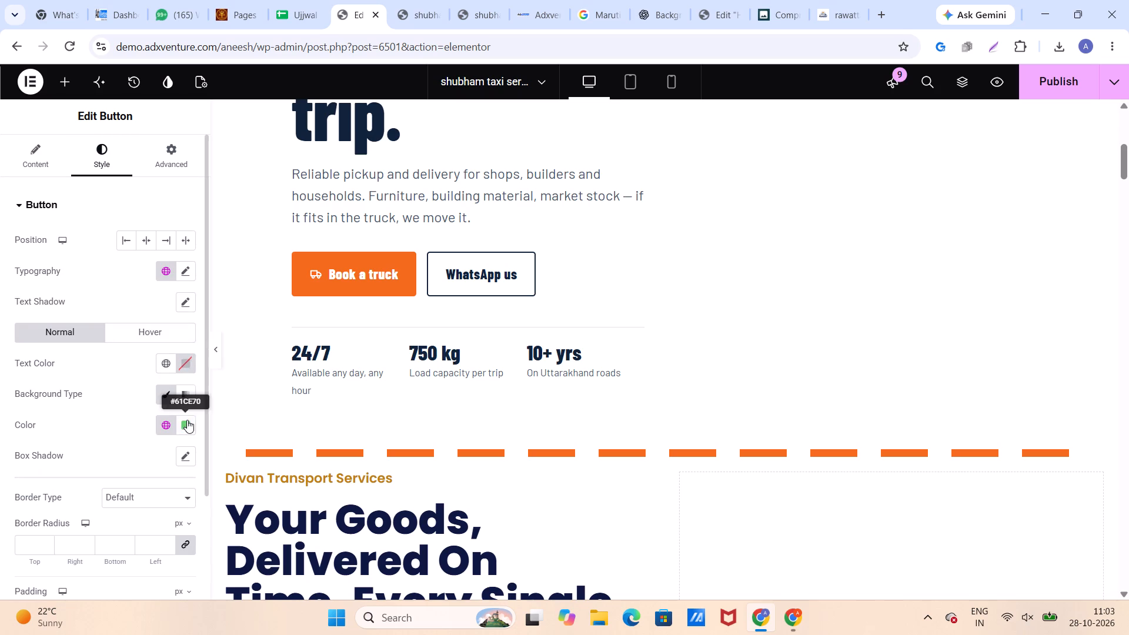
{"action": "left_click", "coordinate": [187, 422]}
{"action": "left_click_drag", "start_coordinate": [162, 355], "coordinate": [123, 360]}
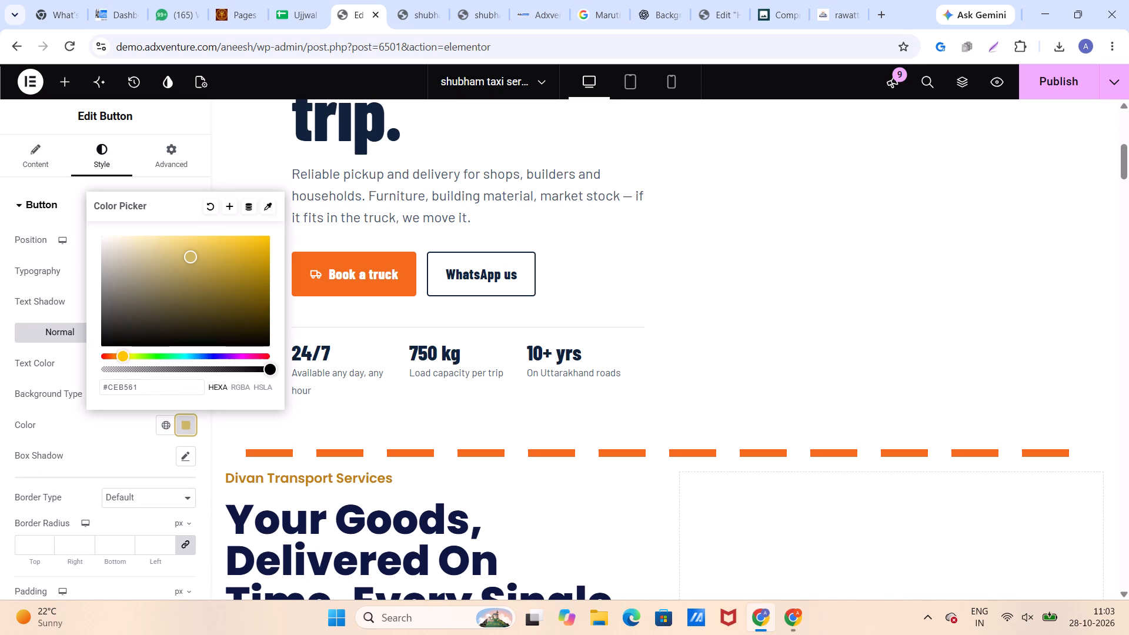
{"action": "left_click_drag", "start_coordinate": [123, 360], "coordinate": [121, 362]}
{"action": "left_click_drag", "start_coordinate": [121, 362], "coordinate": [116, 360]}
{"action": "left_click_drag", "start_coordinate": [168, 310], "coordinate": [239, 254]}
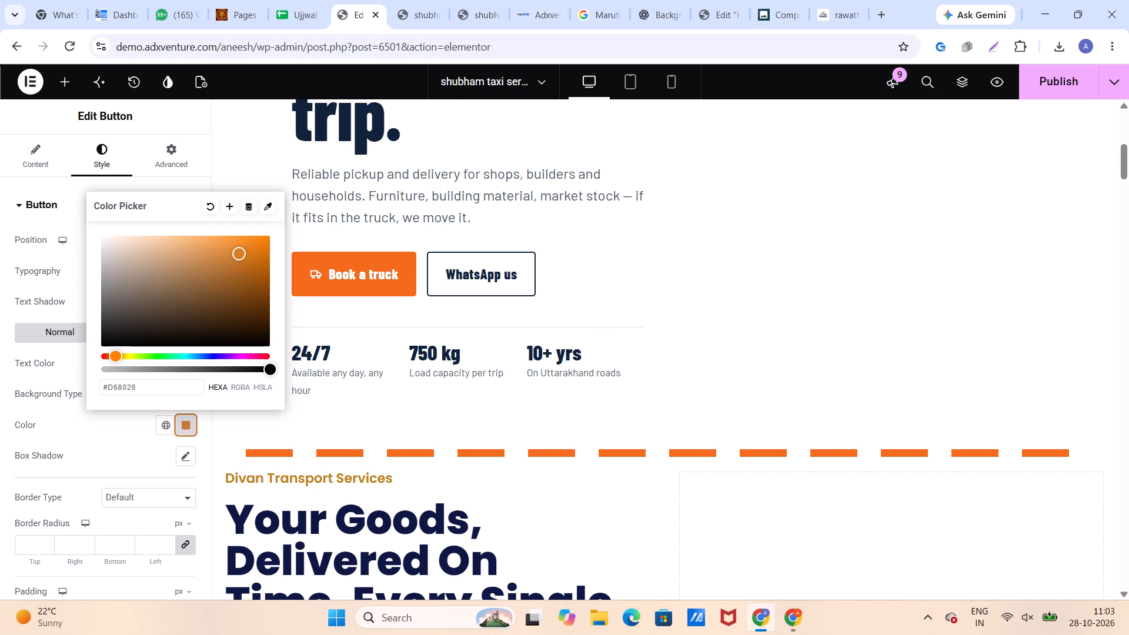
{"action": "left_click_drag", "start_coordinate": [239, 254], "coordinate": [252, 258]}
{"action": "scroll", "coordinate": [439, 302], "scroll_direction": "down", "scroll_amount": 4}
{"action": "scroll", "coordinate": [439, 302], "scroll_direction": "up", "scroll_amount": 2}
{"action": "left_click", "coordinate": [93, 421]}
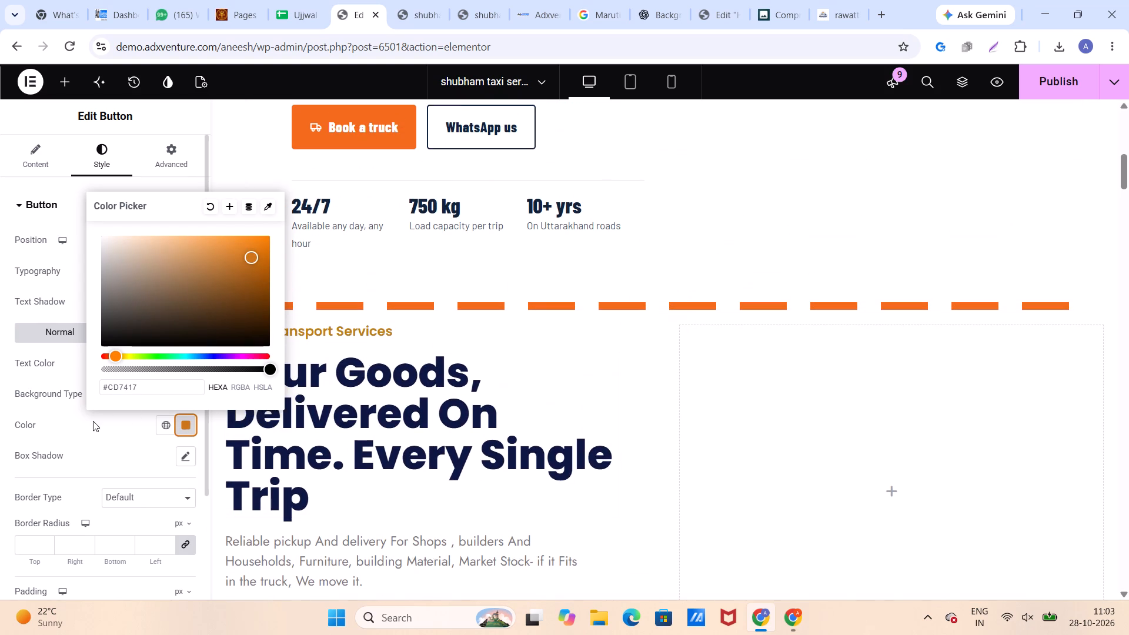
Narrow the Book Now button widget to about a third of its container's width.
{"action": "scroll", "coordinate": [365, 400], "scroll_direction": "down", "scroll_amount": 3}
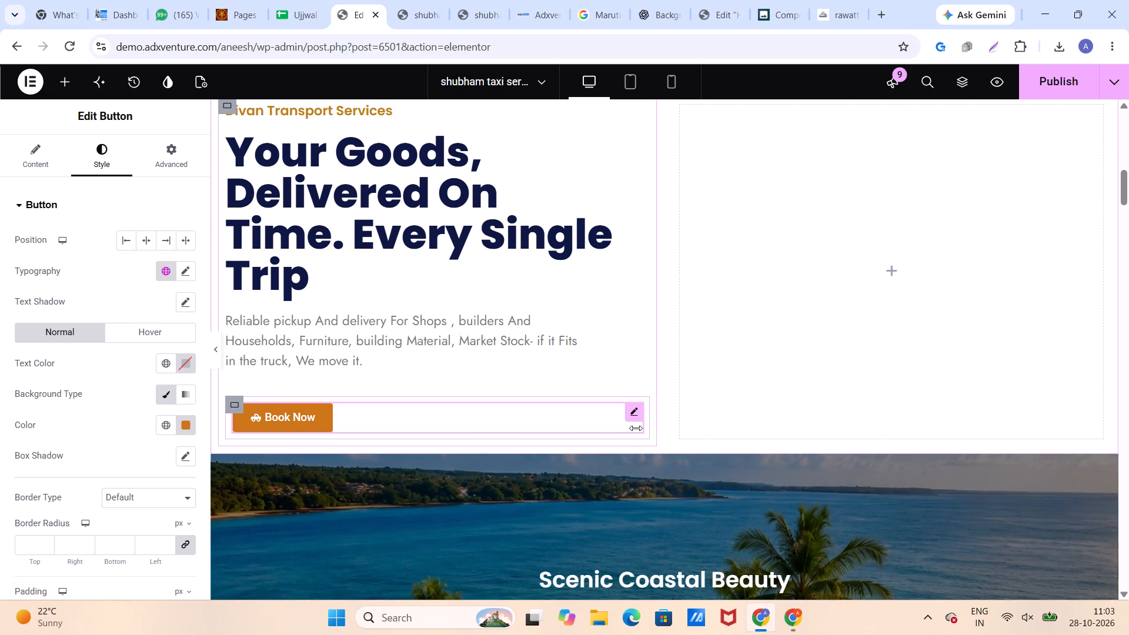
{"action": "left_click_drag", "start_coordinate": [636, 428], "coordinate": [359, 410]}
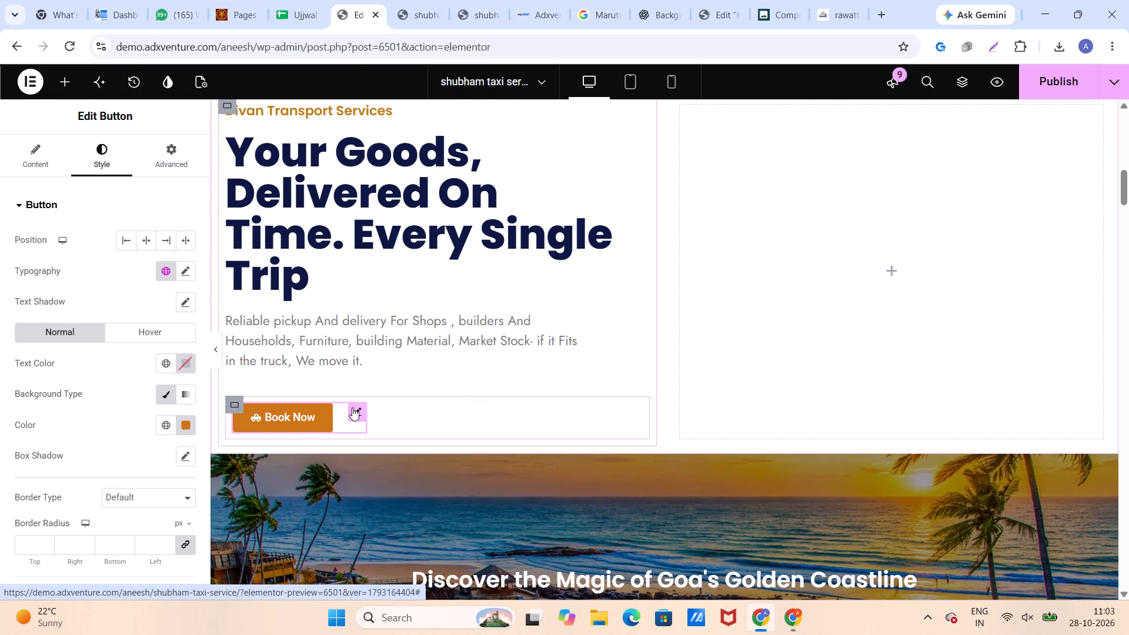
Duplicate the Book Now button and set the buttons' container direction to a horizontal row.
{"action": "left_click", "coordinate": [353, 407]}
{"action": "right_click", "coordinate": [358, 406]}
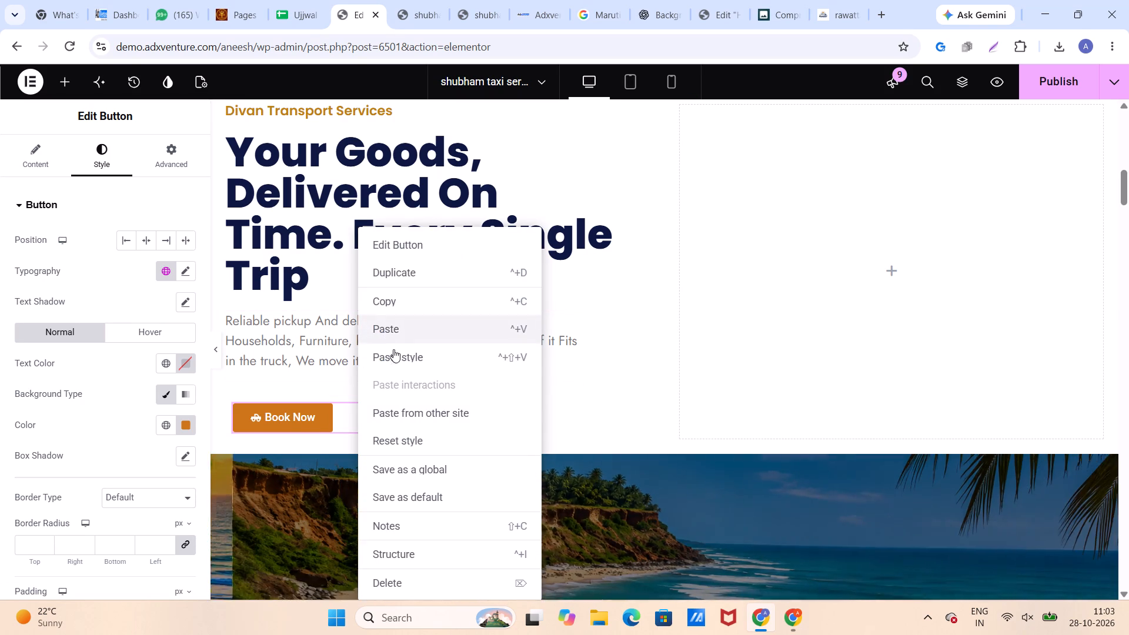
{"action": "left_click", "coordinate": [396, 270]}
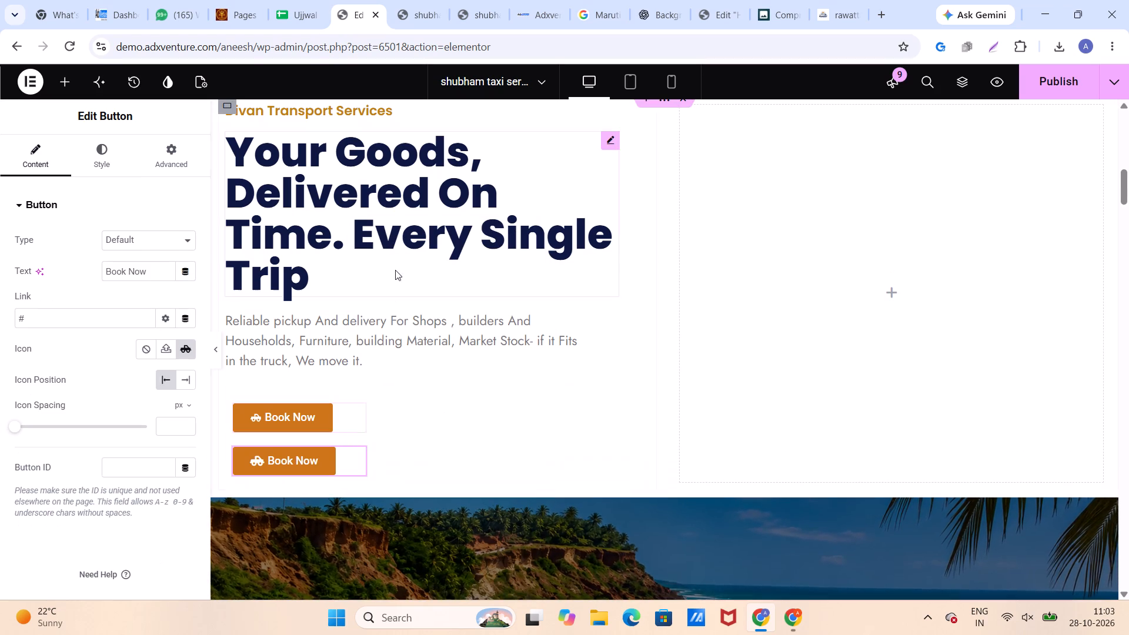
{"action": "left_click", "coordinate": [233, 402]}
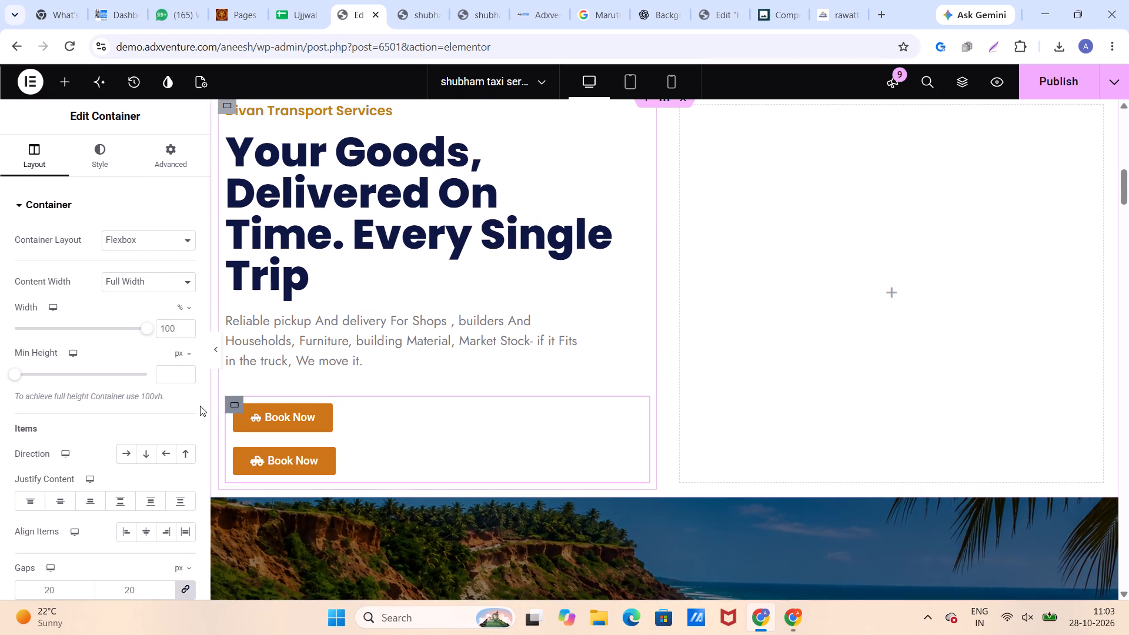
{"action": "left_click", "coordinate": [118, 453]}
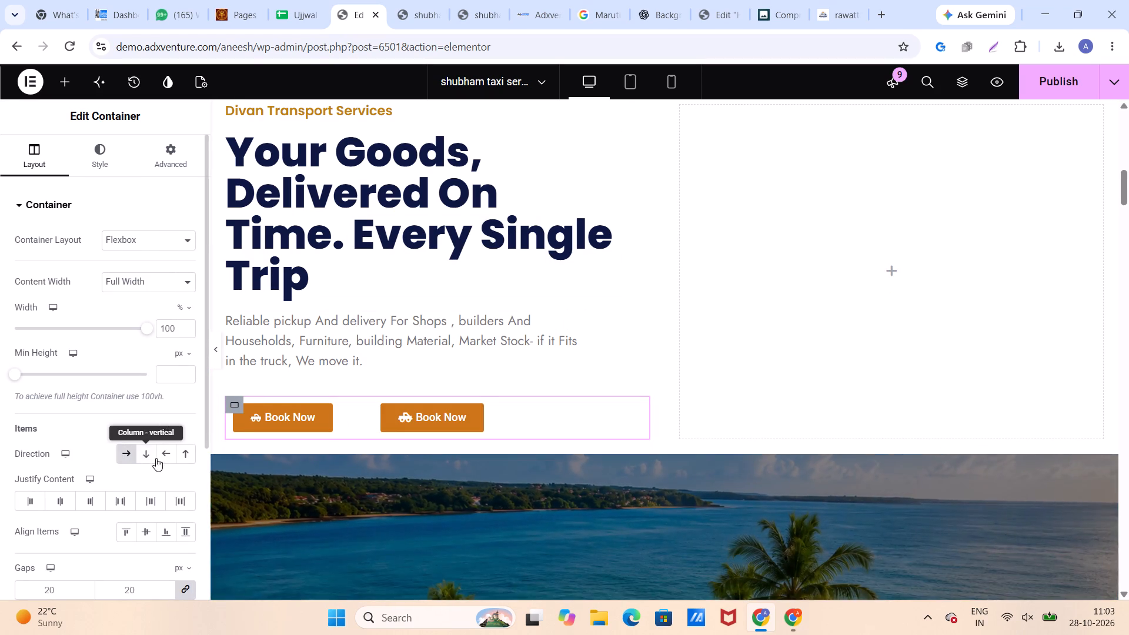
Narrow the first Book Now button's widget to just wider than its label, bringing the second button closer.
{"action": "left_click_drag", "start_coordinate": [362, 427], "coordinate": [346, 430]}
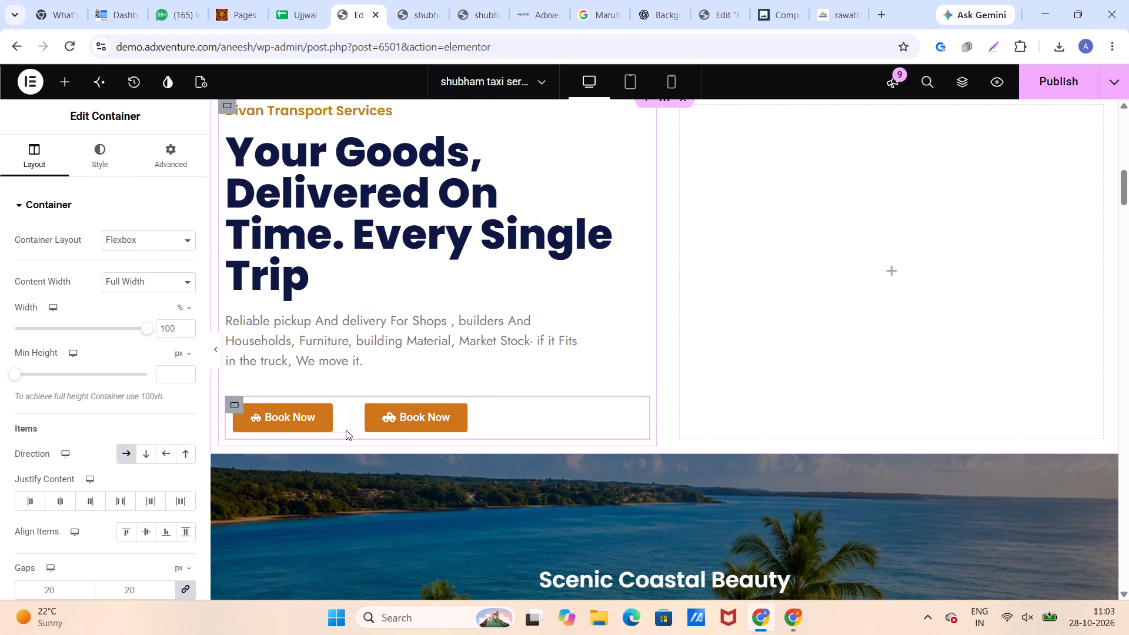
{"action": "left_click_drag", "start_coordinate": [346, 430], "coordinate": [338, 432]}
{"action": "scroll", "coordinate": [379, 387], "scroll_direction": "up", "scroll_amount": 5}
{"action": "scroll", "coordinate": [379, 387], "scroll_direction": "down", "scroll_amount": 2}
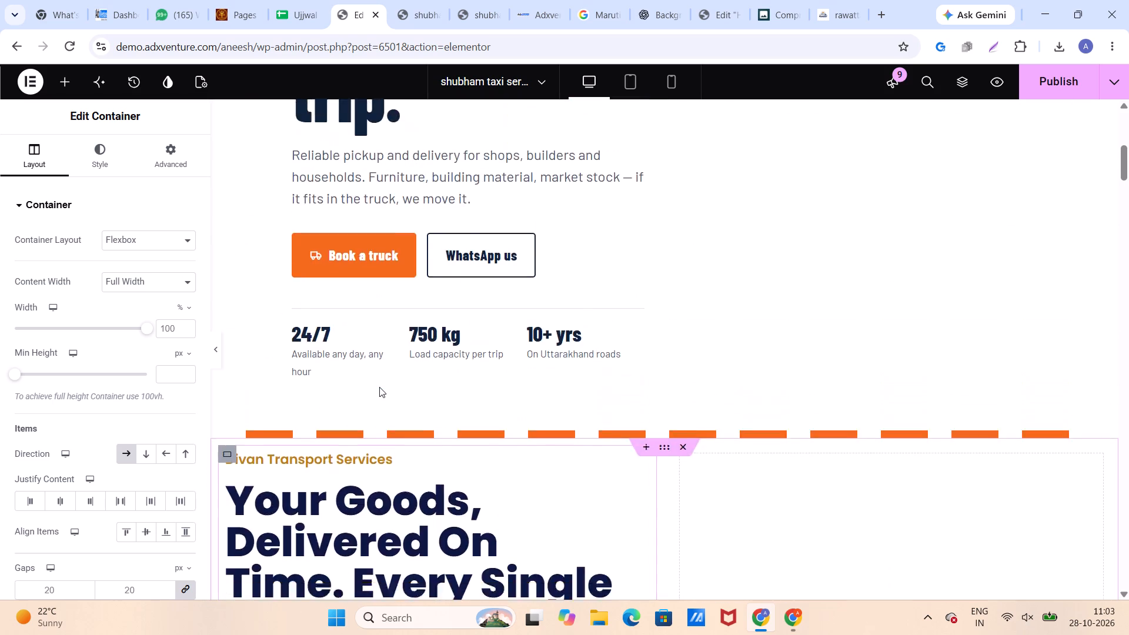
Change the second, duplicated Book Now button's text to "Whatsapp us", following the original hero's WhatsApp button.
{"action": "scroll", "coordinate": [379, 387], "scroll_direction": "down", "scroll_amount": 2}
{"action": "left_click", "coordinate": [383, 490]}
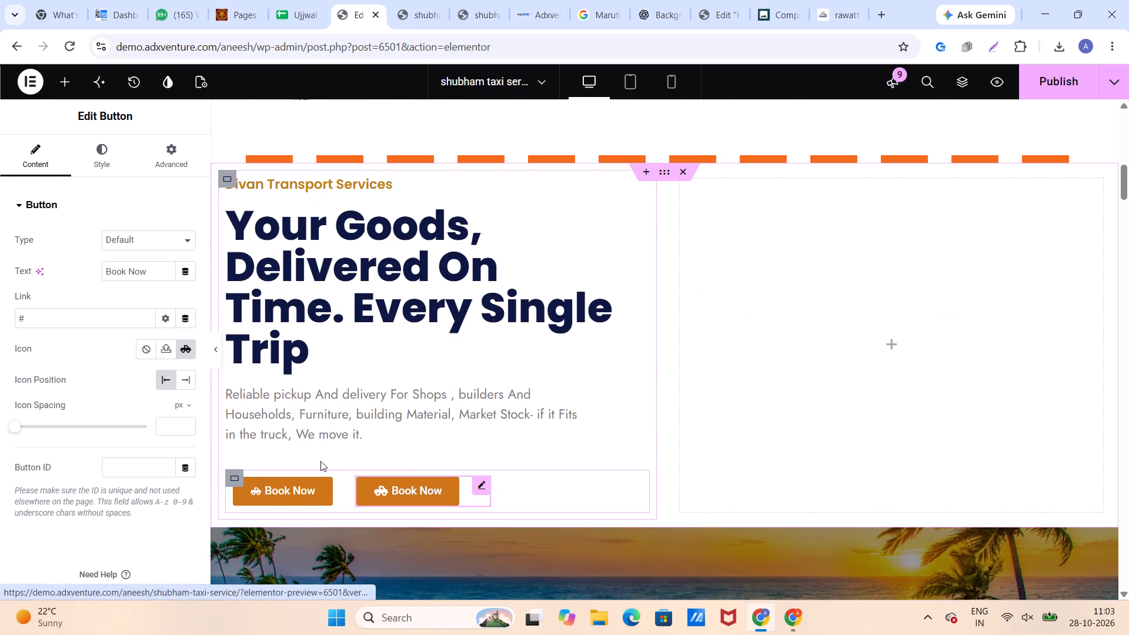
{"action": "left_click_drag", "start_coordinate": [155, 274], "coordinate": [72, 281]}
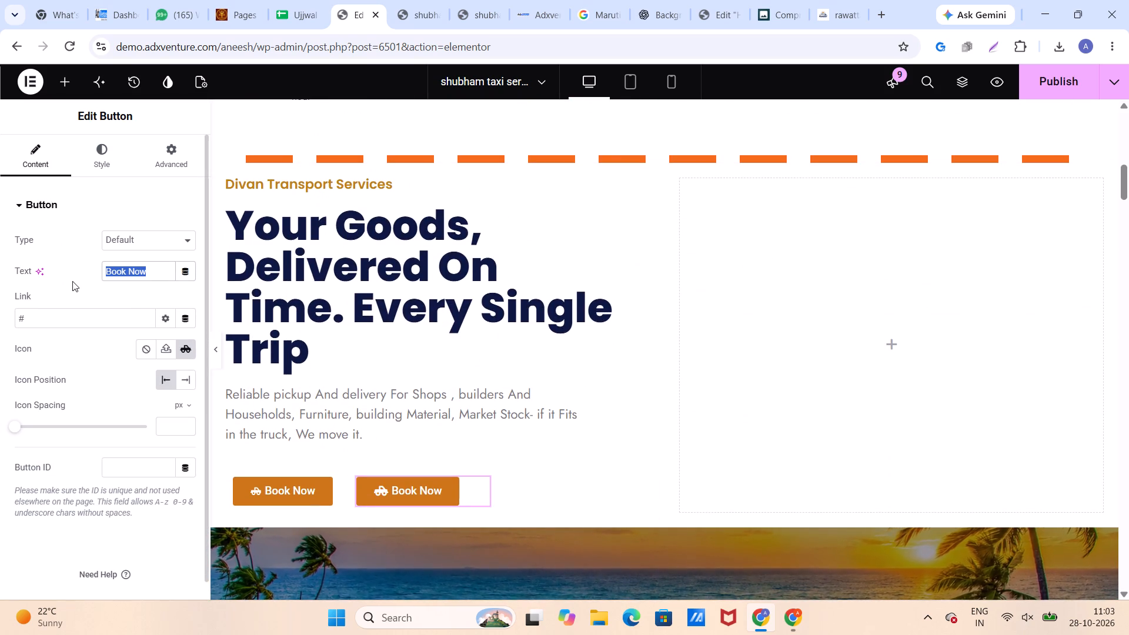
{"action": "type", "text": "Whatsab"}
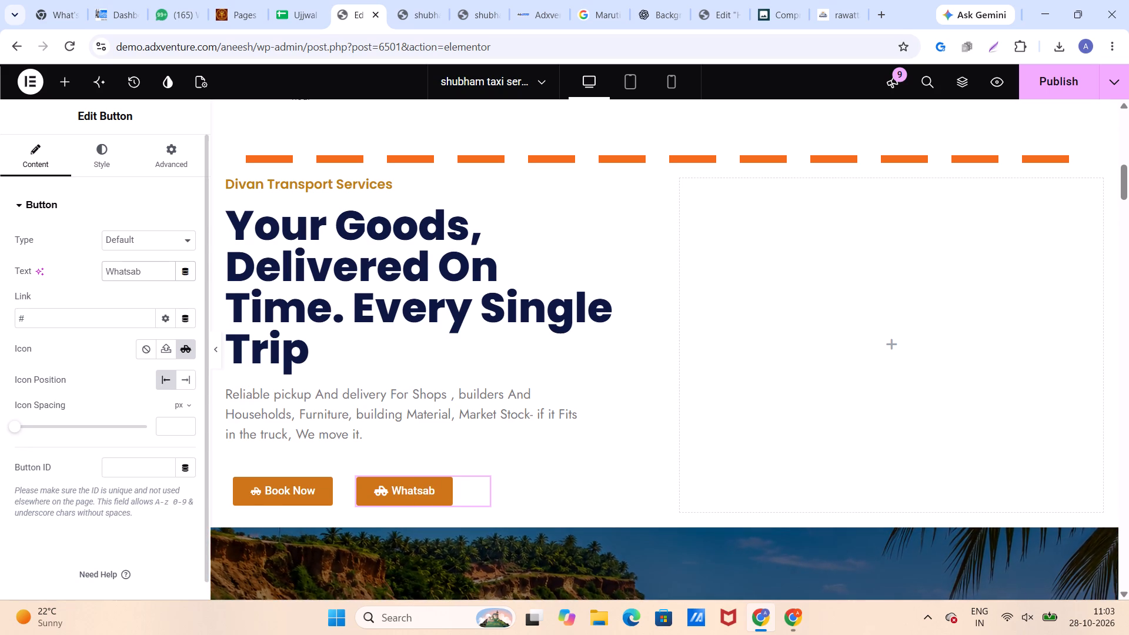
{"action": "scroll", "coordinate": [356, 312], "scroll_direction": "up", "scroll_amount": 3}
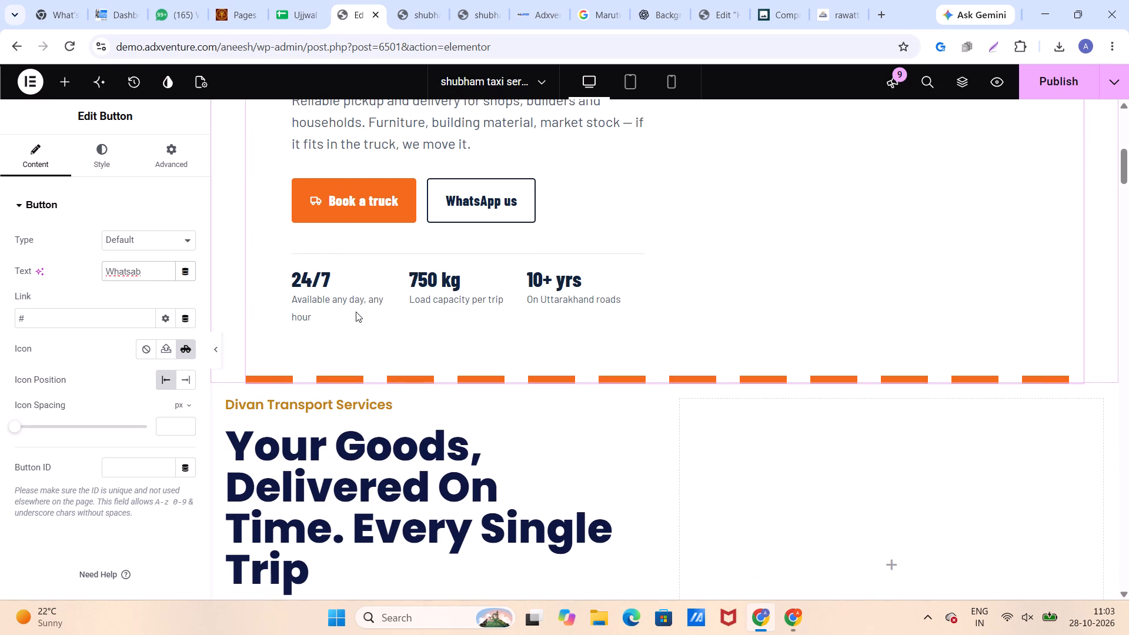
{"action": "scroll", "coordinate": [356, 312], "scroll_direction": "down", "scroll_amount": 1}
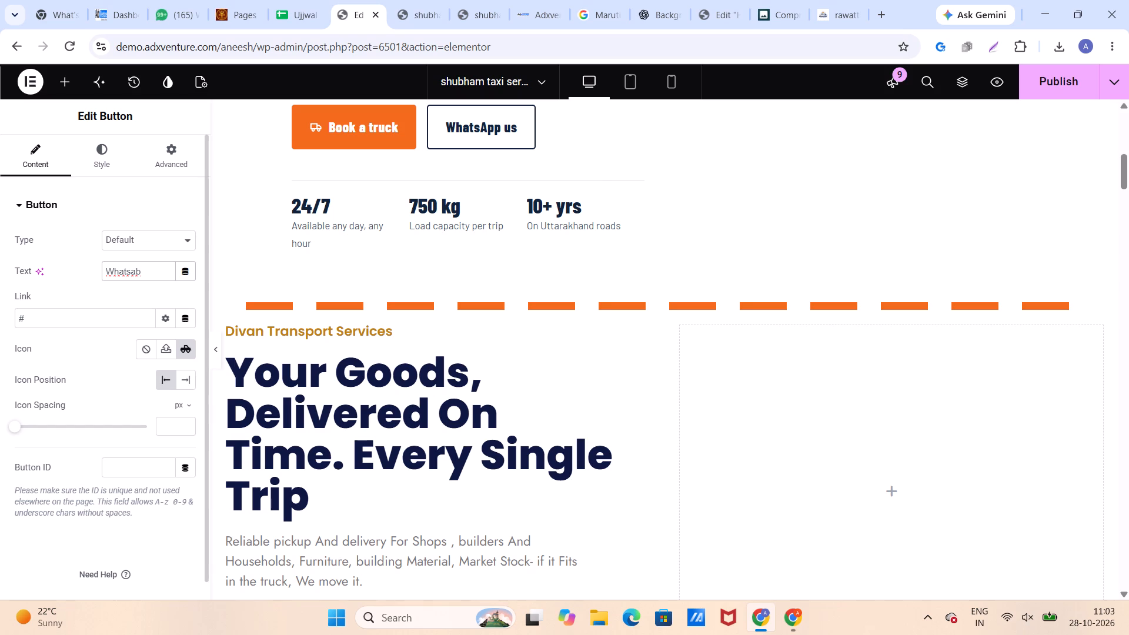
{"action": "key", "text": "BackSpace"}
{"action": "key", "text": "BackSpace"}
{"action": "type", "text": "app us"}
{"action": "scroll", "coordinate": [219, 285], "scroll_direction": "down", "scroll_amount": 2}
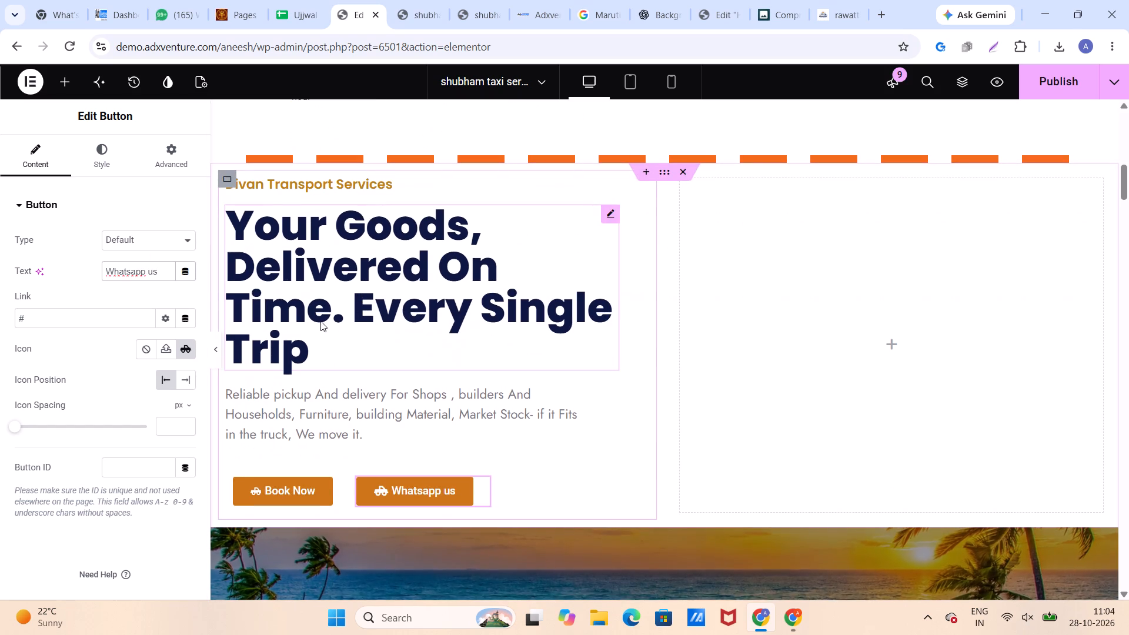
Change the Whatsapp us button's normal background colour from orange to white, like the original hero's WhatsApp button.
{"action": "scroll", "coordinate": [302, 325], "scroll_direction": "up", "scroll_amount": 2}
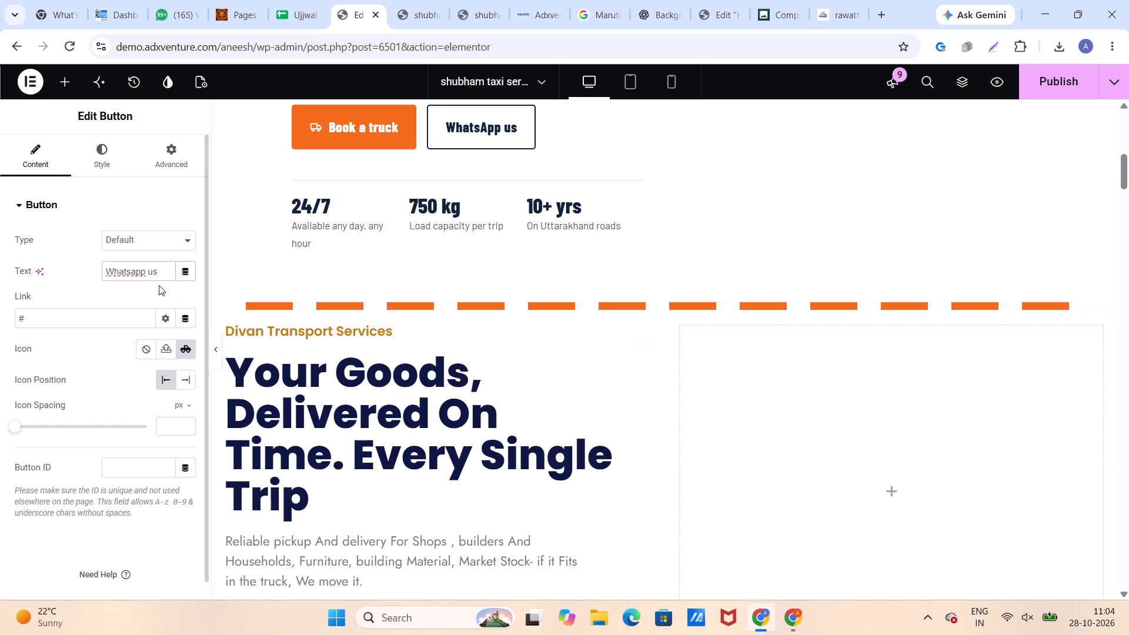
{"action": "left_click", "coordinate": [108, 159]}
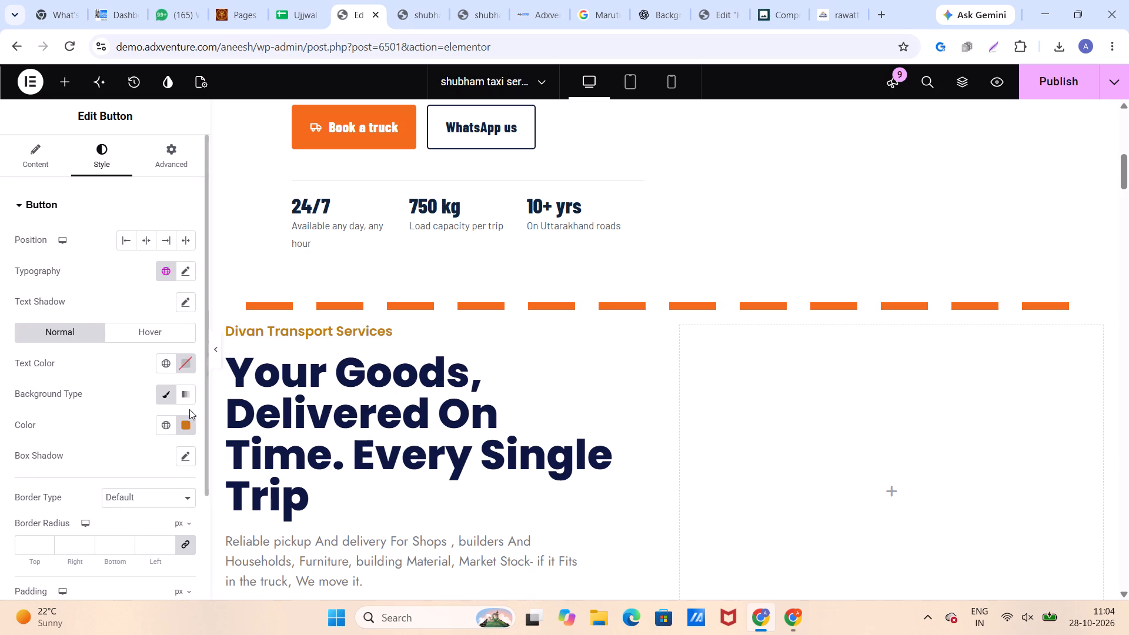
{"action": "scroll", "coordinate": [289, 412], "scroll_direction": "down", "scroll_amount": 5}
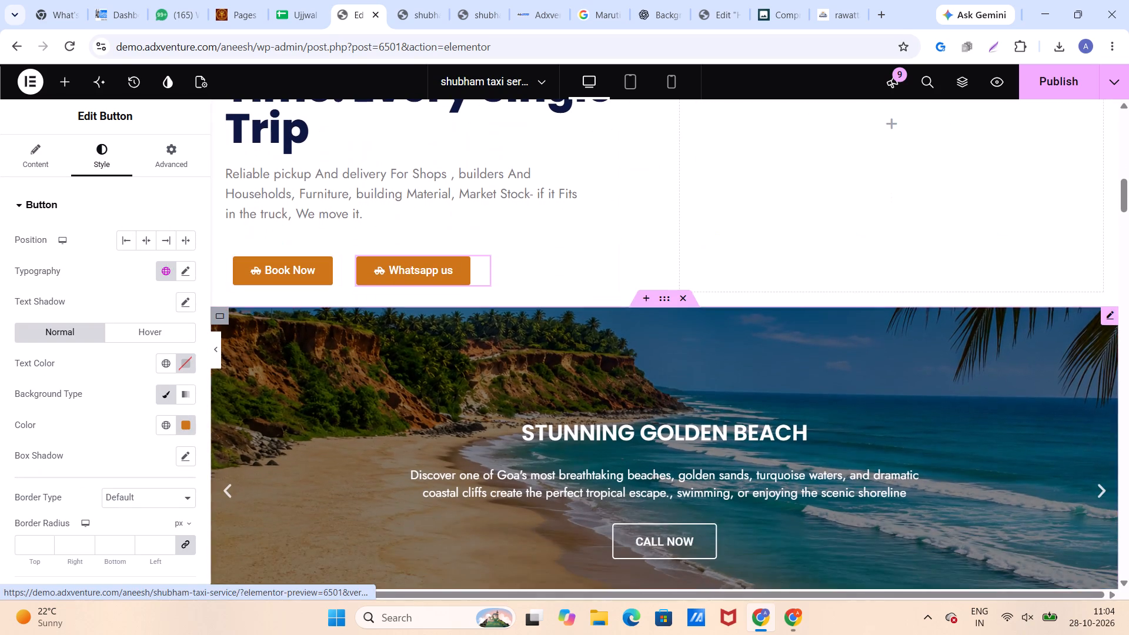
{"action": "left_click", "coordinate": [190, 420]}
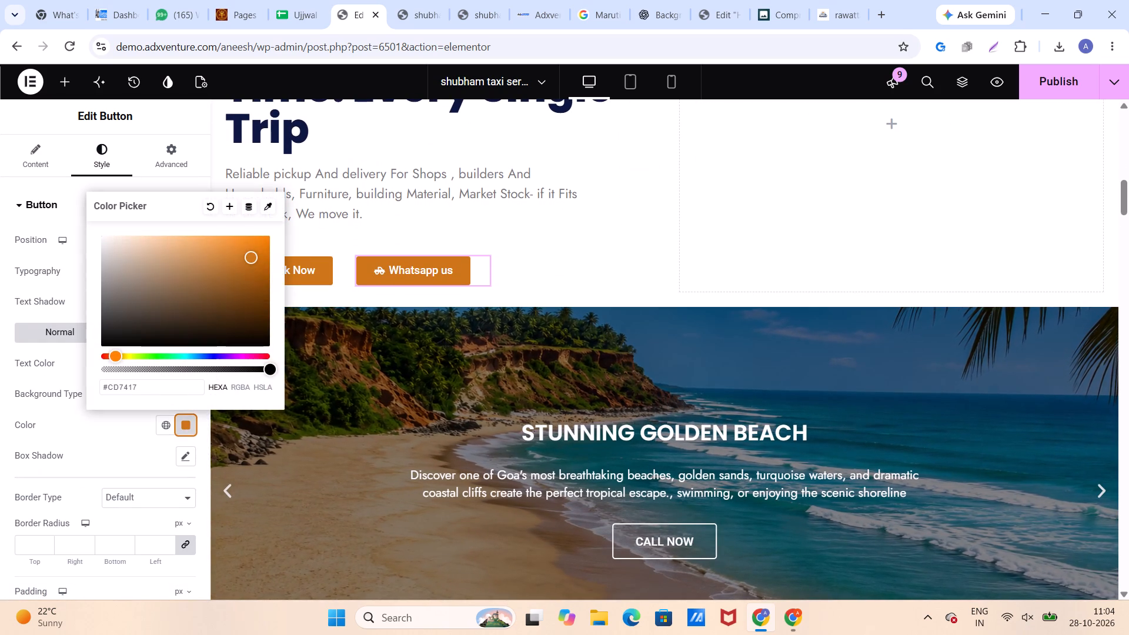
{"action": "left_click_drag", "start_coordinate": [152, 319], "coordinate": [81, 216]}
{"action": "left_click", "coordinate": [103, 448]}
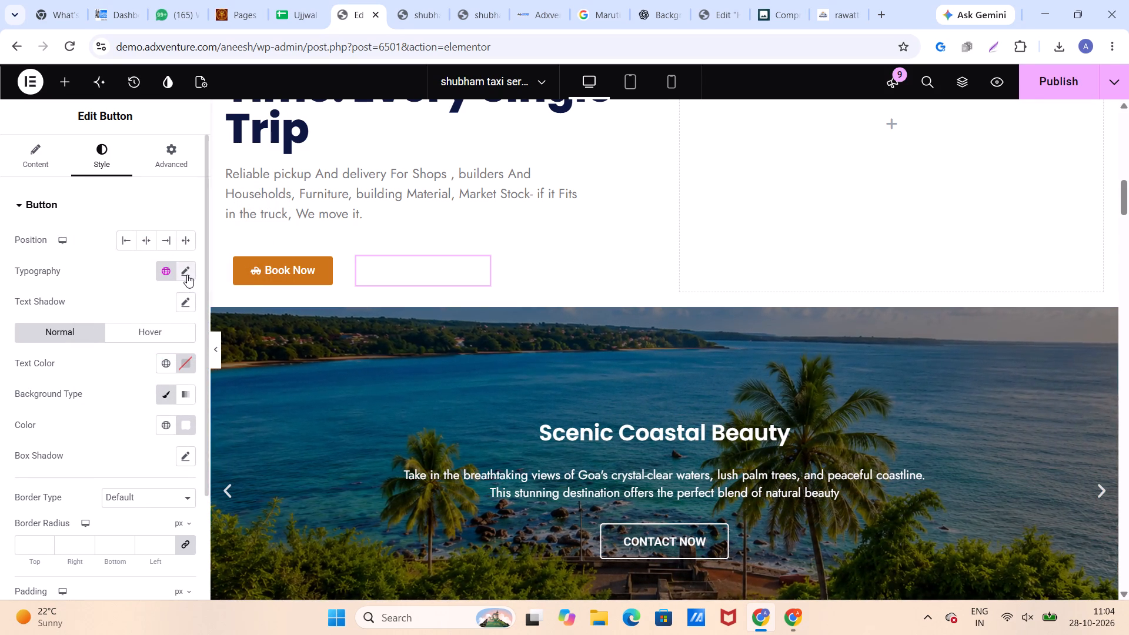
Set the Whatsapp us button's normal text colour to near-black #080808.
{"action": "left_click", "coordinate": [189, 365]}
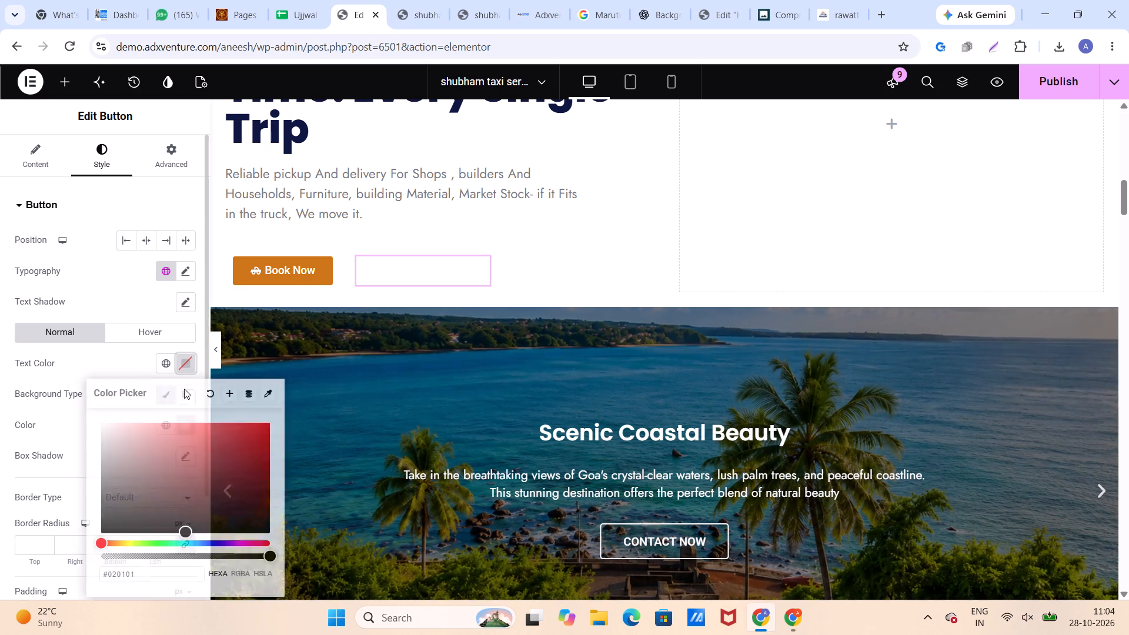
{"action": "left_click_drag", "start_coordinate": [153, 494], "coordinate": [108, 517]}
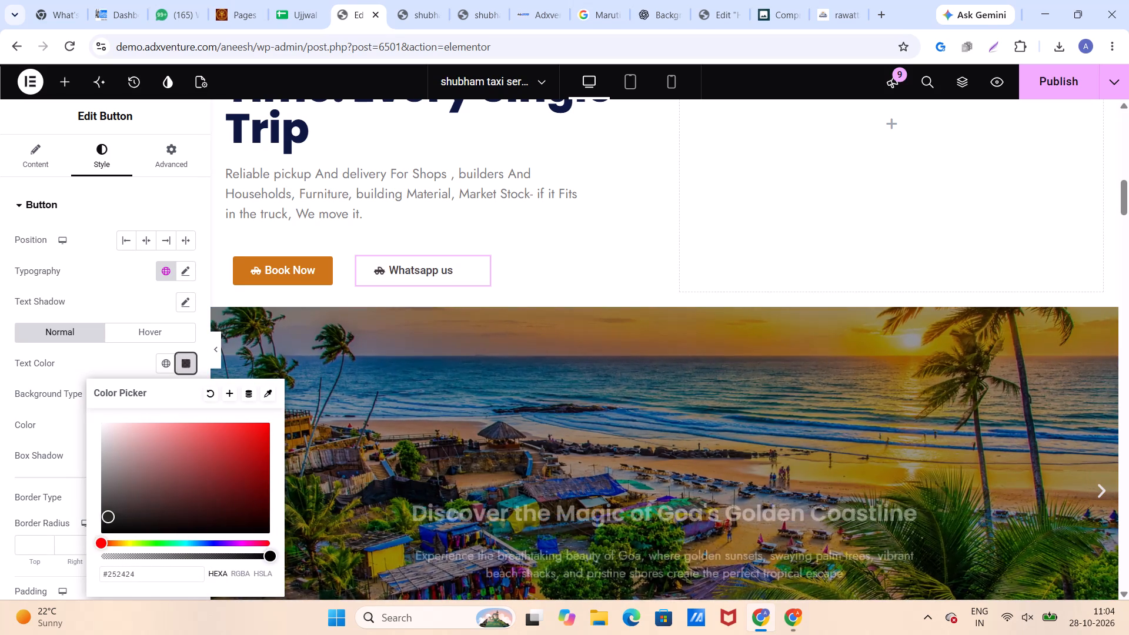
{"action": "left_click_drag", "start_coordinate": [108, 517], "coordinate": [75, 529]}
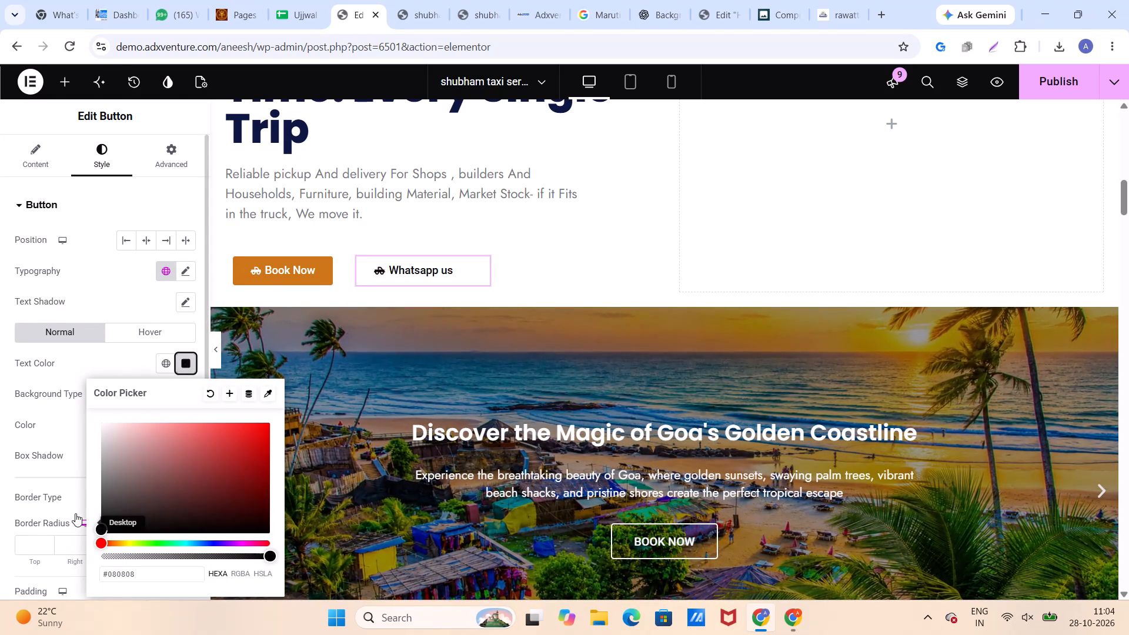
{"action": "left_click", "coordinate": [65, 420]}
Set the Whatsapp us button's typography weight to 700 (Bold).
{"action": "left_click", "coordinate": [191, 266]}
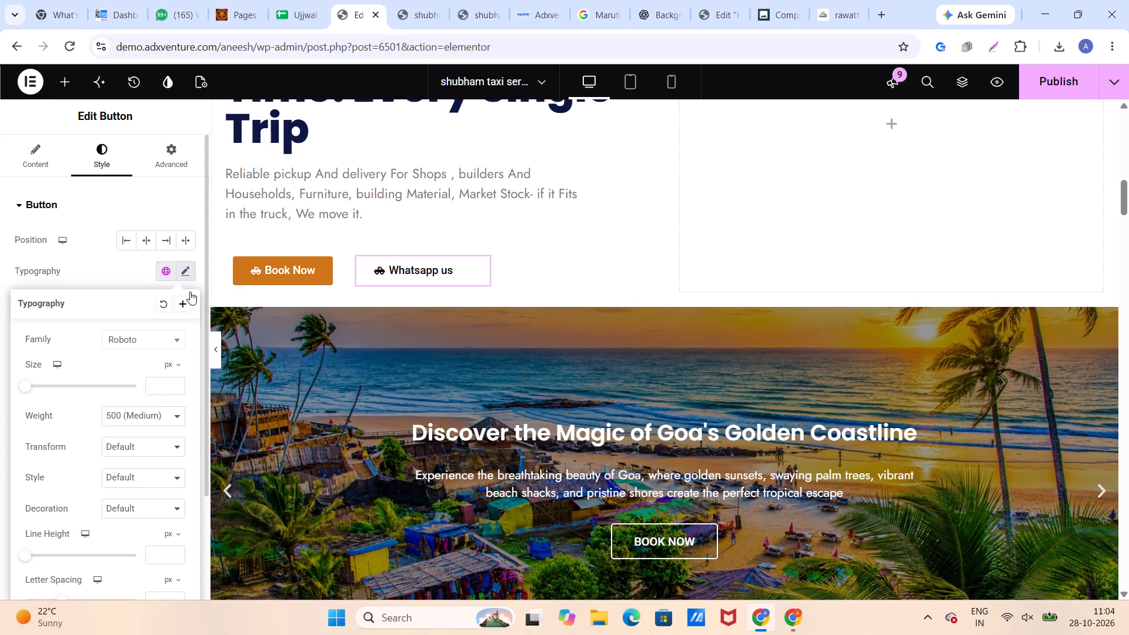
{"action": "left_click", "coordinate": [159, 417]}
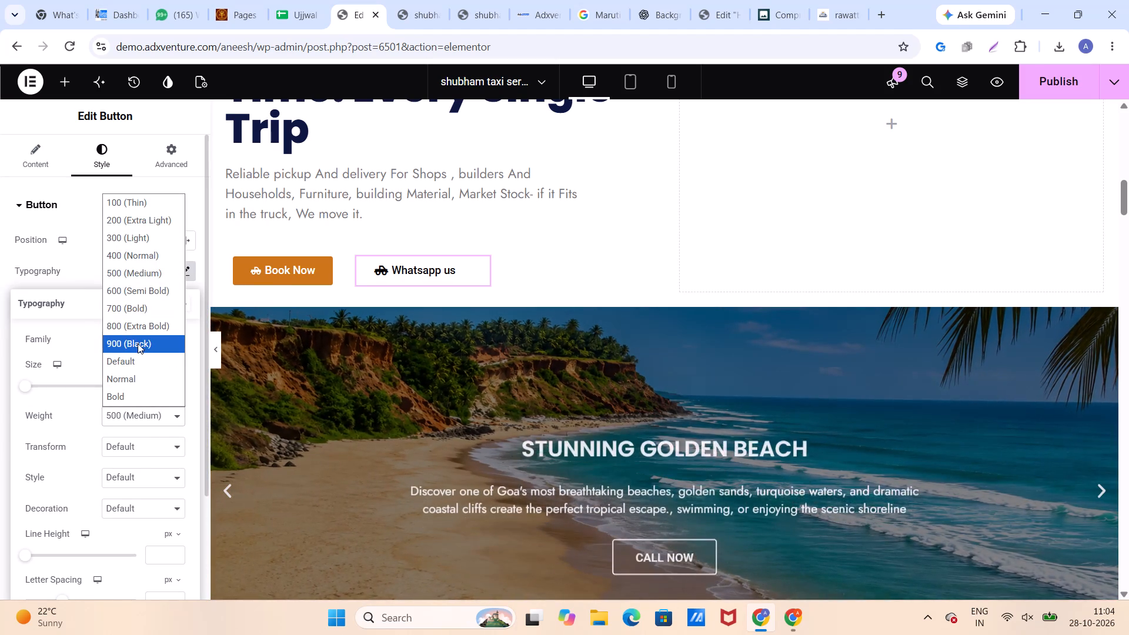
{"action": "left_click", "coordinate": [129, 311]}
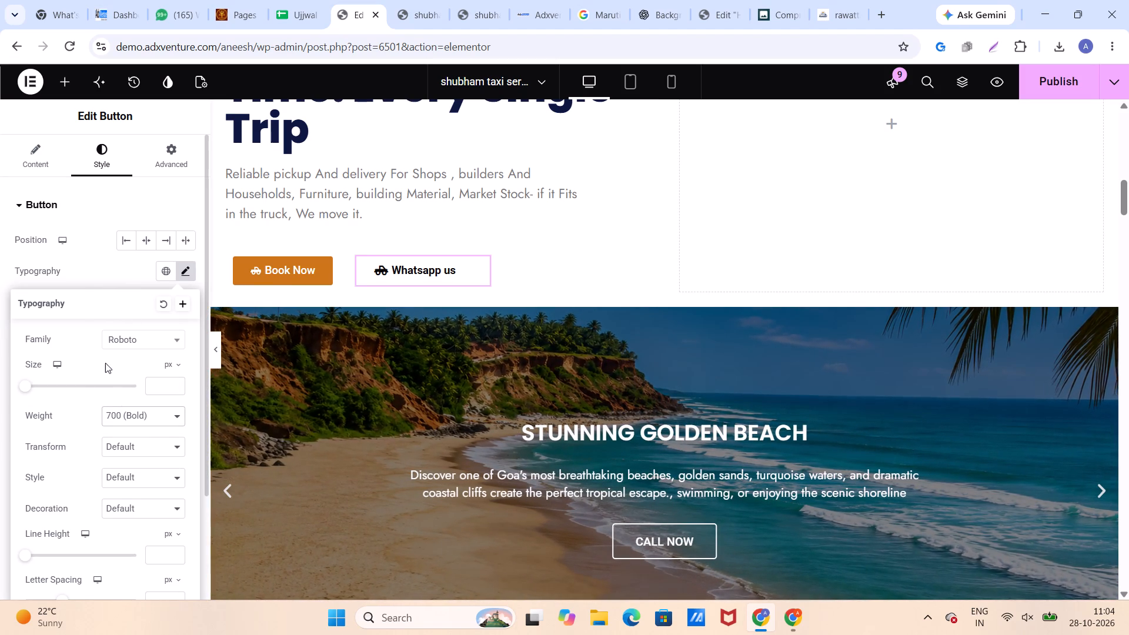
{"action": "left_click", "coordinate": [105, 363]}
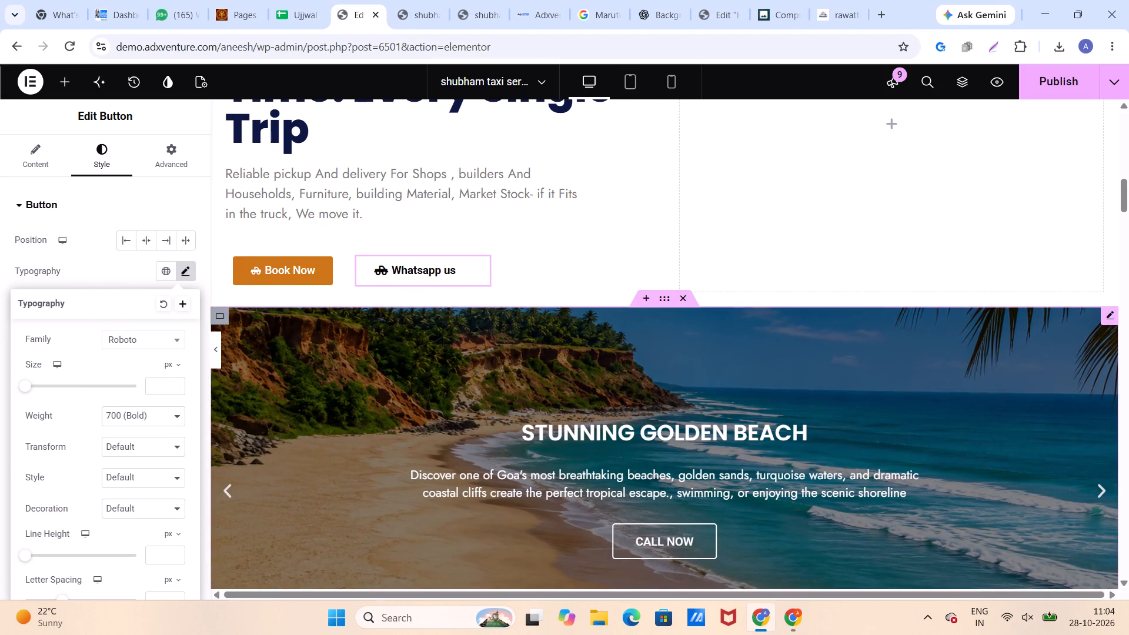
{"action": "left_click", "coordinate": [111, 270]}
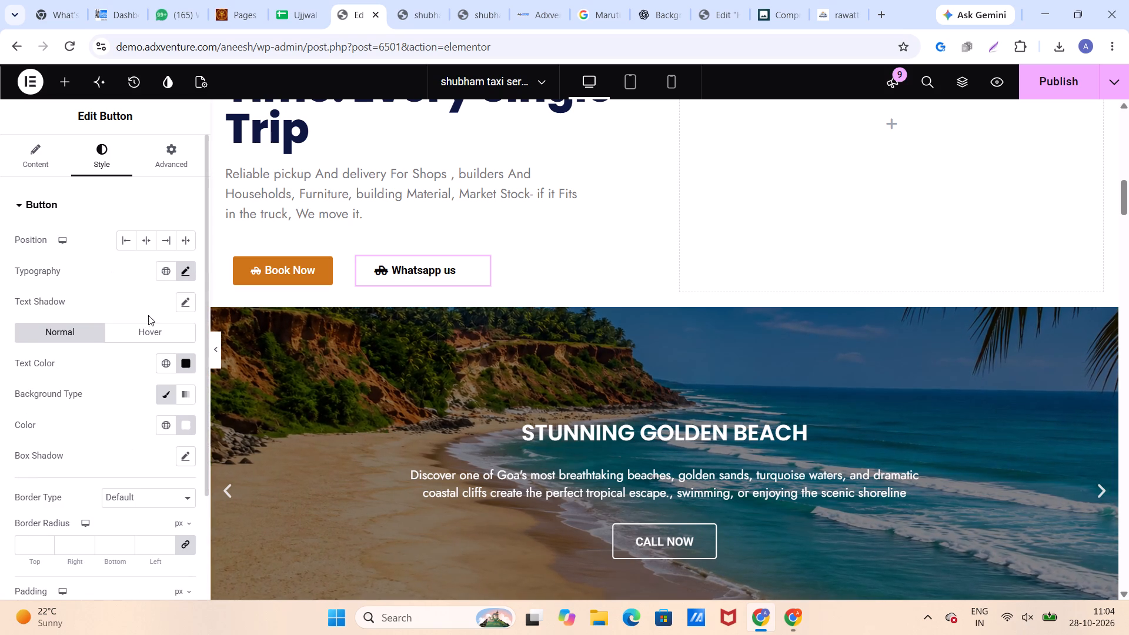
{"action": "left_click", "coordinate": [184, 366]}
{"action": "left_click", "coordinate": [113, 289]}
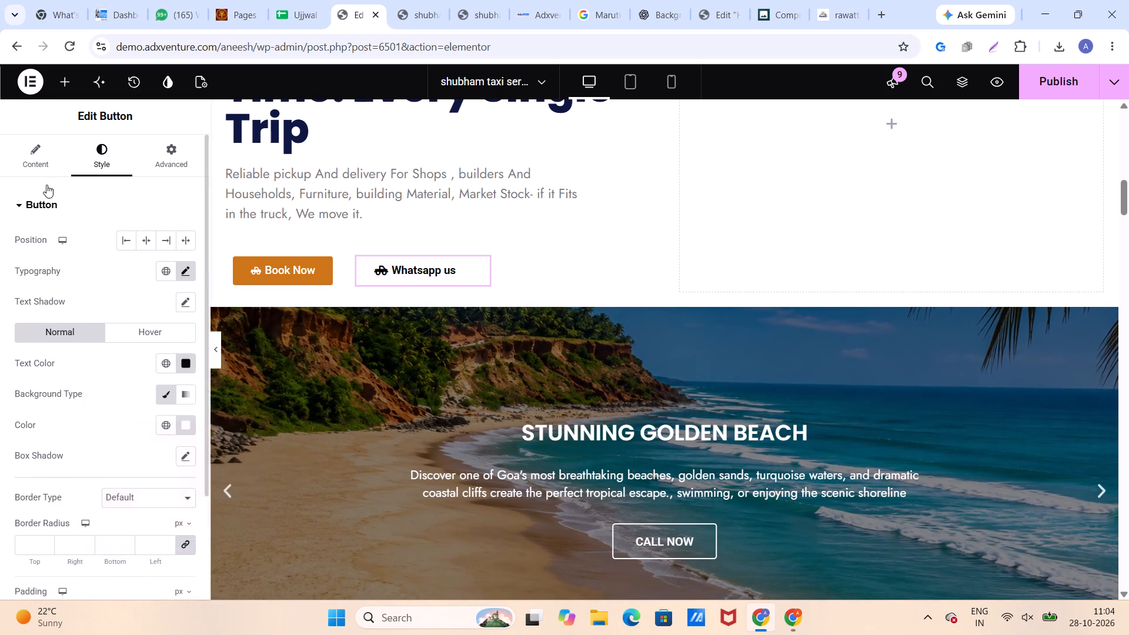
Replace the Whatsapp us button's truck icon with the square WhatsApp icon, searching the icon library for "what".
{"action": "left_click", "coordinate": [32, 161]}
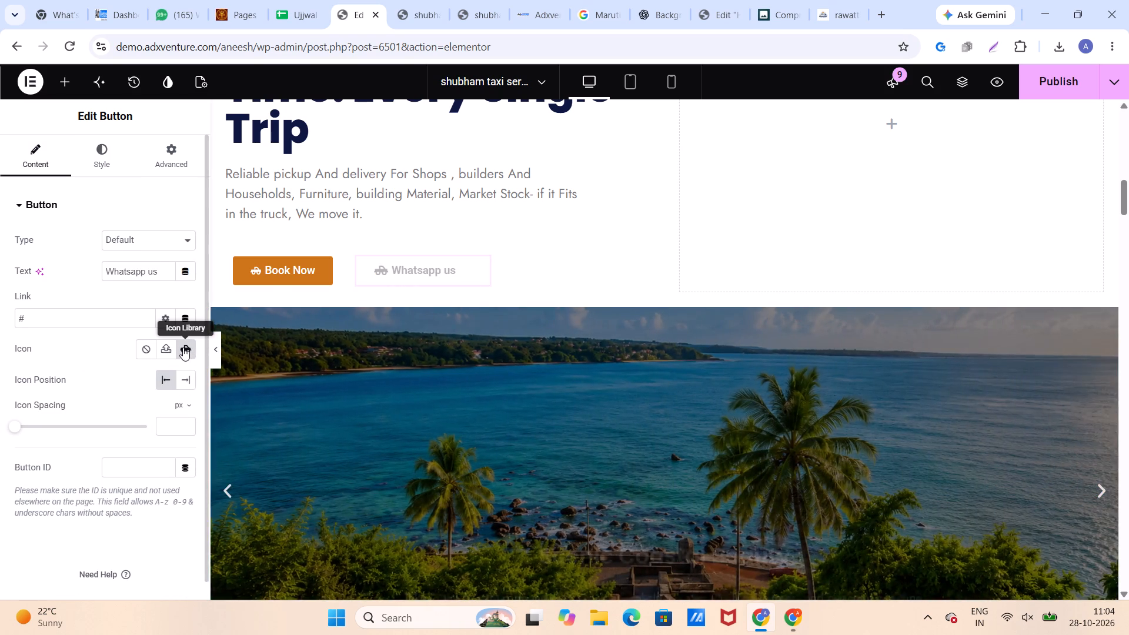
{"action": "left_click", "coordinate": [183, 347]}
{"action": "left_click", "coordinate": [452, 140]}
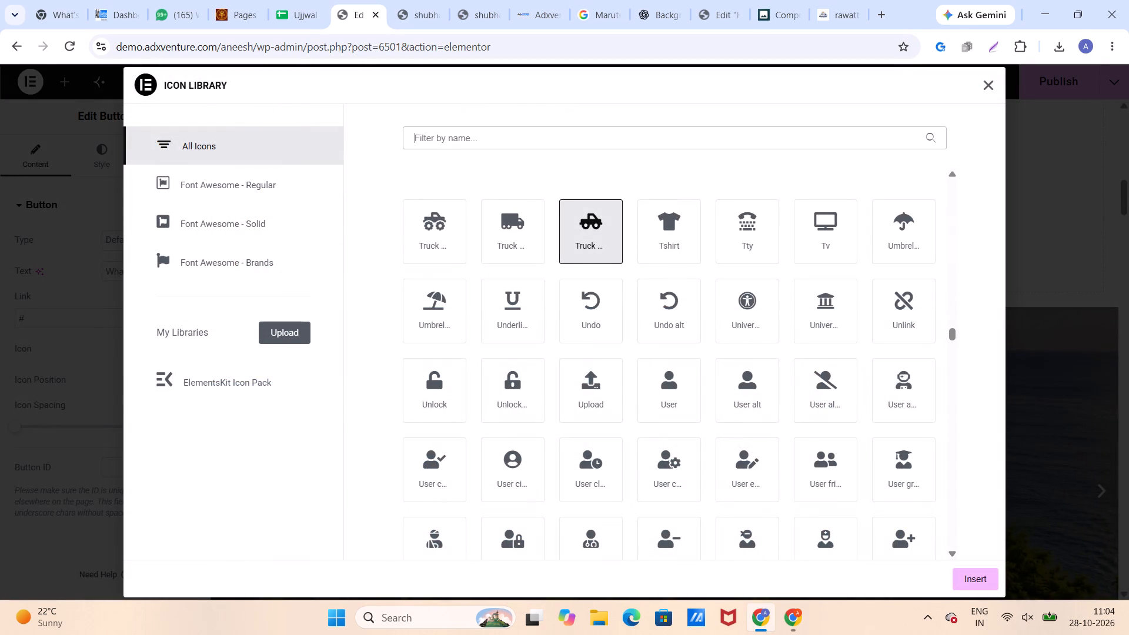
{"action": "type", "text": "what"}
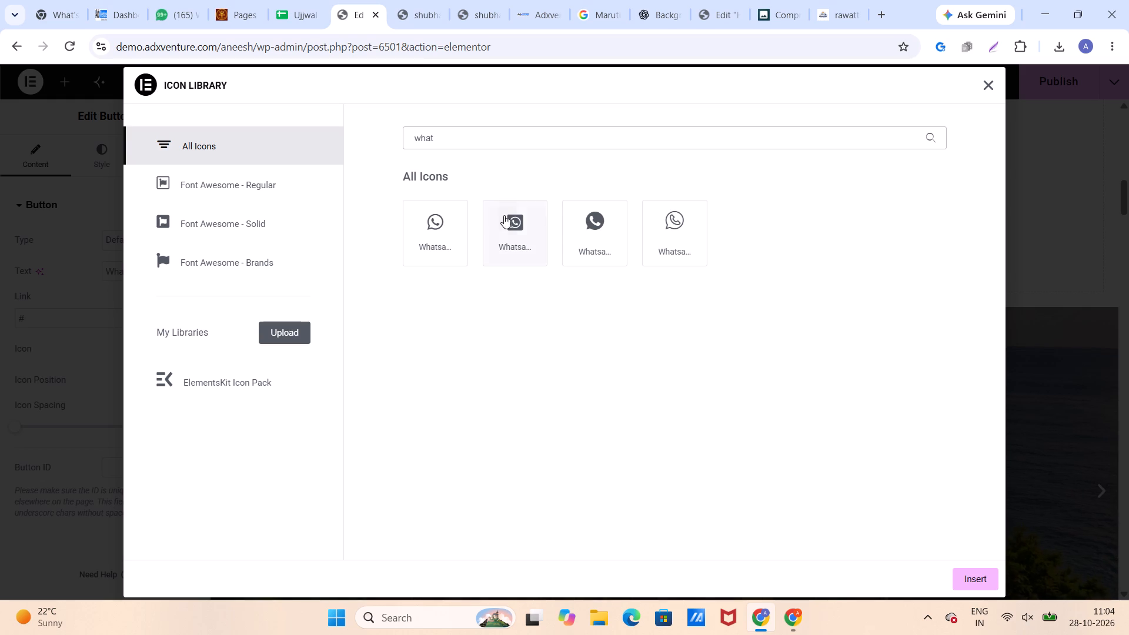
{"action": "left_click", "coordinate": [504, 217]}
{"action": "left_click", "coordinate": [958, 573]}
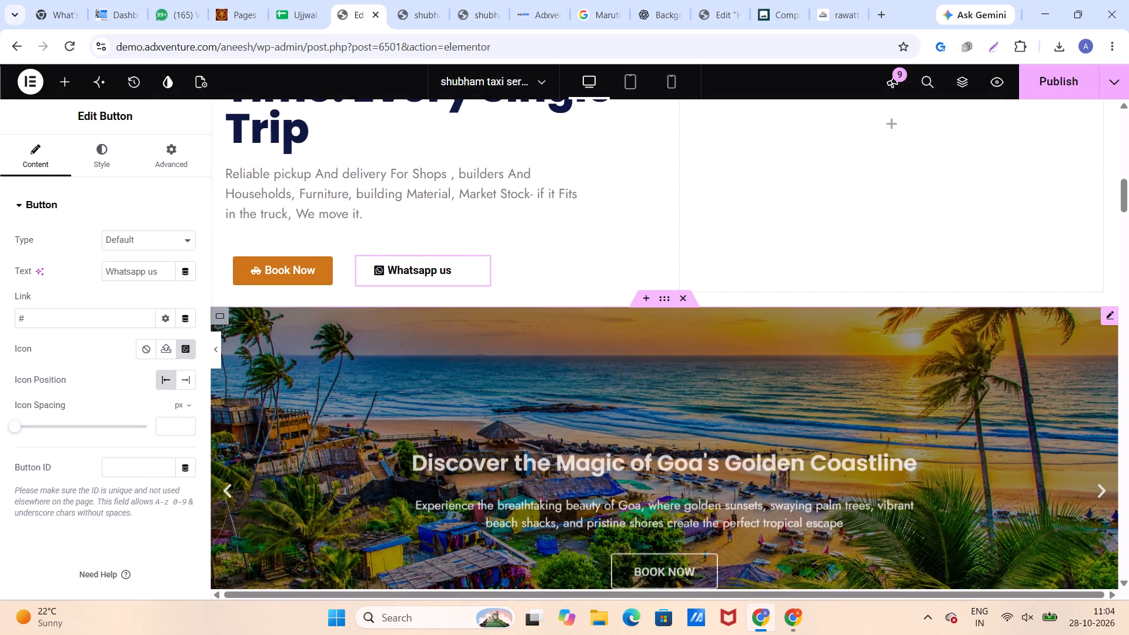
Select the Book Now button and look through its advanced layout settings and its style settings.
{"action": "scroll", "coordinate": [470, 296], "scroll_direction": "up", "scroll_amount": 1}
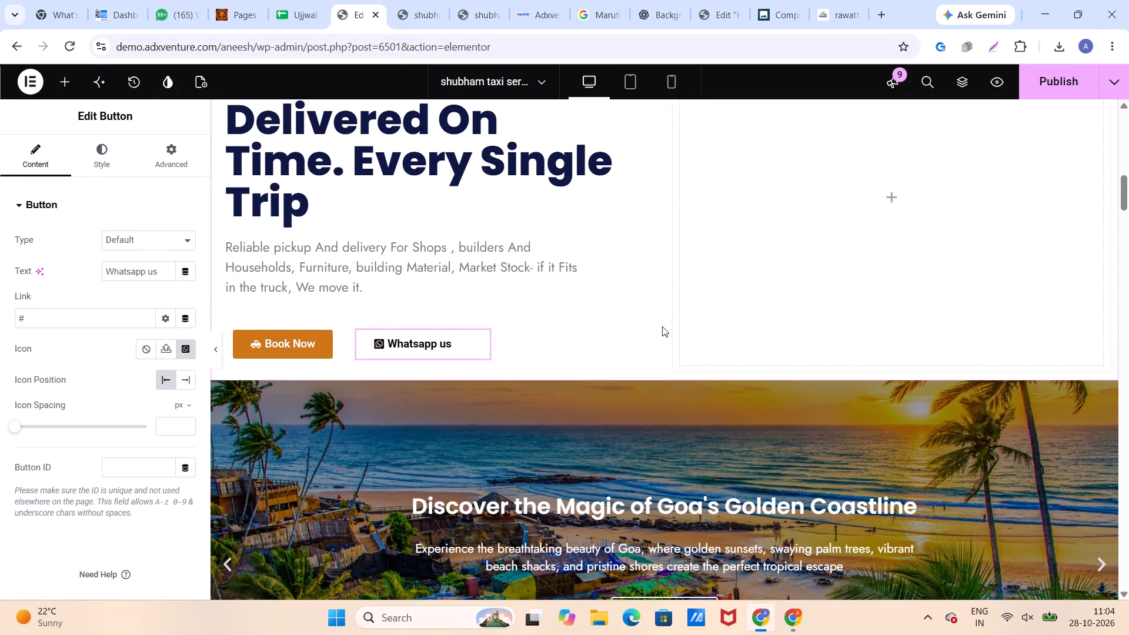
{"action": "left_click", "coordinate": [328, 337]}
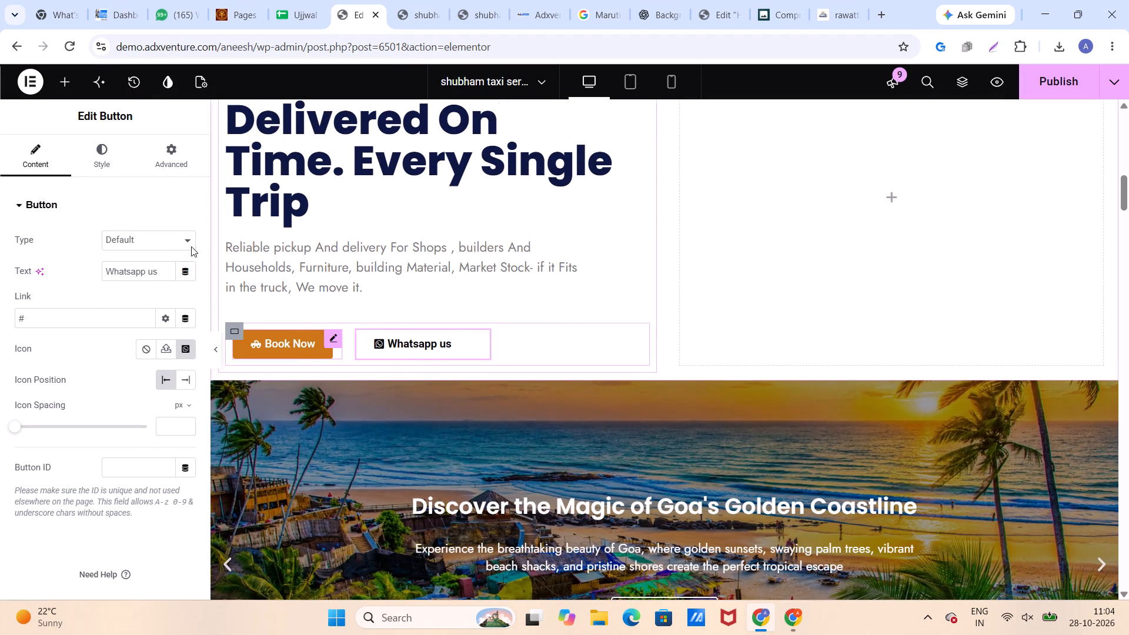
{"action": "left_click", "coordinate": [168, 156]}
{"action": "scroll", "coordinate": [114, 504], "scroll_direction": "down", "scroll_amount": 4}
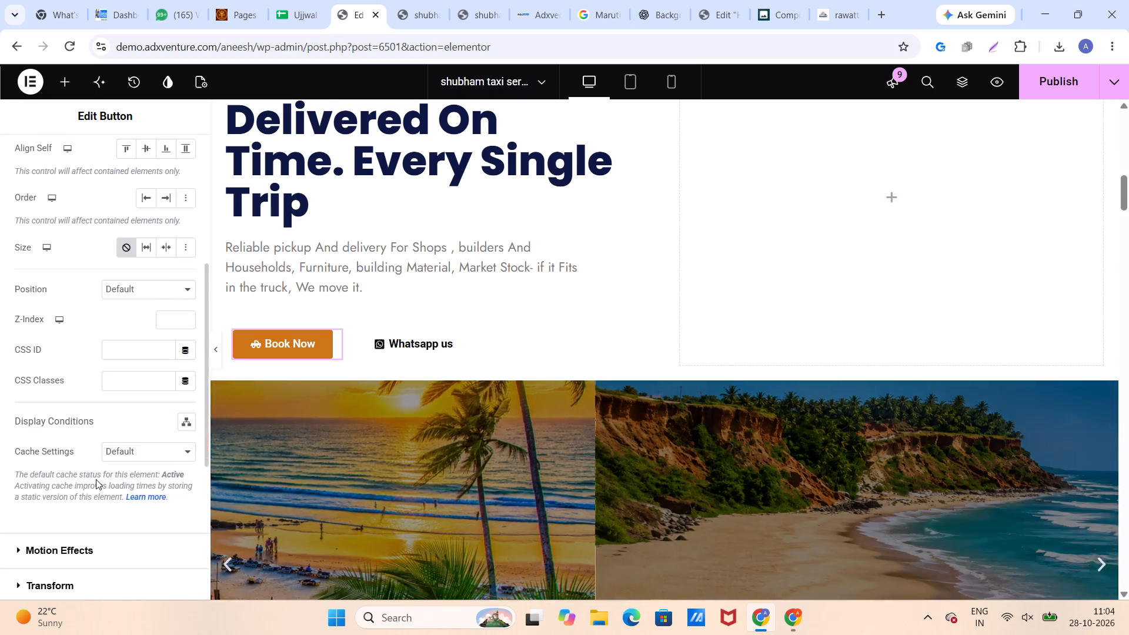
{"action": "scroll", "coordinate": [96, 476], "scroll_direction": "up", "scroll_amount": 5}
{"action": "scroll", "coordinate": [117, 380], "scroll_direction": "down", "scroll_amount": 5}
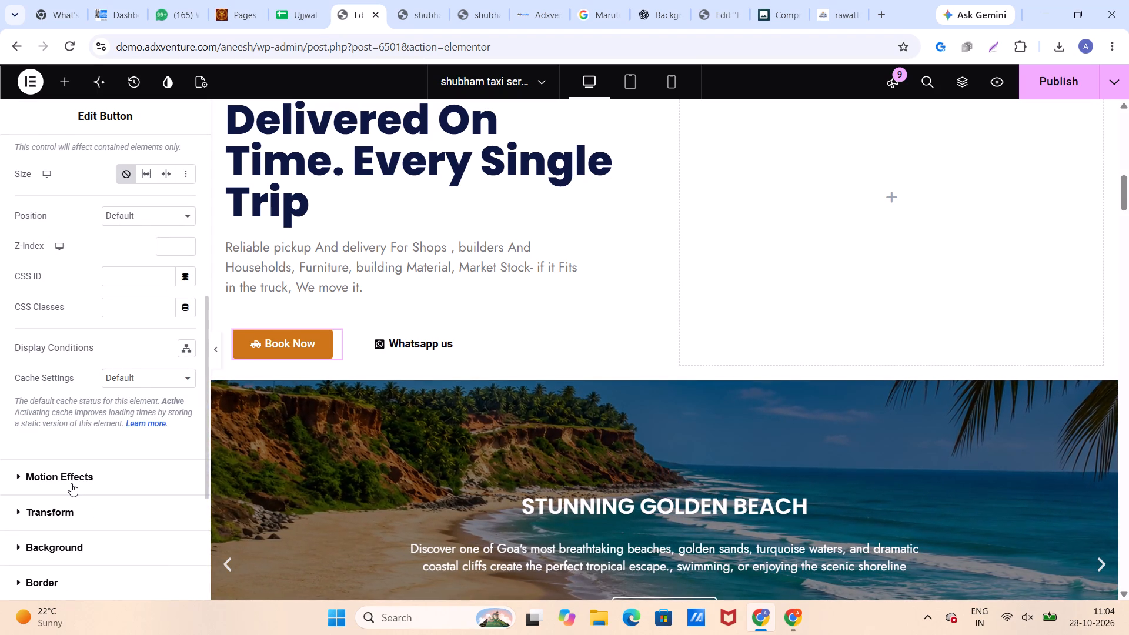
{"action": "scroll", "coordinate": [71, 483], "scroll_direction": "up", "scroll_amount": 5}
{"action": "left_click", "coordinate": [327, 340]}
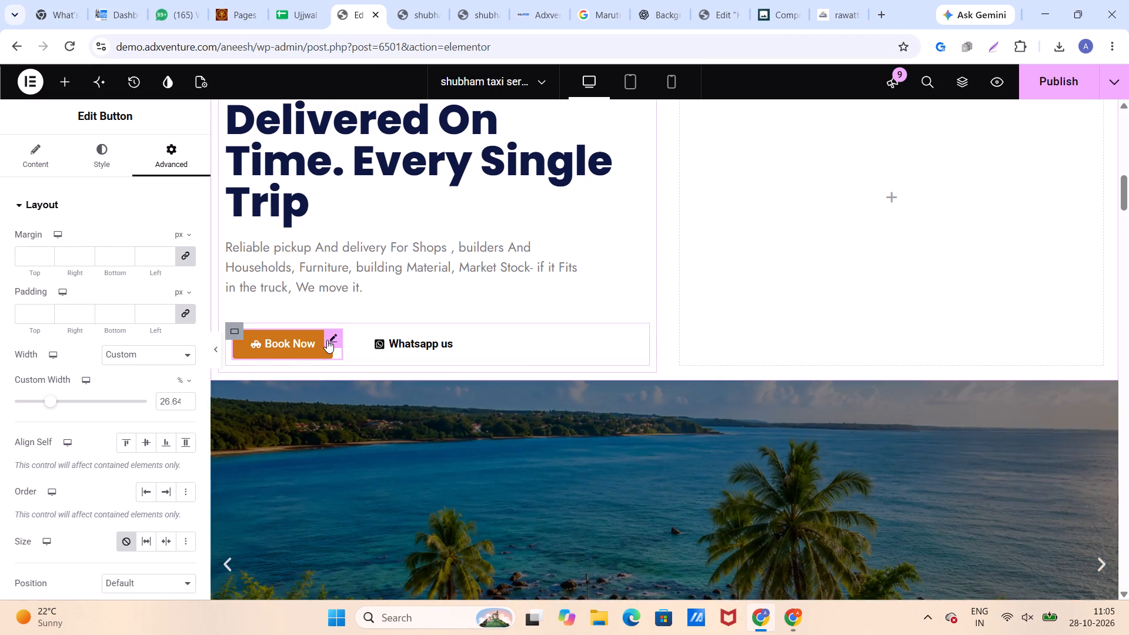
{"action": "left_click", "coordinate": [98, 163]}
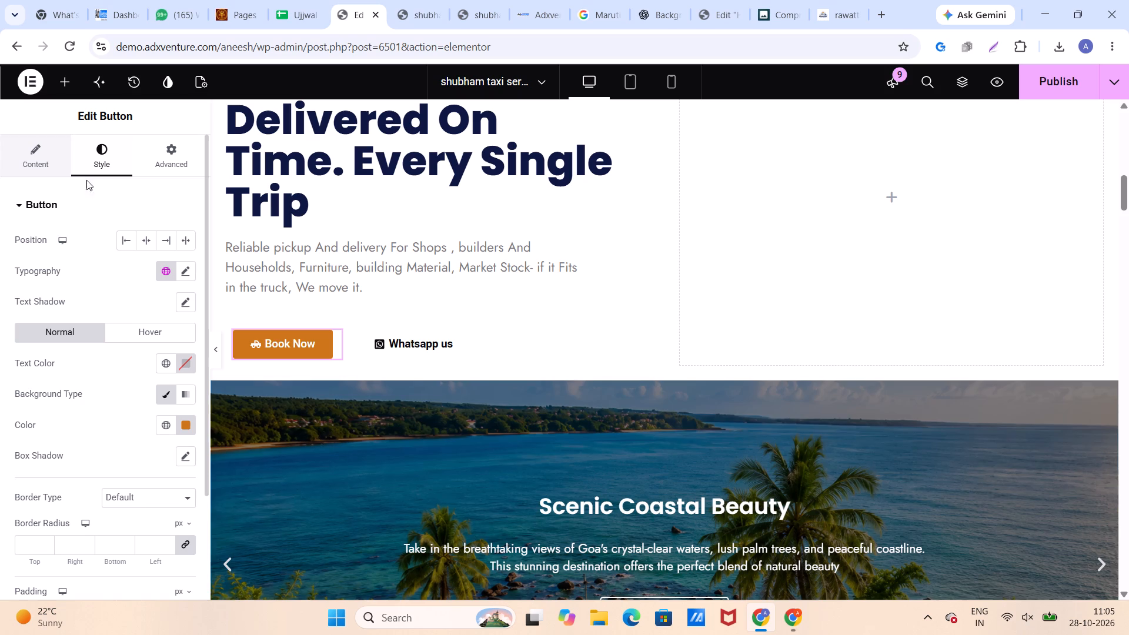
Give the Book Now button the Shrink hover animation.
{"action": "left_click", "coordinate": [126, 336]}
{"action": "scroll", "coordinate": [105, 390], "scroll_direction": "down", "scroll_amount": 3}
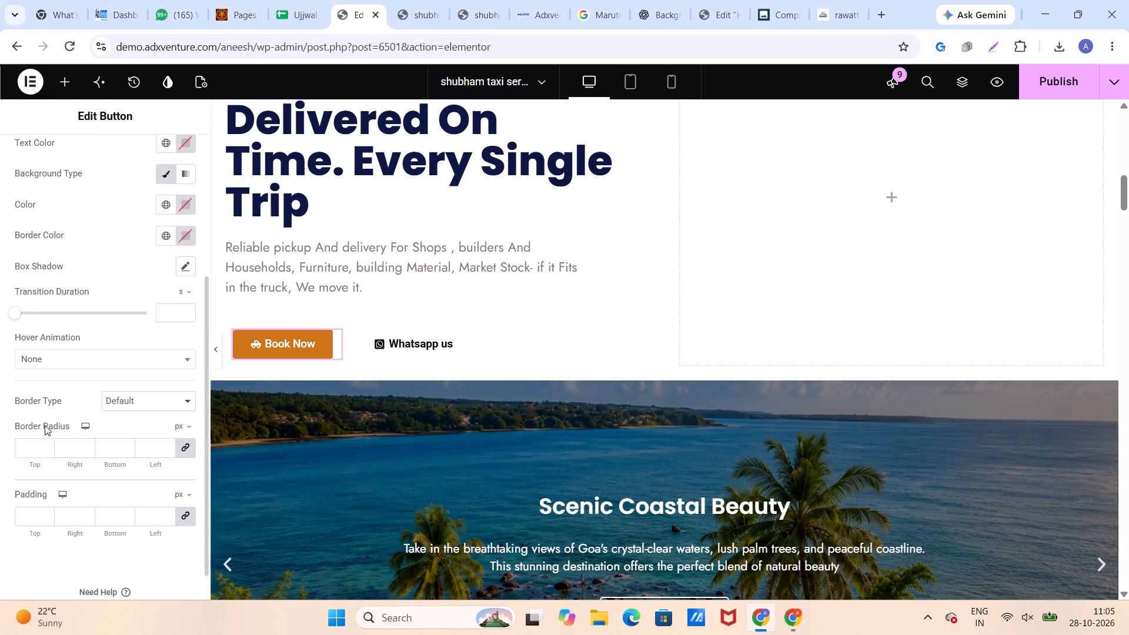
{"action": "left_click", "coordinate": [55, 351]}
{"action": "left_click", "coordinate": [51, 413]}
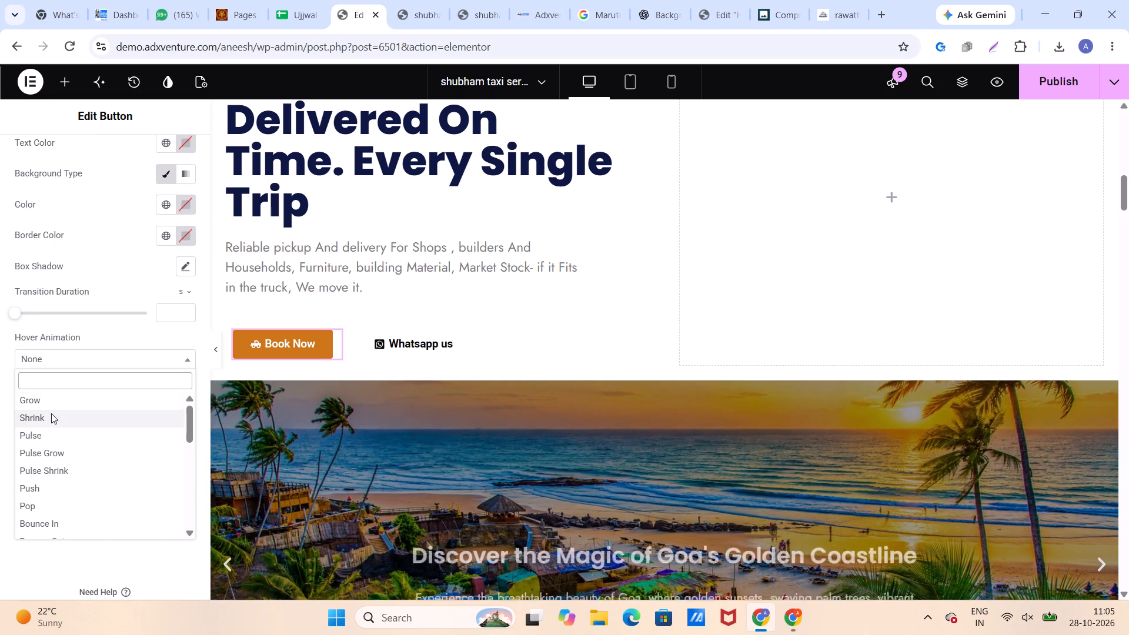
Give the Whatsapp us button the Shrink hover animation.
{"action": "left_click", "coordinate": [407, 347]}
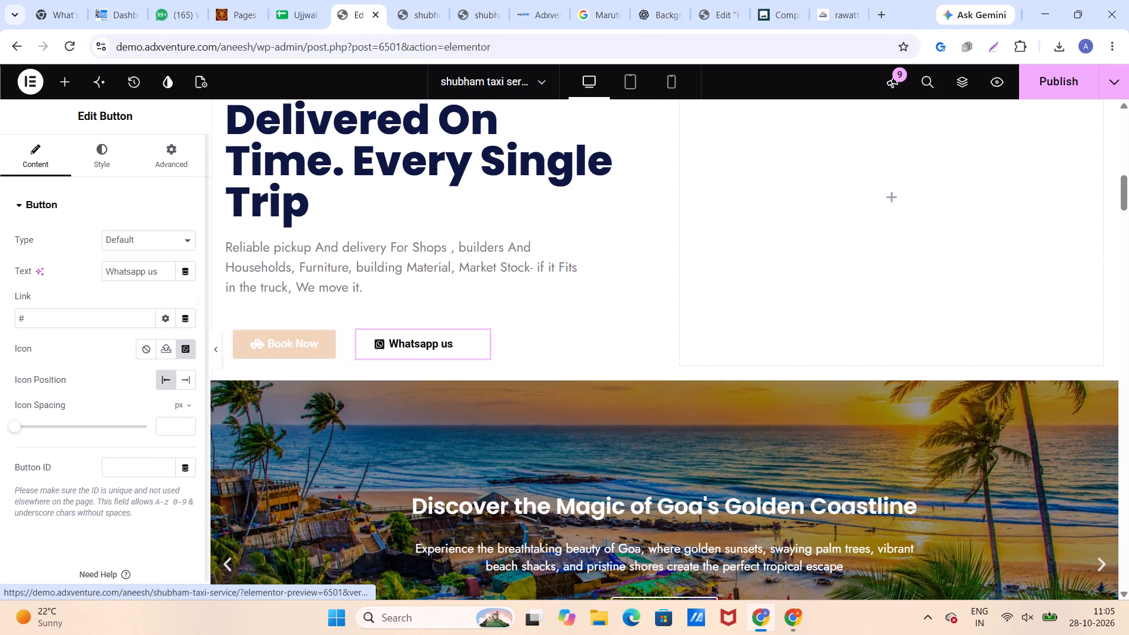
{"action": "left_click", "coordinate": [93, 164]}
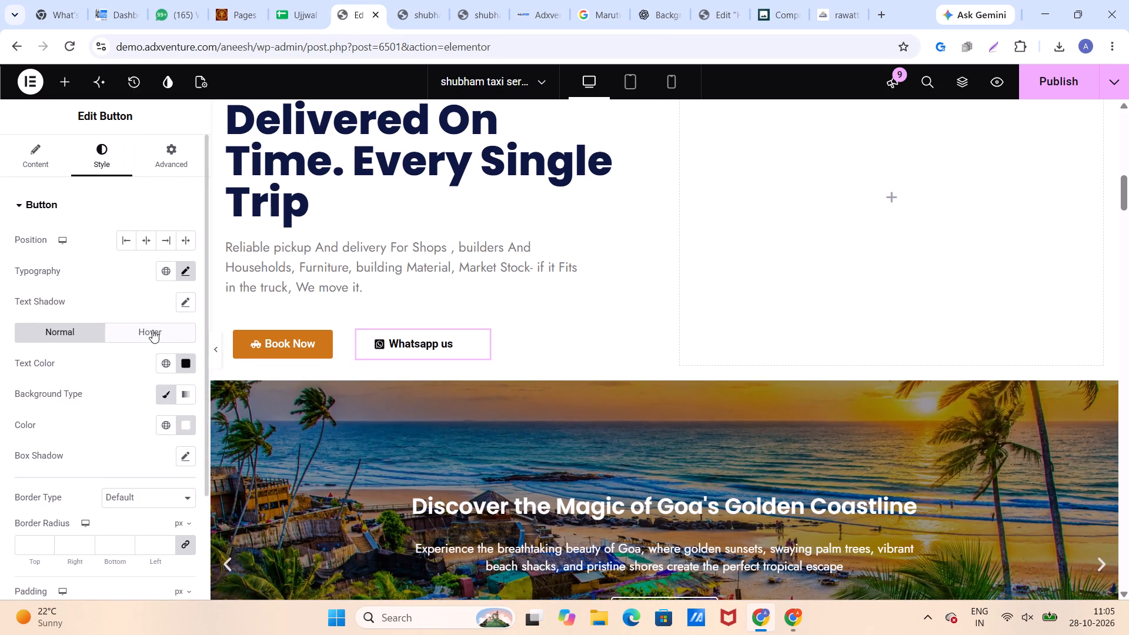
{"action": "left_click", "coordinate": [152, 330]}
{"action": "scroll", "coordinate": [114, 397], "scroll_direction": "down", "scroll_amount": 2}
{"action": "left_click", "coordinate": [52, 435]}
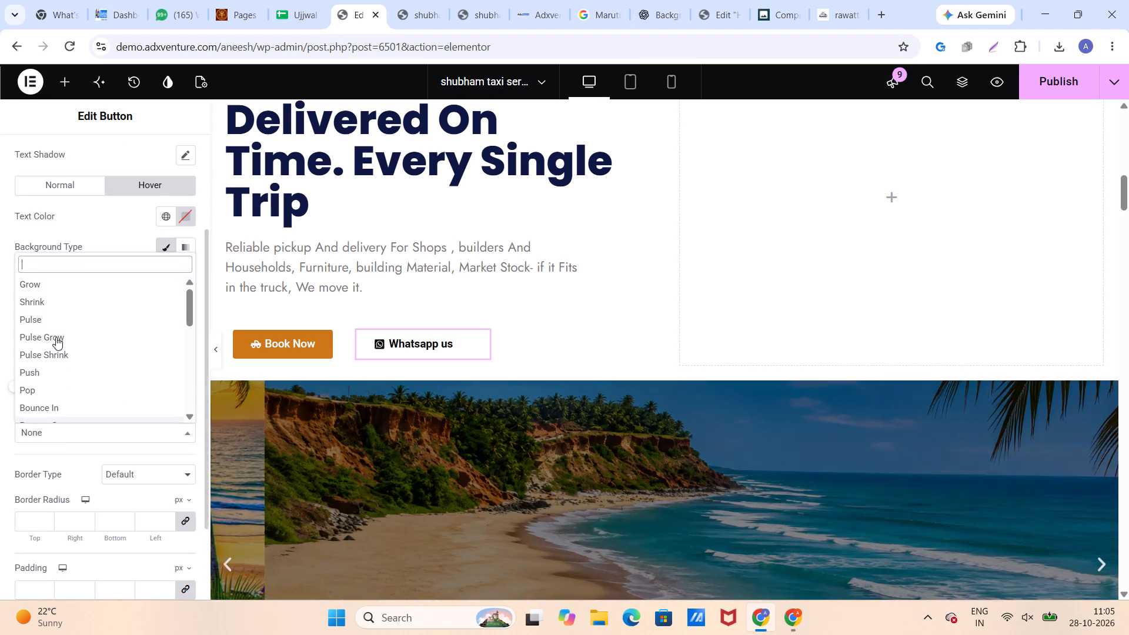
{"action": "left_click", "coordinate": [50, 305]}
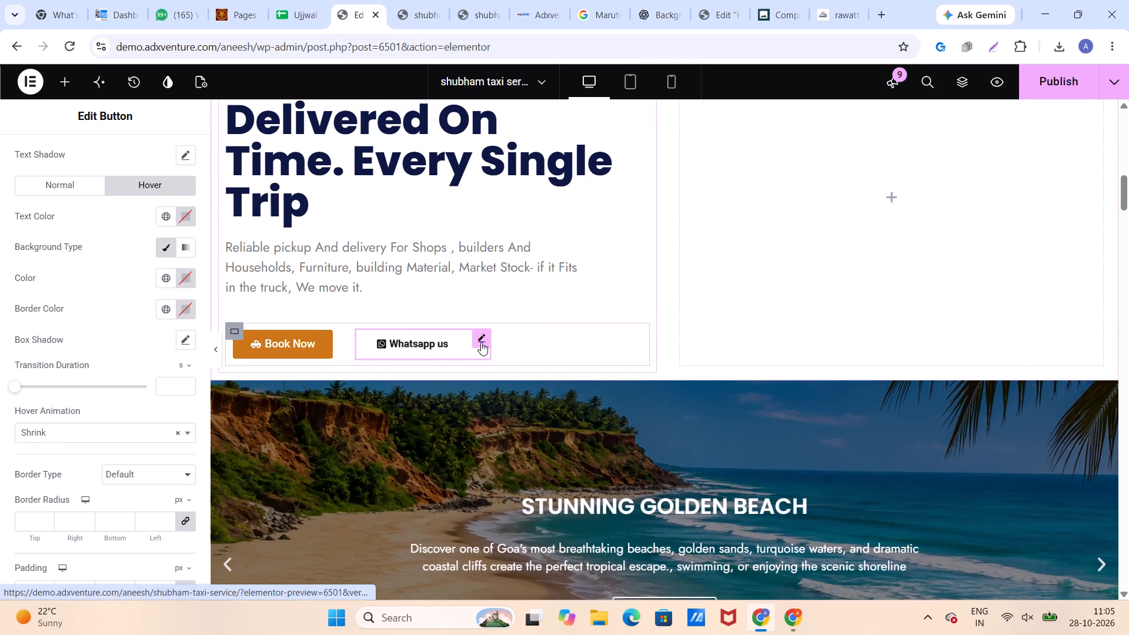
Add an Image widget to the hero's empty second column and fill it with the super-carry truck picture from the media library.
{"action": "scroll", "coordinate": [481, 342], "scroll_direction": "up", "scroll_amount": 5}
{"action": "scroll", "coordinate": [632, 415], "scroll_direction": "down", "scroll_amount": 2}
{"action": "left_click", "coordinate": [837, 377]}
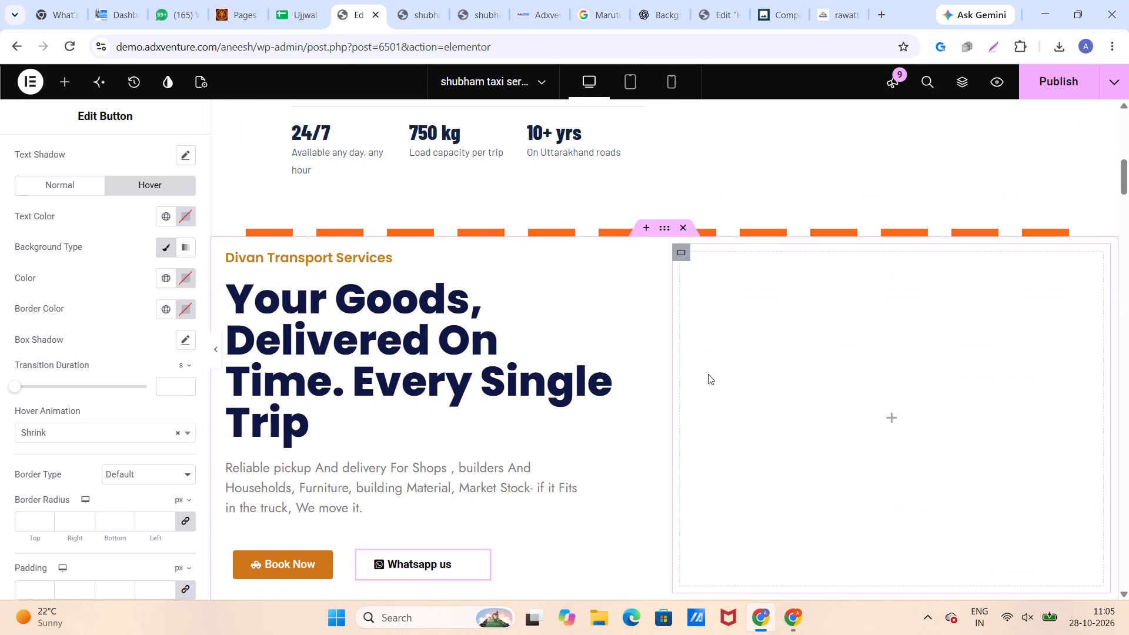
{"action": "left_click", "coordinate": [62, 85]}
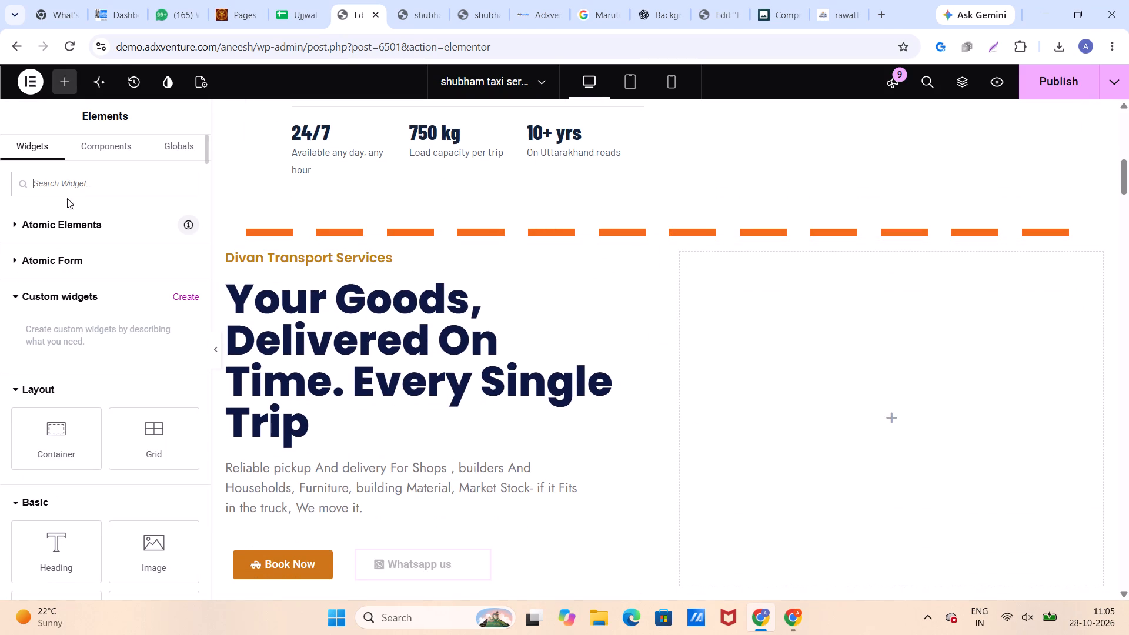
{"action": "left_click", "coordinate": [64, 188]}
{"action": "type", "text": "image"}
{"action": "left_click_drag", "start_coordinate": [159, 251], "coordinate": [699, 362]}
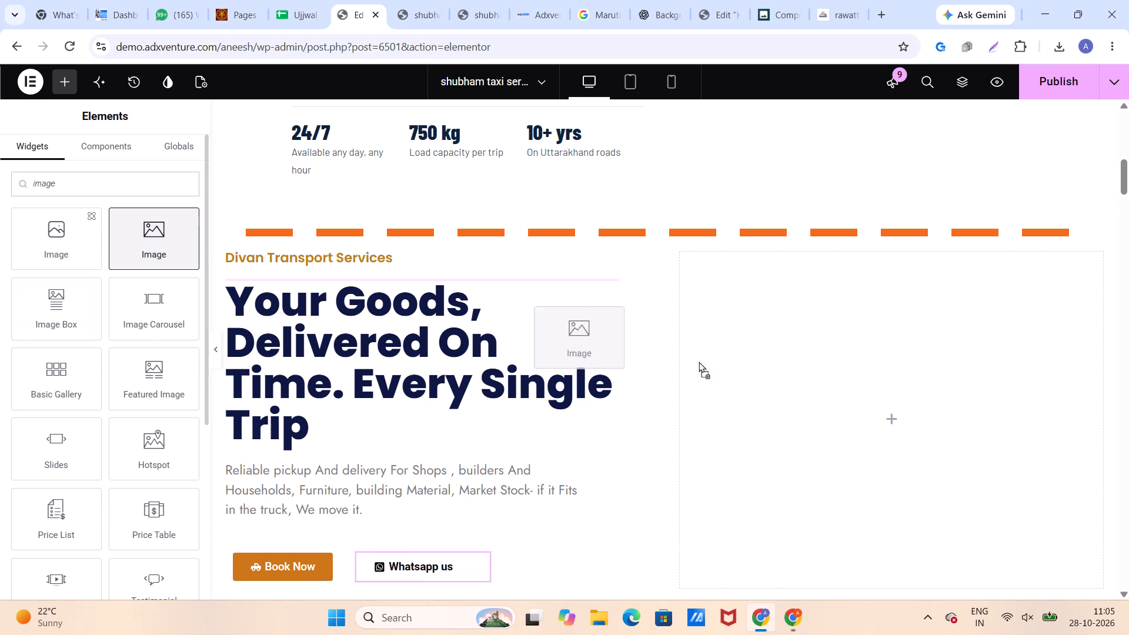
{"action": "left_click_drag", "start_coordinate": [699, 362], "coordinate": [909, 395]}
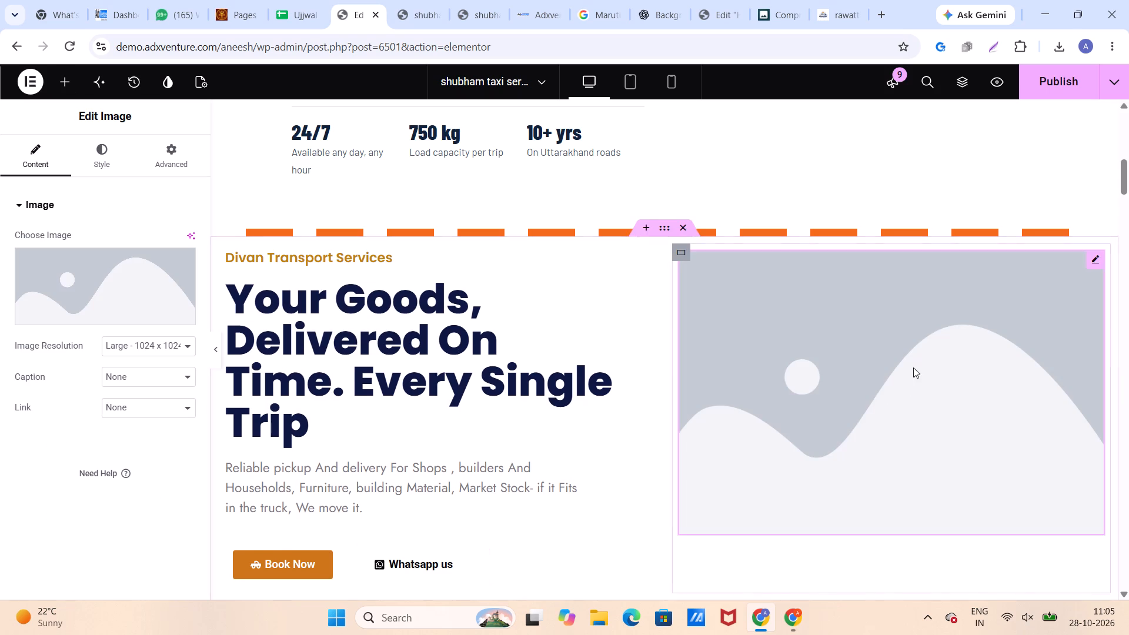
{"action": "left_click", "coordinate": [87, 286]}
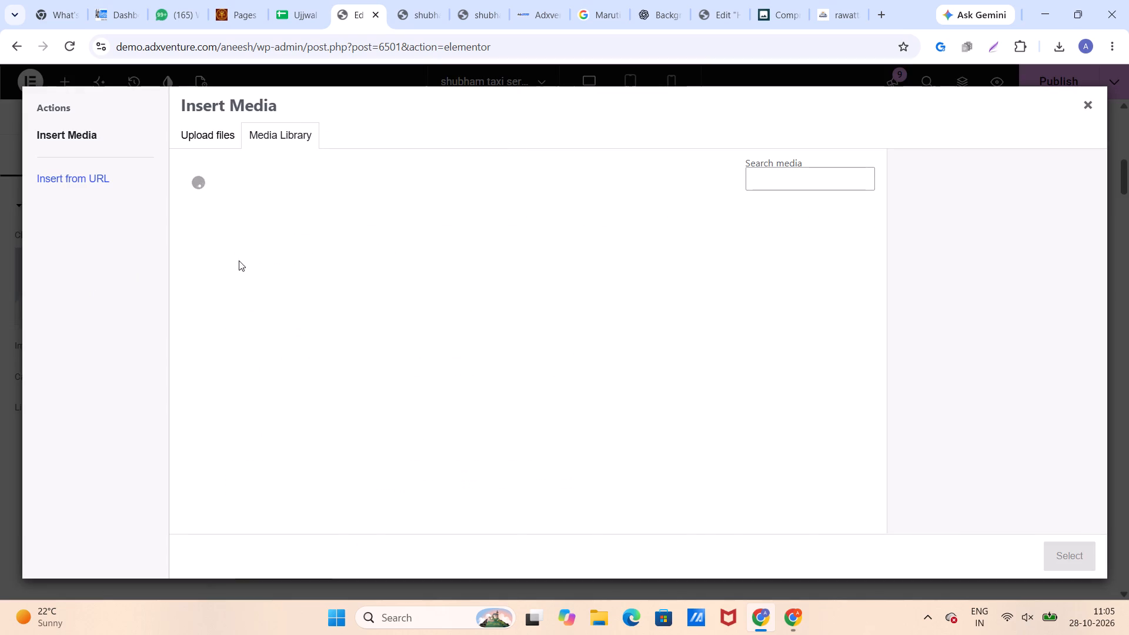
{"action": "left_click", "coordinate": [239, 284]}
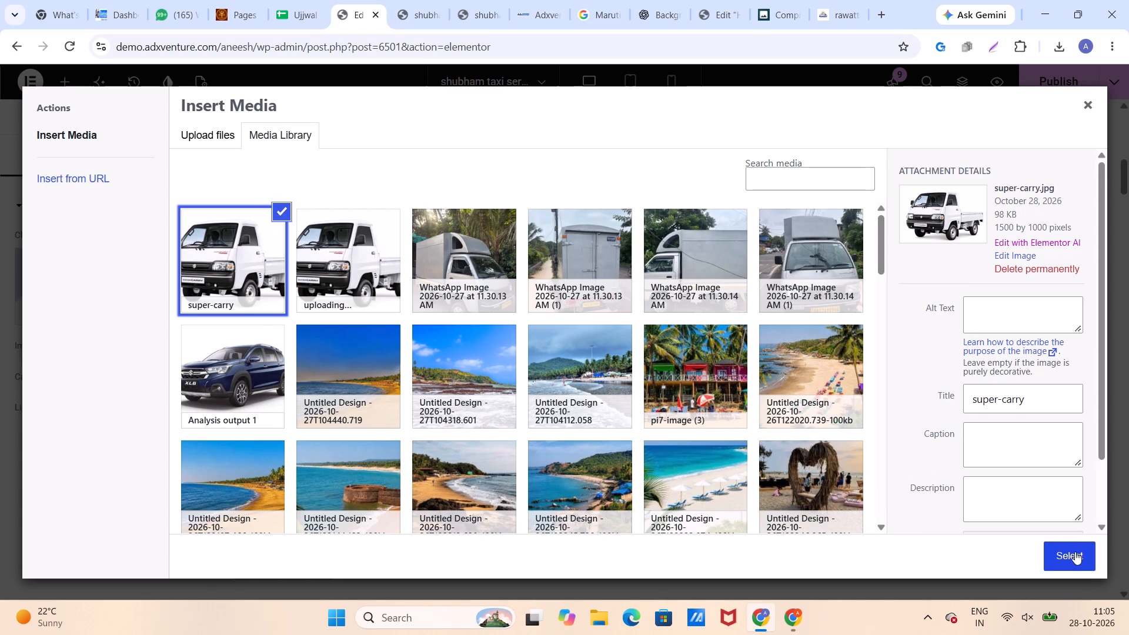
{"action": "left_click", "coordinate": [1073, 553]}
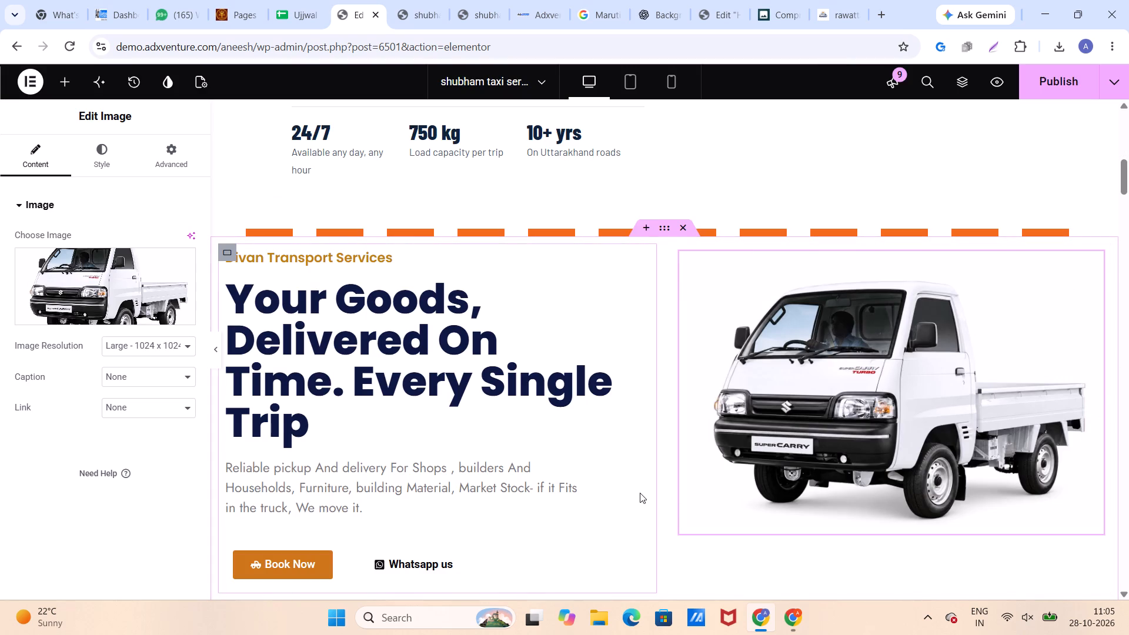
Set the normal background type of the hero's outer container to Slideshow.
{"action": "scroll", "coordinate": [640, 493], "scroll_direction": "up", "scroll_amount": 2}
{"action": "scroll", "coordinate": [640, 493], "scroll_direction": "down", "scroll_amount": 3}
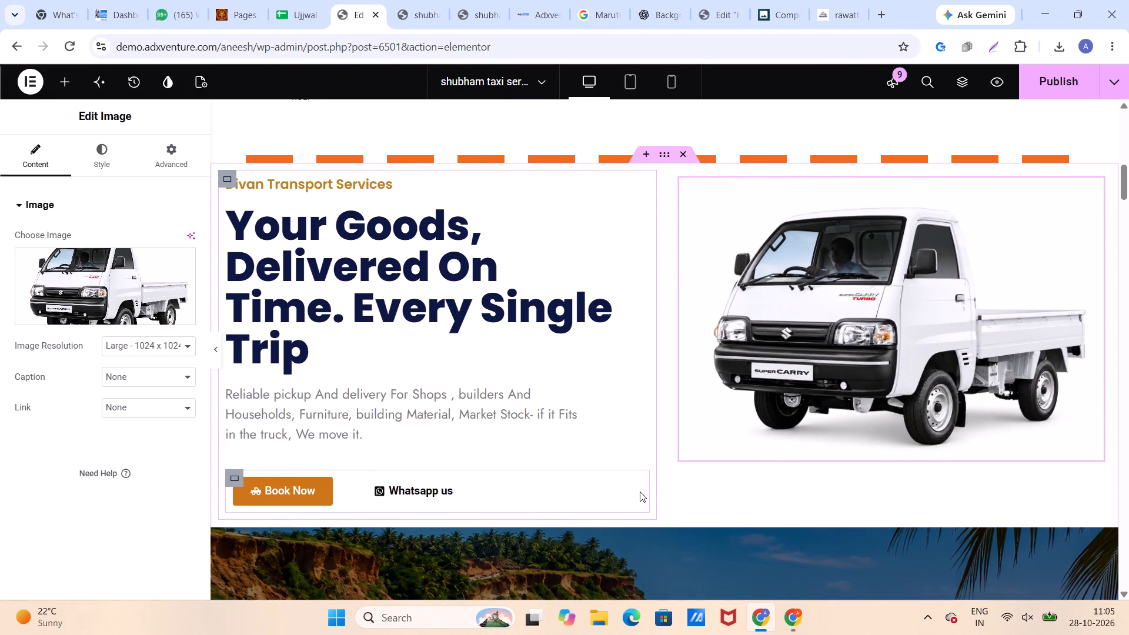
{"action": "left_click", "coordinate": [662, 158]}
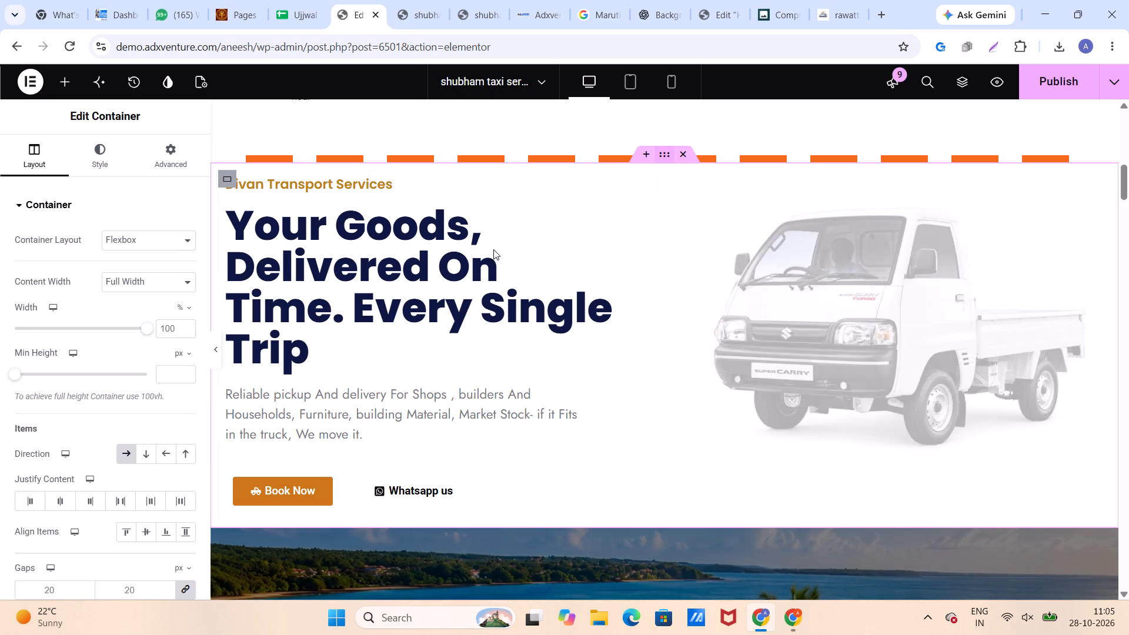
{"action": "left_click", "coordinate": [102, 146]}
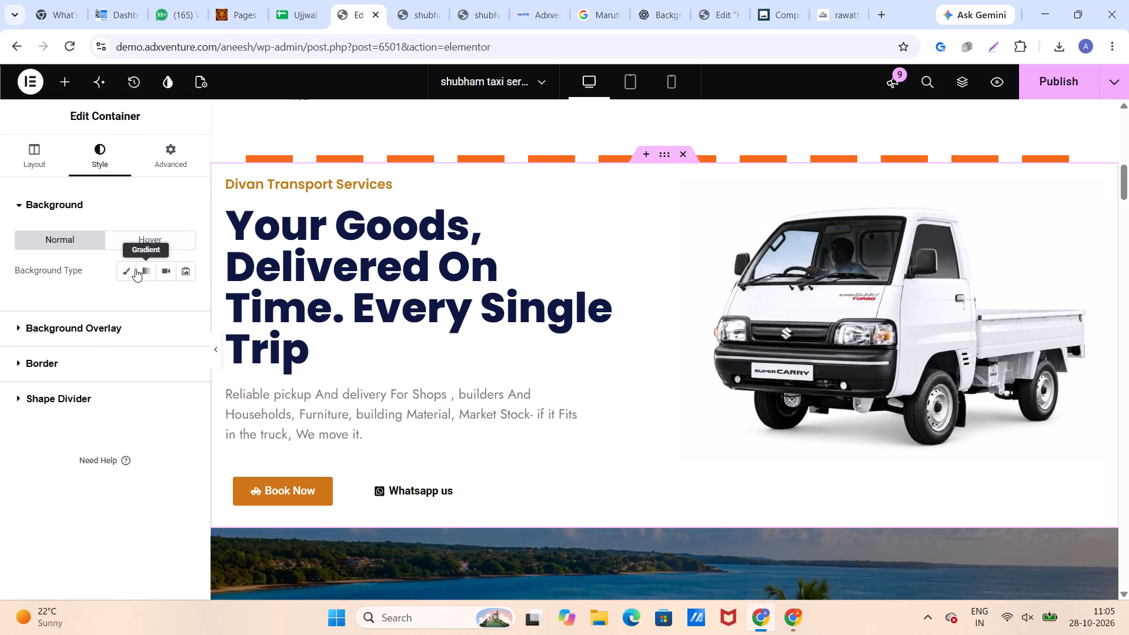
{"action": "left_click", "coordinate": [115, 325]}
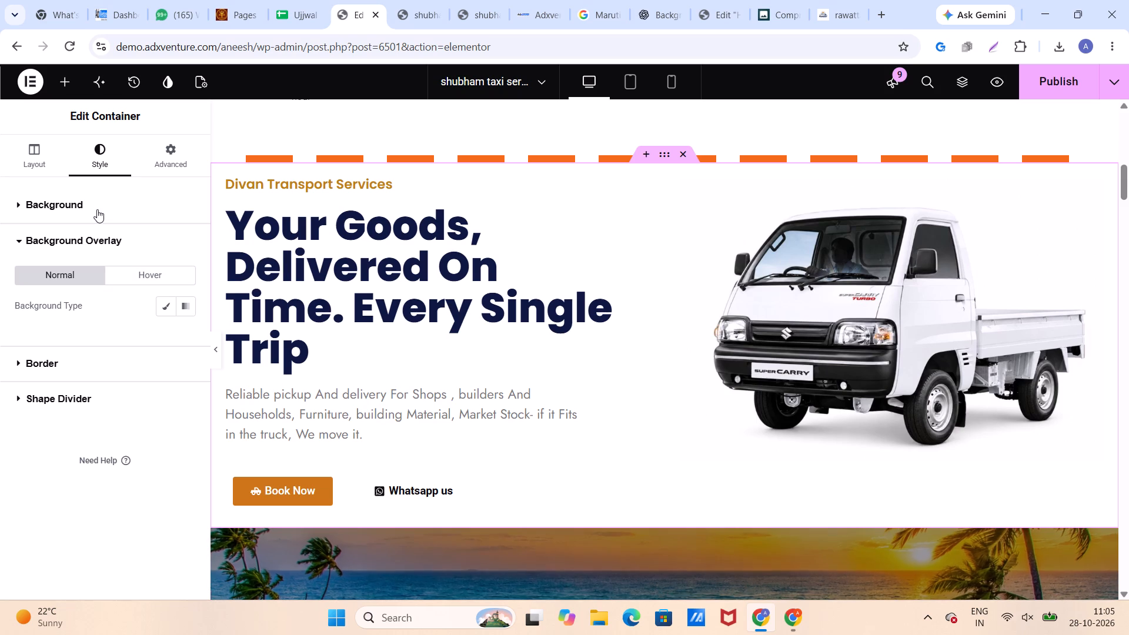
{"action": "left_click", "coordinate": [97, 209]}
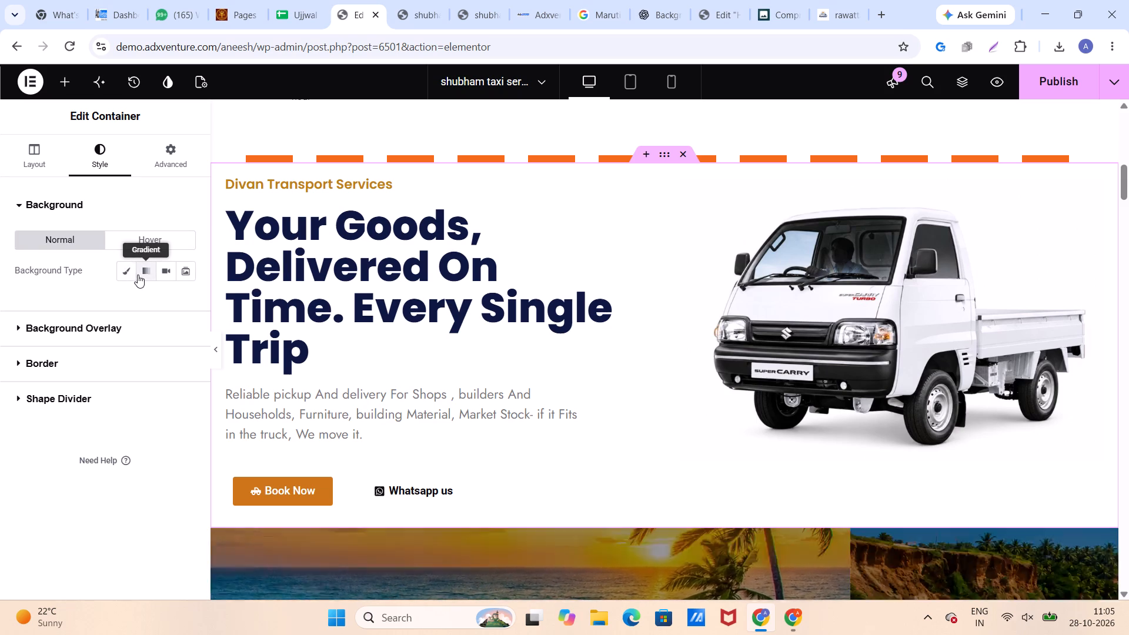
{"action": "left_click", "coordinate": [186, 274]}
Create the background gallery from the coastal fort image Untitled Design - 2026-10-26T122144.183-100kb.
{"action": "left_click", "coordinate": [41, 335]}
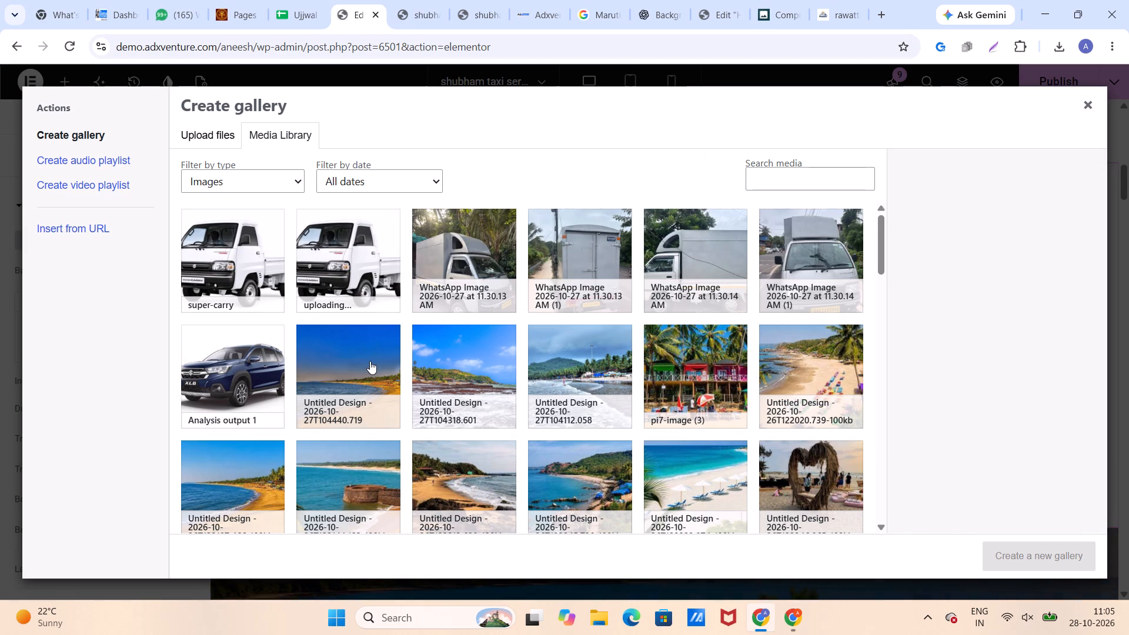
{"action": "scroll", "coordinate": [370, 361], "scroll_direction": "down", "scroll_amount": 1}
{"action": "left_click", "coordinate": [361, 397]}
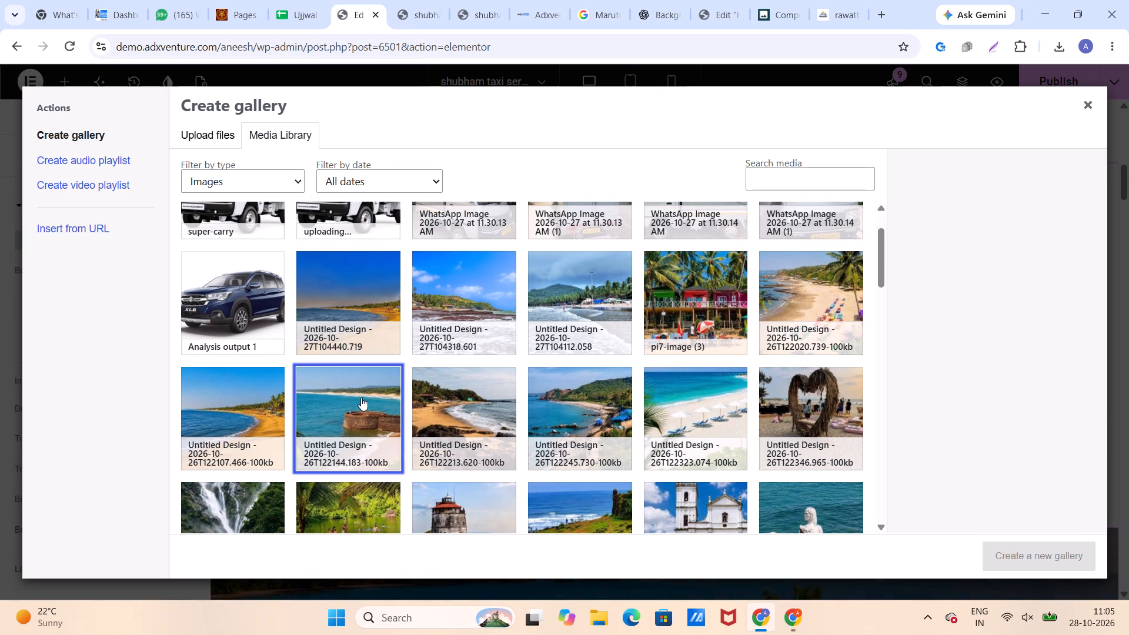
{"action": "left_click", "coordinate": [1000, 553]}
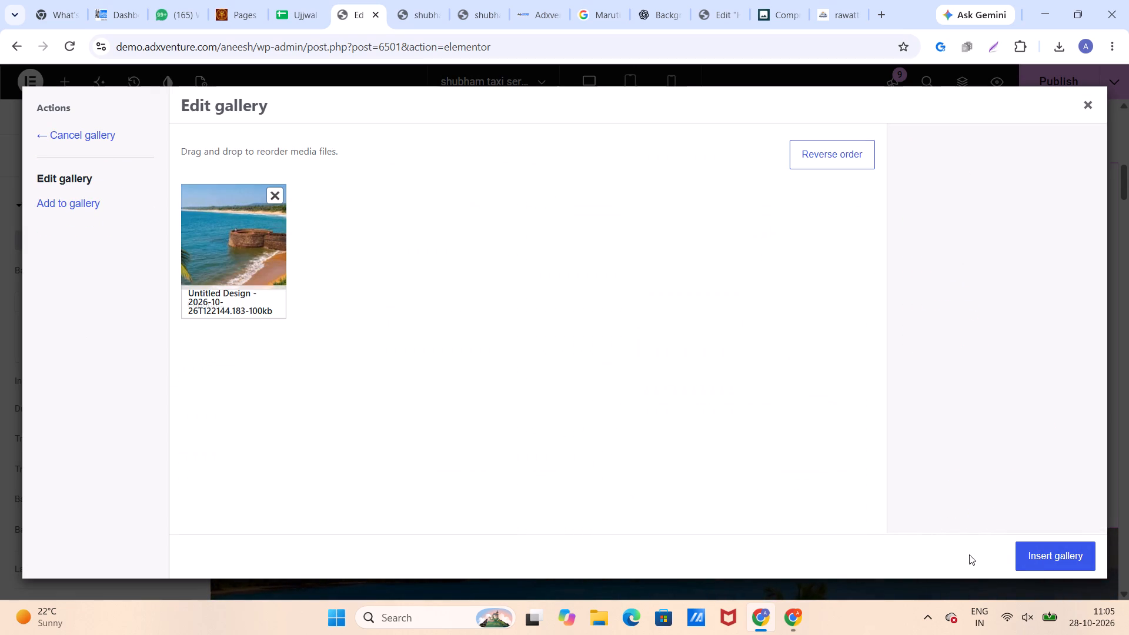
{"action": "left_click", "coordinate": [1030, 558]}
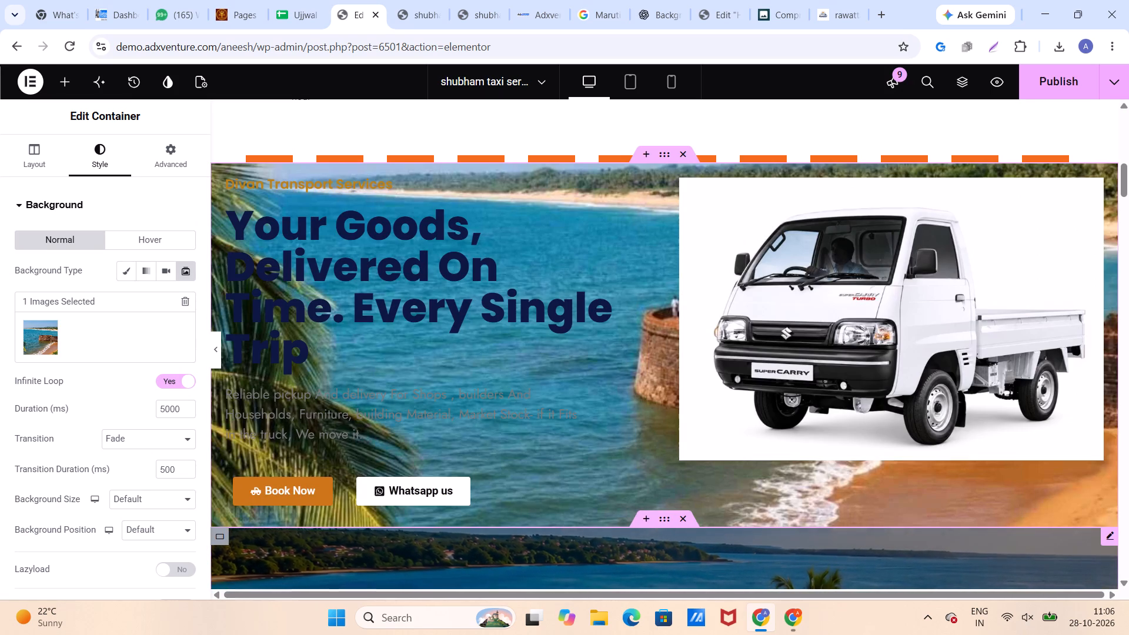
Clear the background gallery and replace its image with the rocky beach picture Untitled Design - 2026-10-27T104318.601.
{"action": "left_click", "coordinate": [180, 305]}
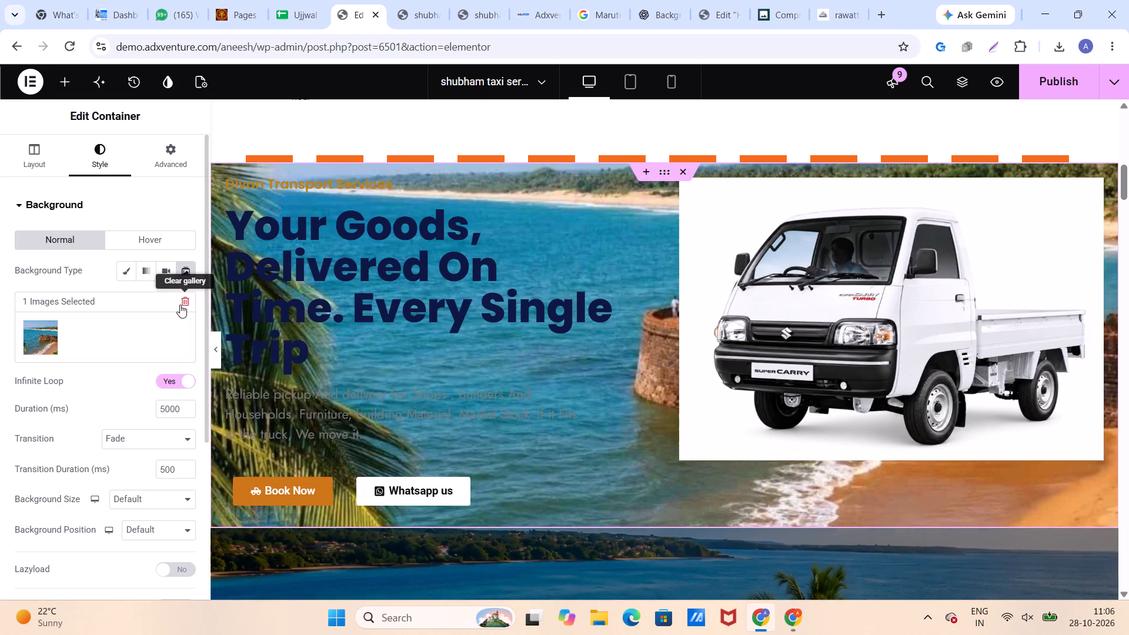
{"action": "left_click", "coordinate": [673, 365]}
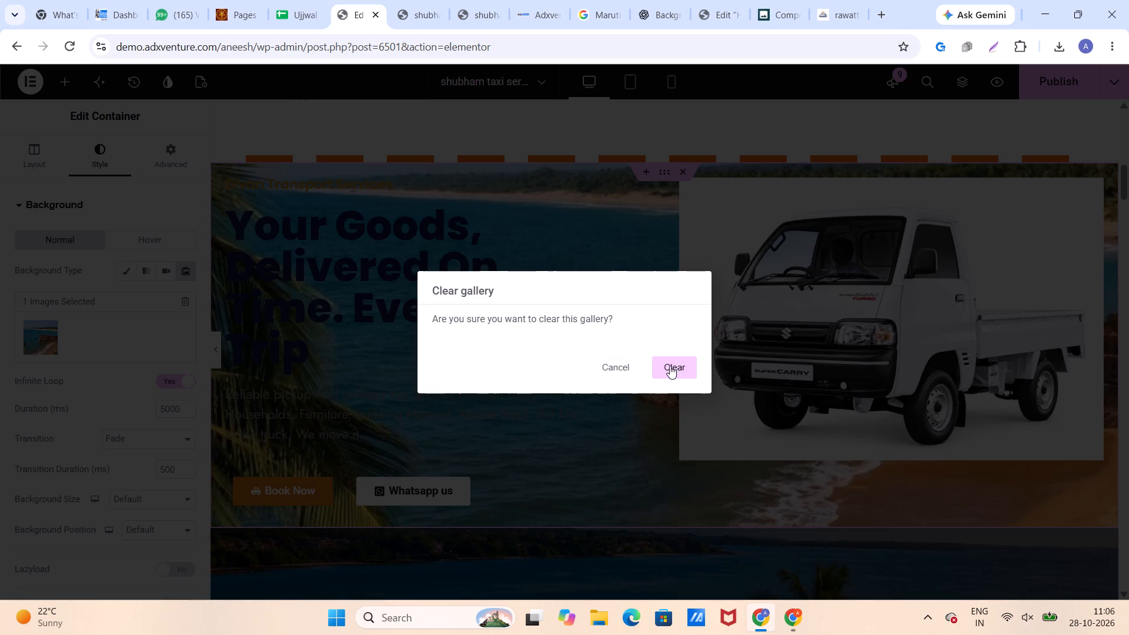
{"action": "left_click", "coordinate": [54, 330]}
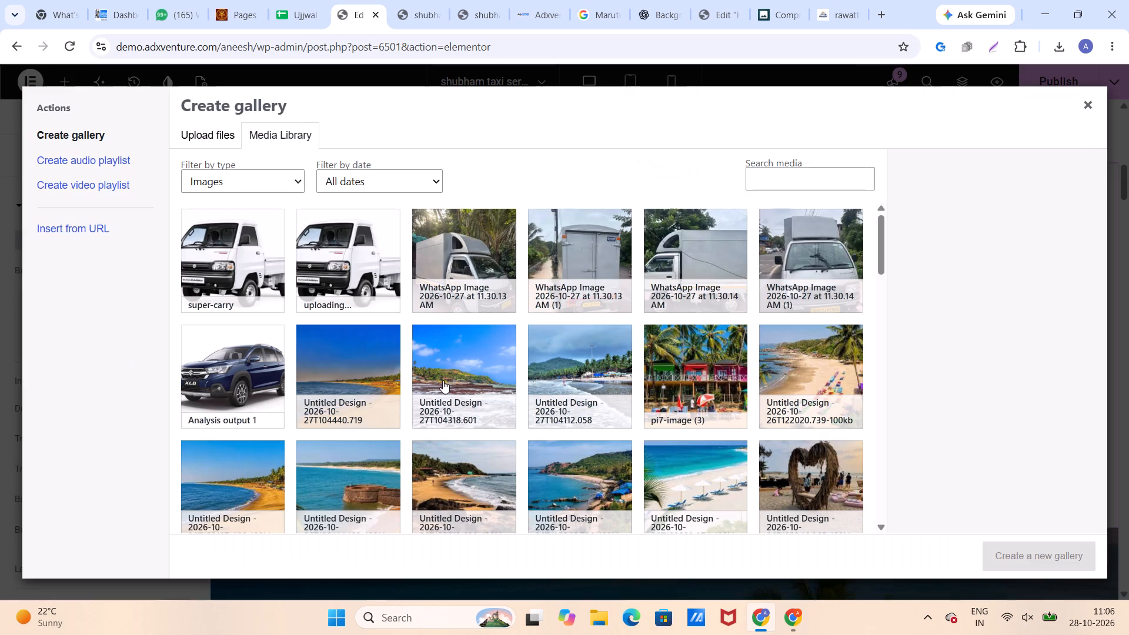
{"action": "left_click", "coordinate": [478, 378]}
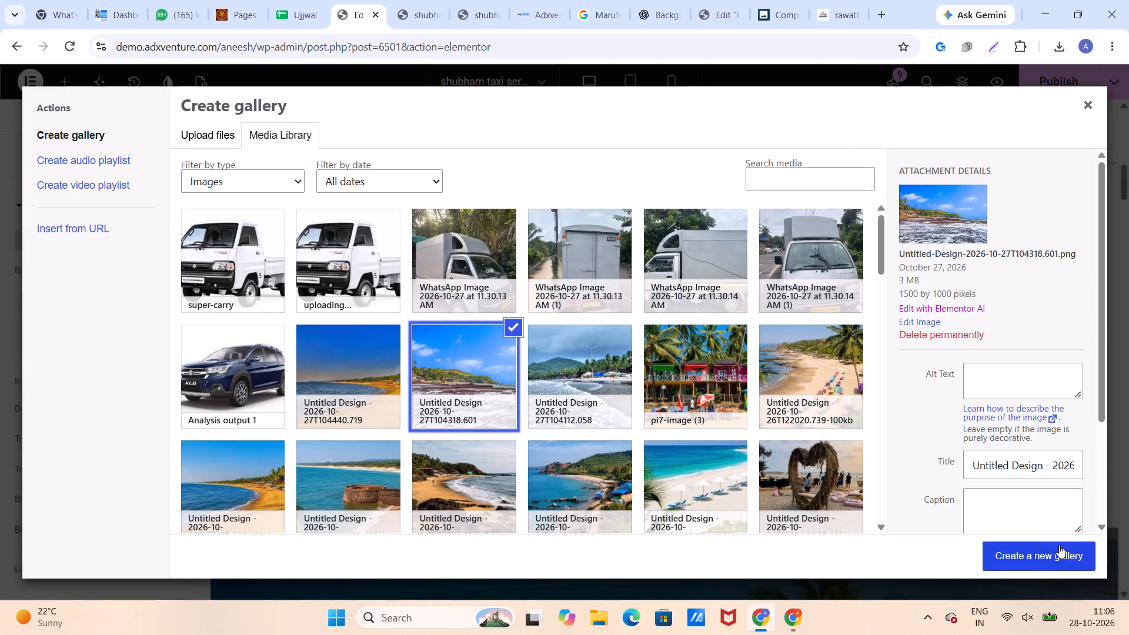
{"action": "left_click", "coordinate": [1047, 559]}
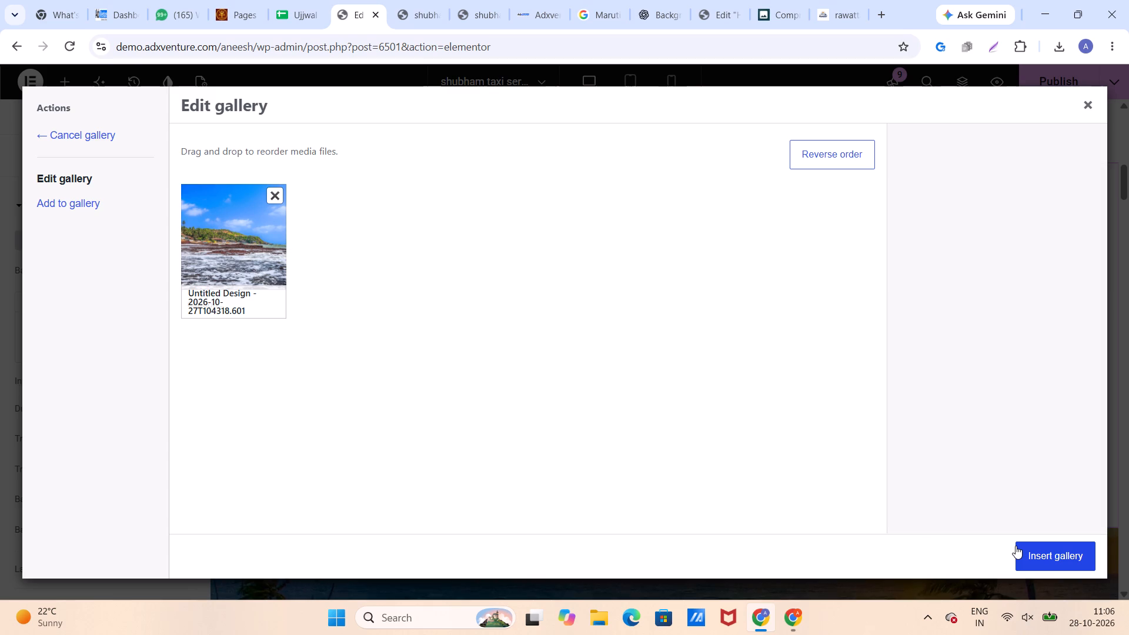
{"action": "left_click", "coordinate": [1031, 550]}
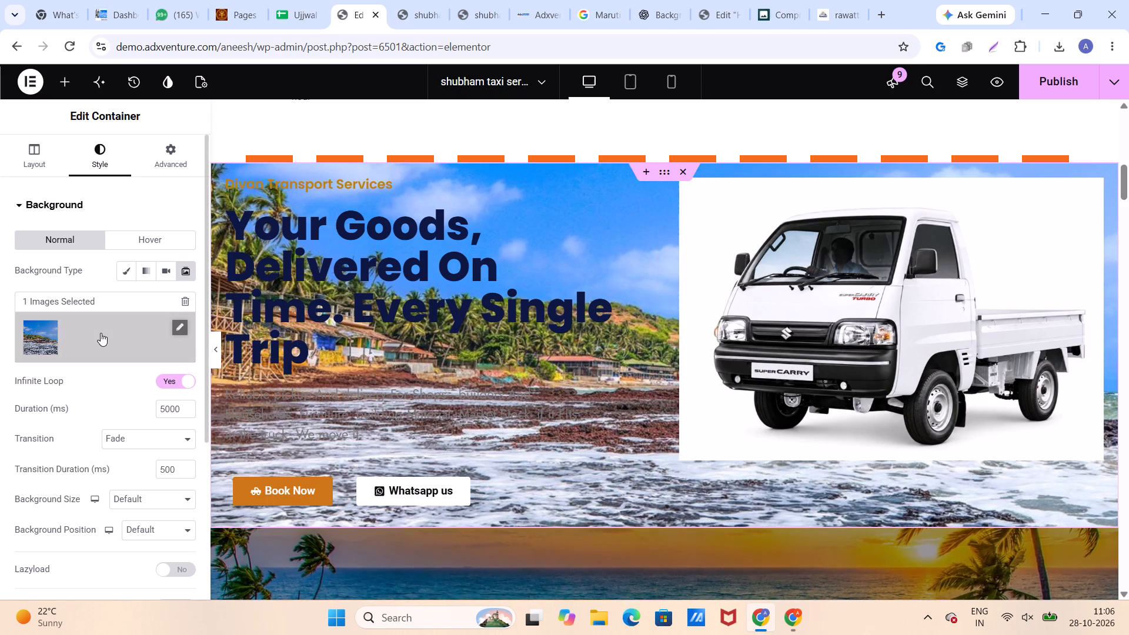
Clear the slideshow background gallery of the transport hero's outer container.
{"action": "left_click", "coordinate": [180, 302]}
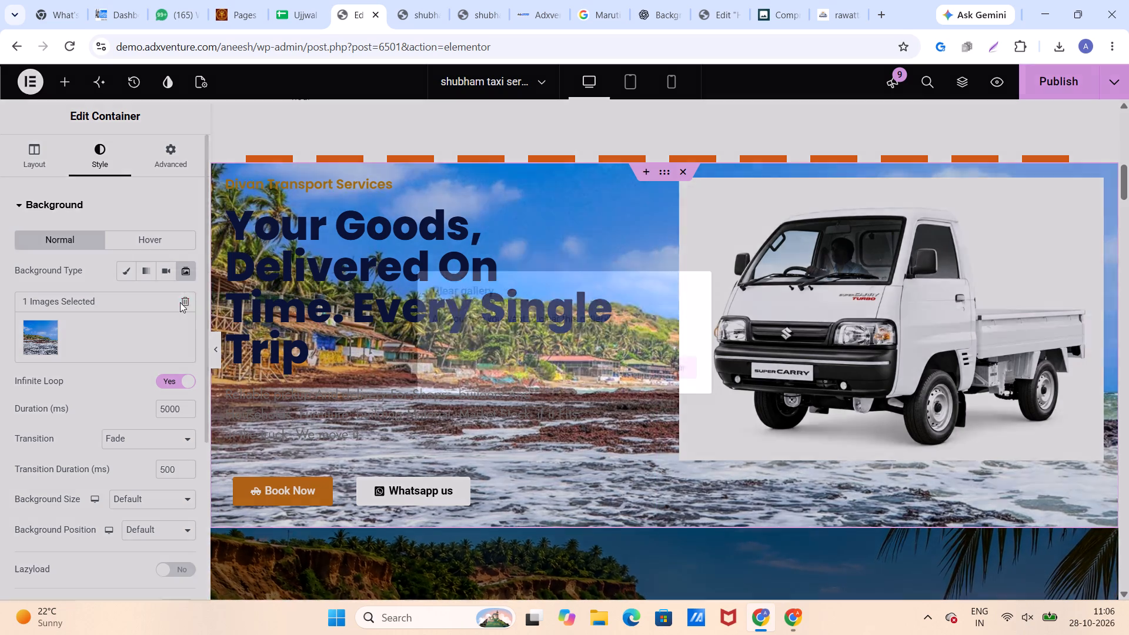
{"action": "left_click", "coordinate": [685, 359]}
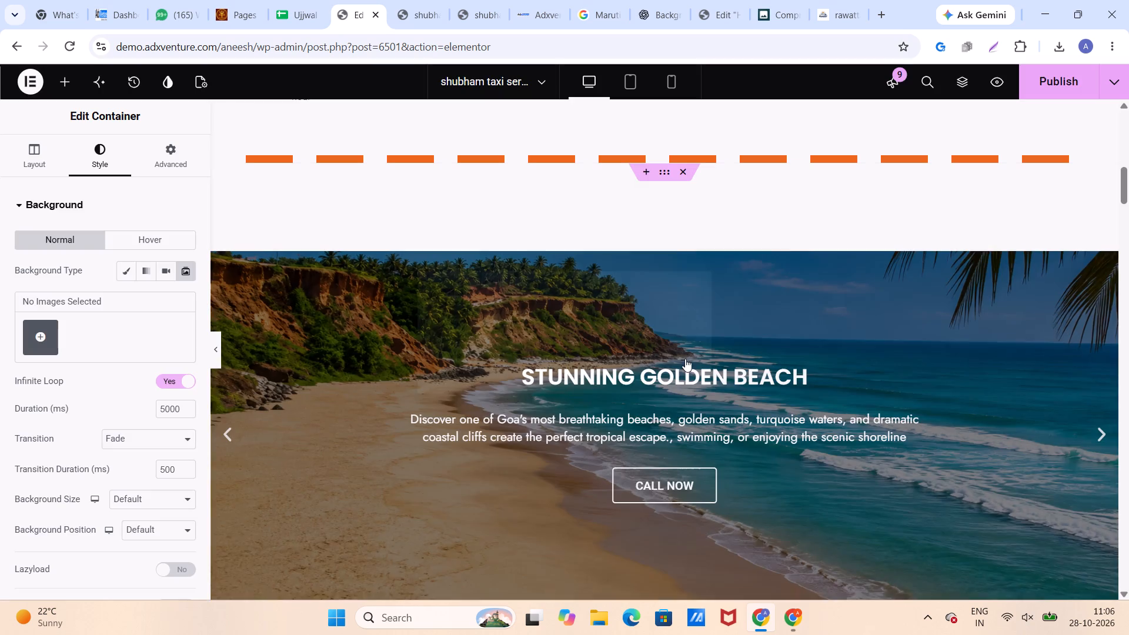
Switch the hero container's background type to Classic and set its colour to translucent teal #106C7538.
{"action": "left_click", "coordinate": [130, 278]}
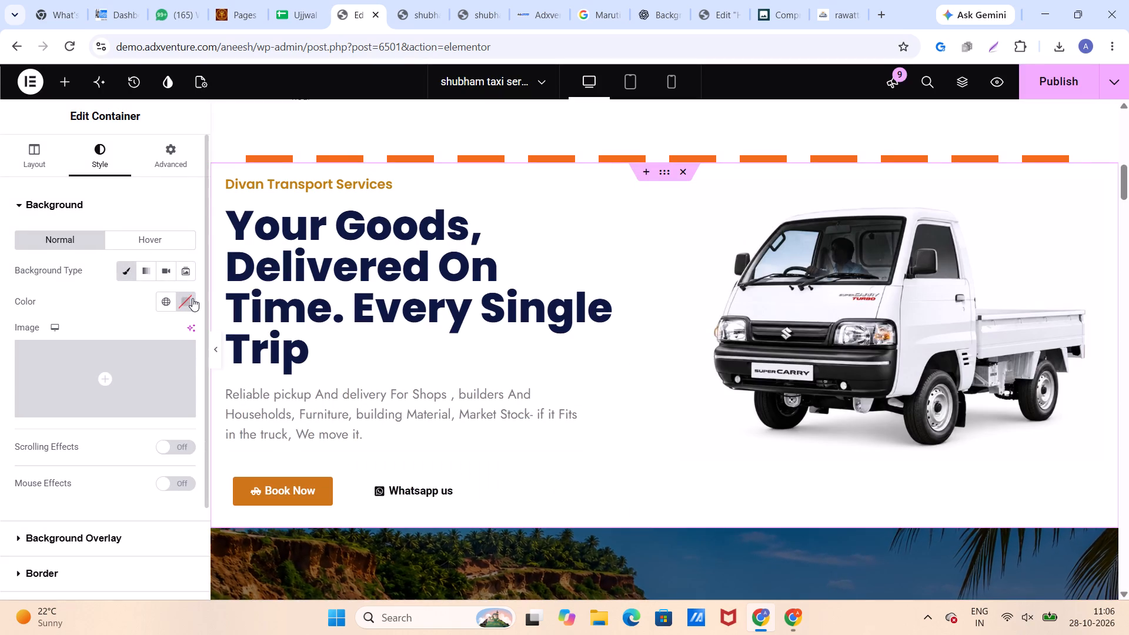
{"action": "left_click", "coordinate": [192, 298]}
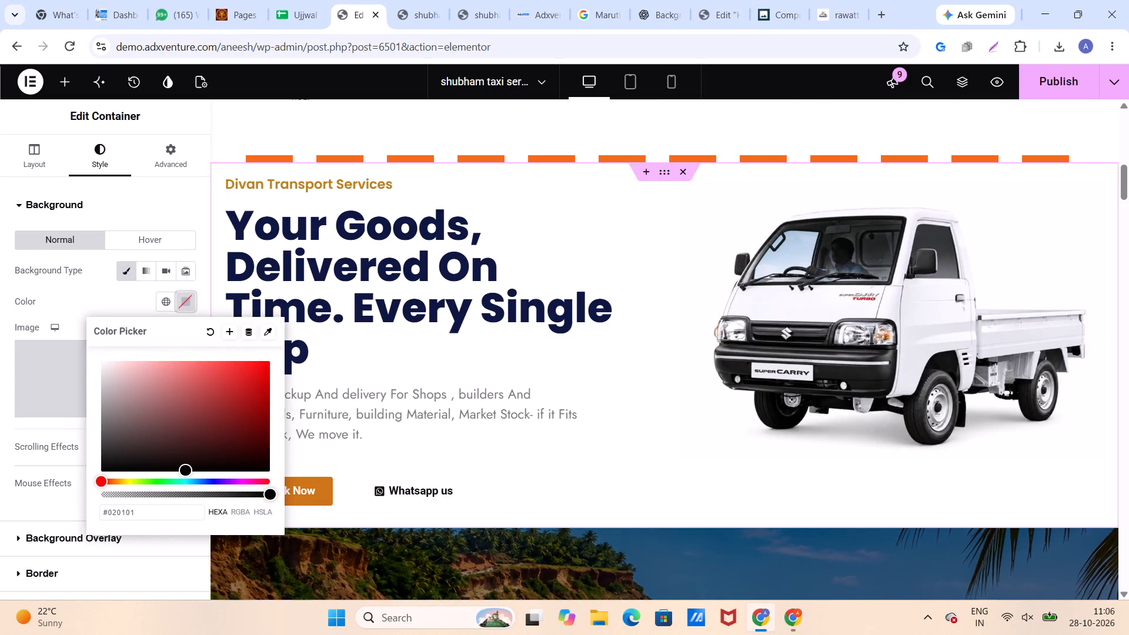
{"action": "left_click_drag", "start_coordinate": [207, 483], "coordinate": [188, 481]}
{"action": "left_click_drag", "start_coordinate": [215, 434], "coordinate": [248, 420]}
{"action": "left_click_drag", "start_coordinate": [275, 495], "coordinate": [272, 495]}
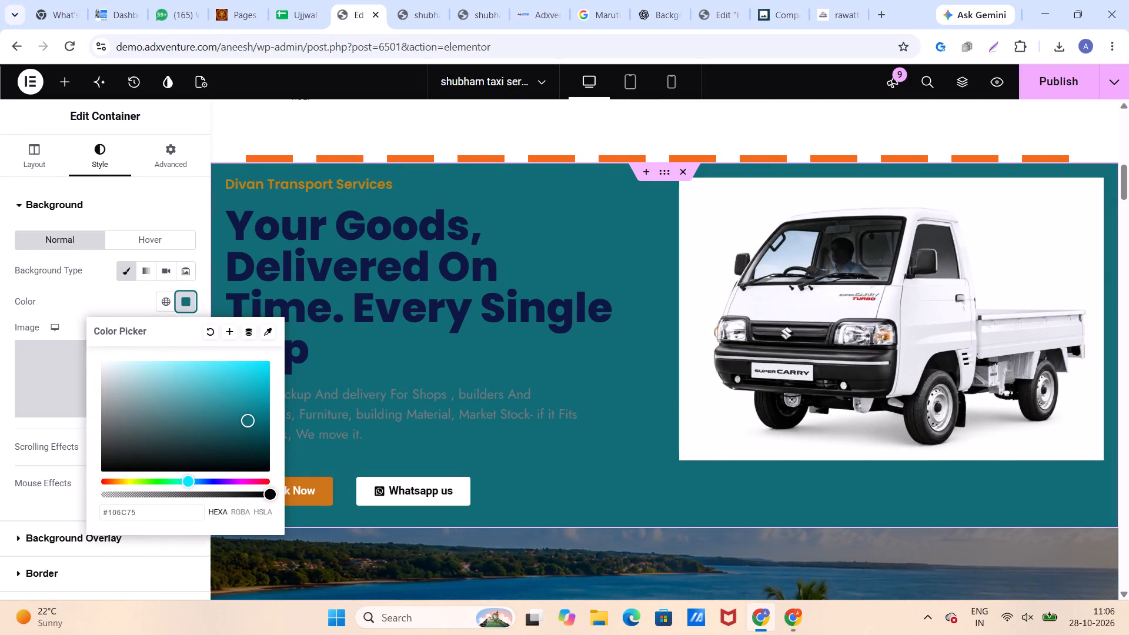
{"action": "left_click_drag", "start_coordinate": [272, 495], "coordinate": [200, 498]}
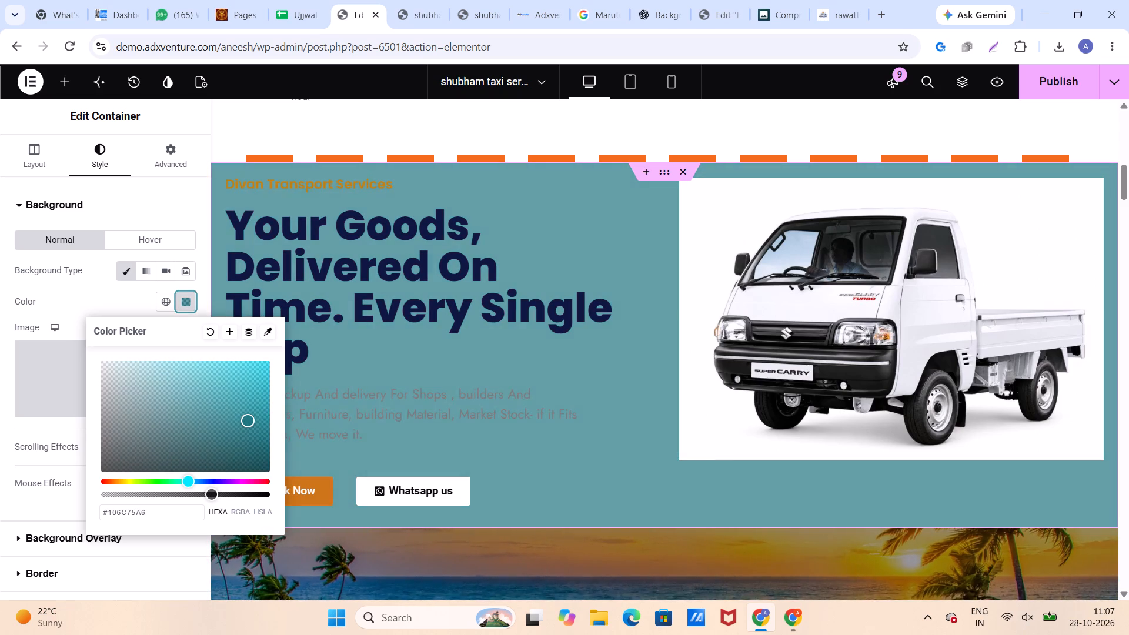
{"action": "left_click_drag", "start_coordinate": [200, 498], "coordinate": [168, 499]}
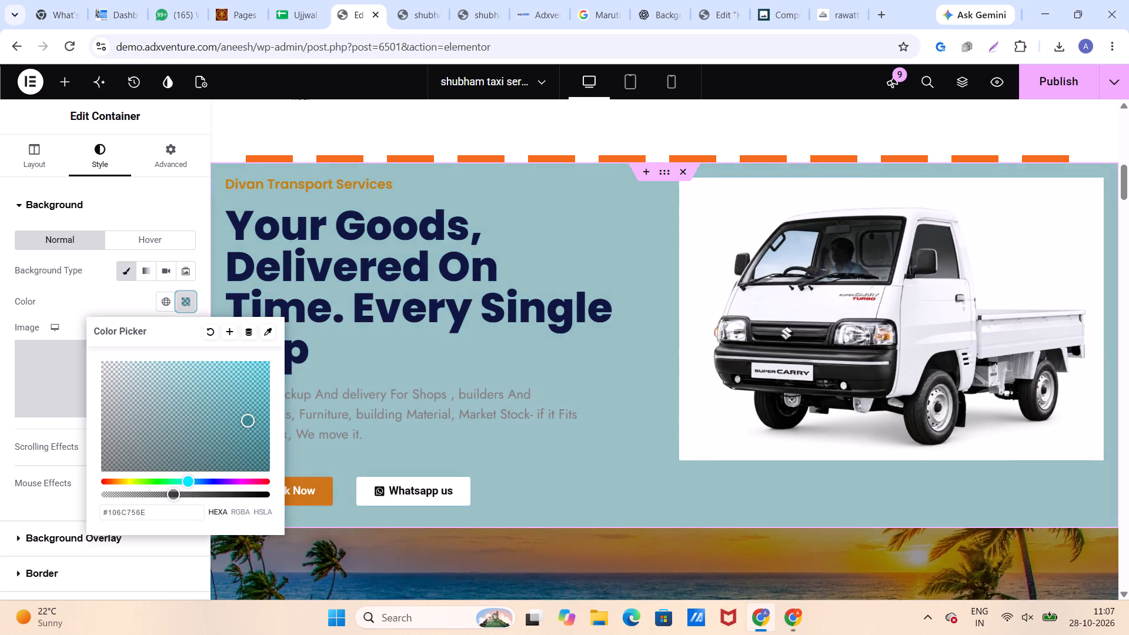
{"action": "left_click_drag", "start_coordinate": [168, 499], "coordinate": [142, 502]}
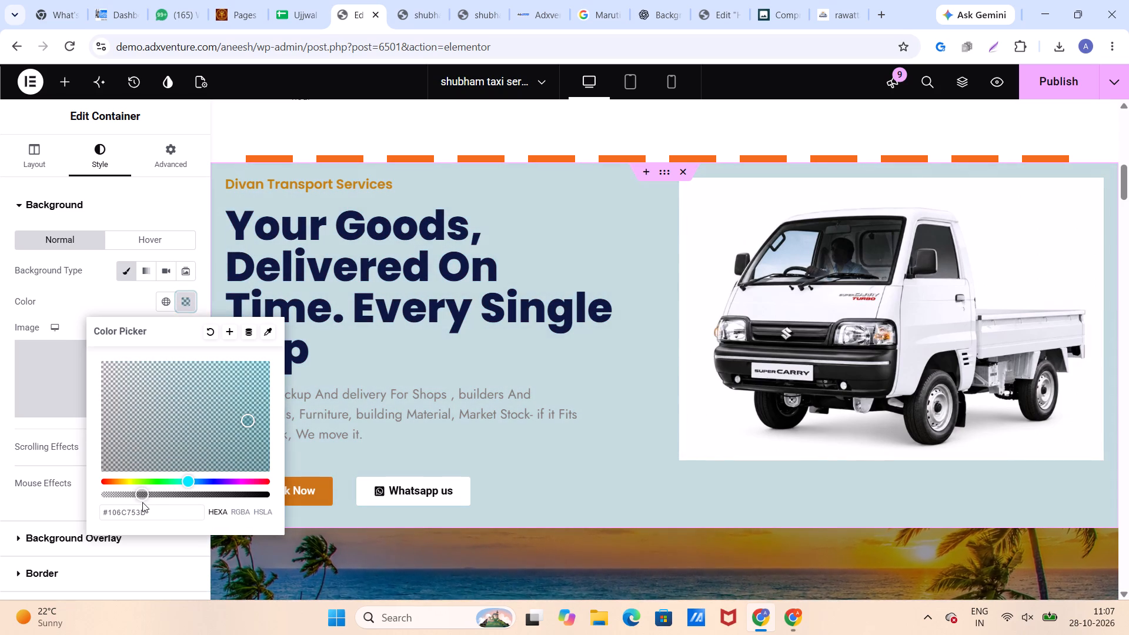
{"action": "left_click_drag", "start_coordinate": [142, 502], "coordinate": [138, 503]}
{"action": "left_click", "coordinate": [75, 298]}
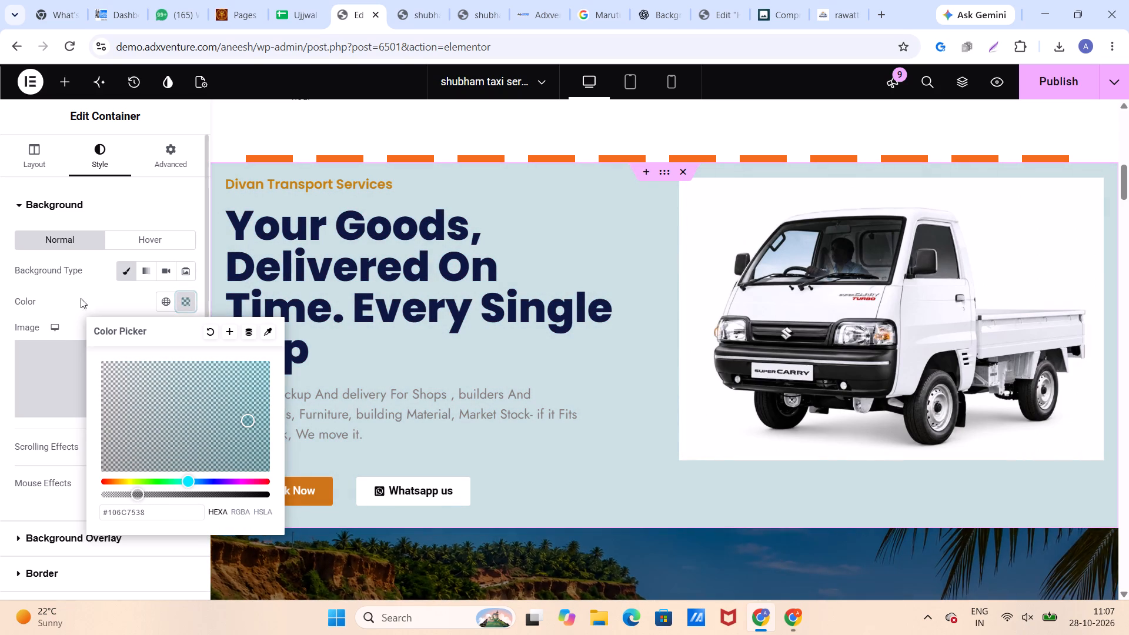
Give the hero's super-carry truck image a Zoom In Right entrance animation.
{"action": "scroll", "coordinate": [516, 353], "scroll_direction": "down", "scroll_amount": 2}
{"action": "scroll", "coordinate": [515, 355], "scroll_direction": "up", "scroll_amount": 4}
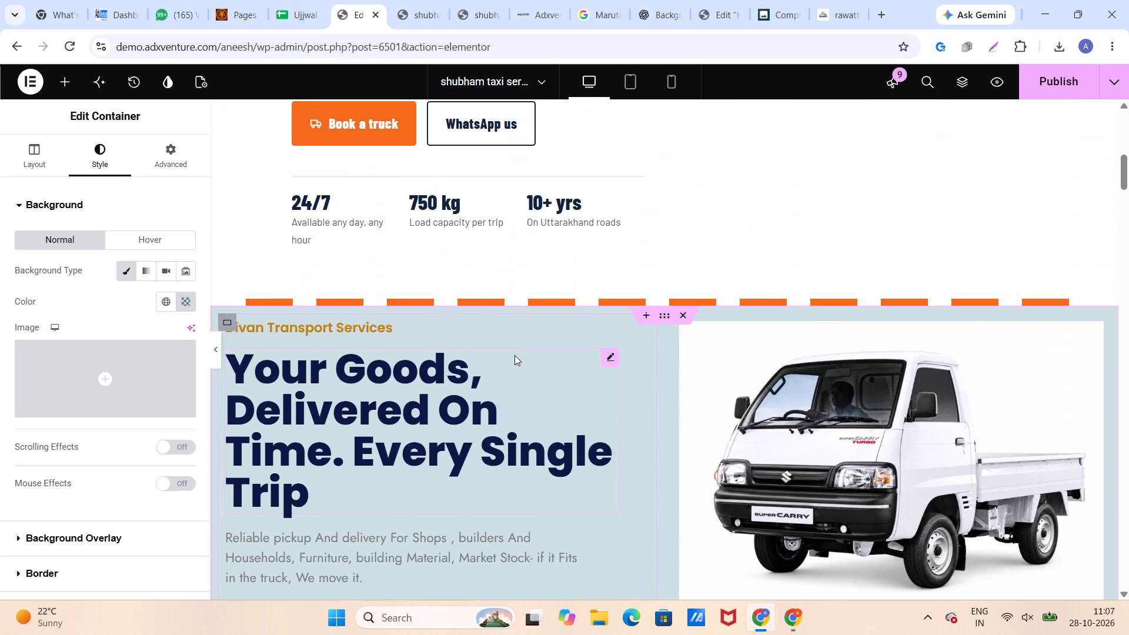
{"action": "scroll", "coordinate": [513, 355], "scroll_direction": "down", "scroll_amount": 1}
{"action": "left_click", "coordinate": [770, 363]}
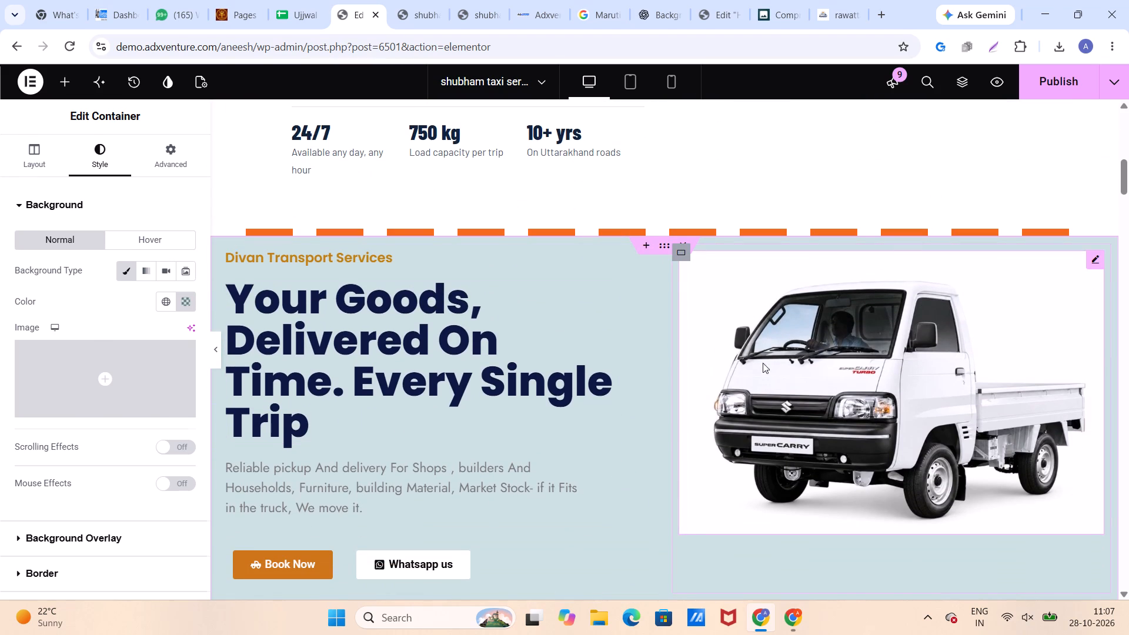
{"action": "left_click", "coordinate": [1091, 260]}
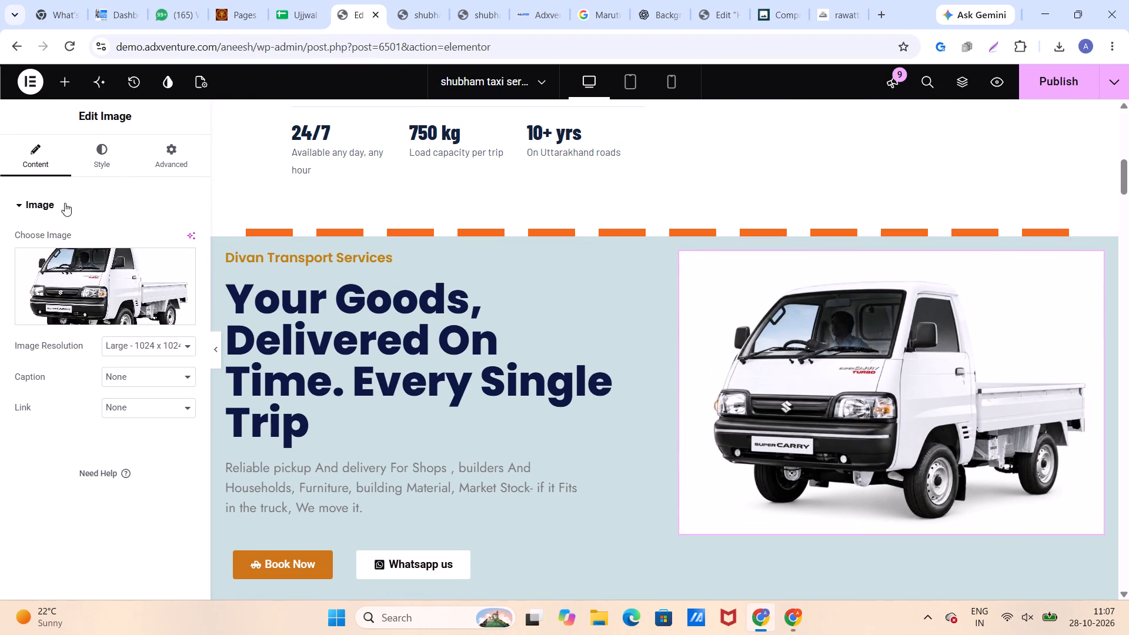
{"action": "left_click", "coordinate": [179, 162]}
{"action": "scroll", "coordinate": [148, 322], "scroll_direction": "down", "scroll_amount": 7}
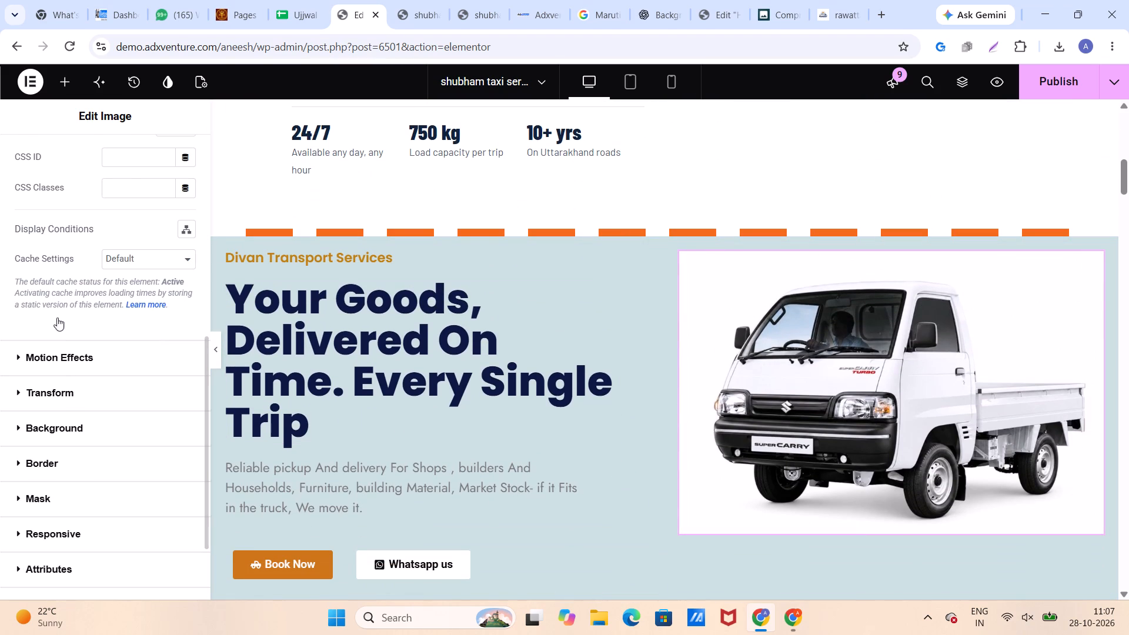
{"action": "left_click", "coordinate": [49, 282]}
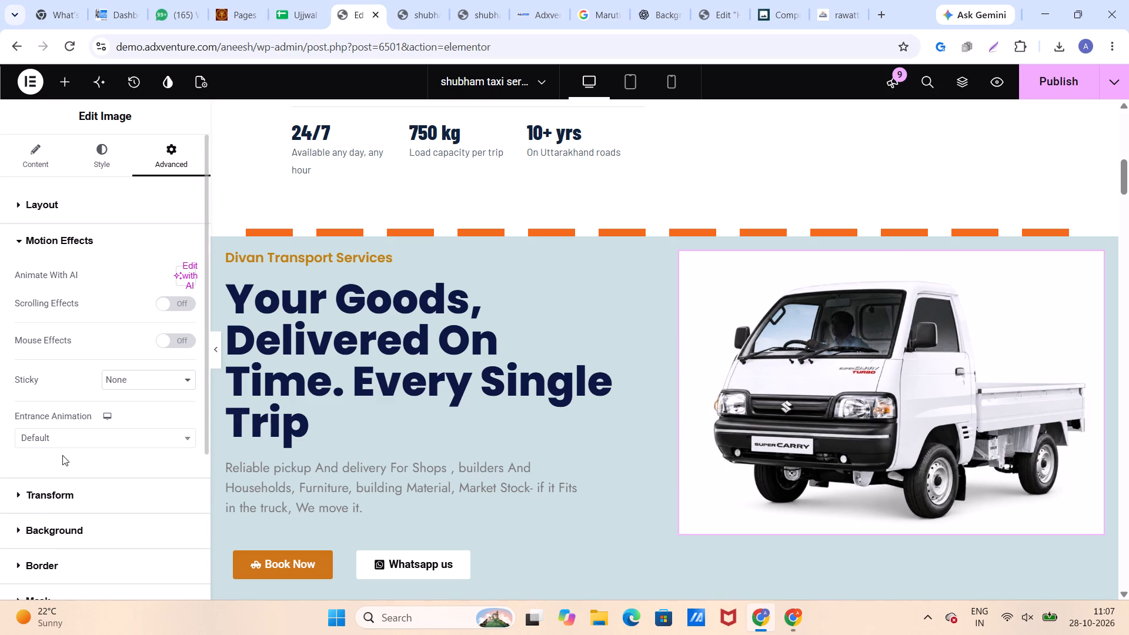
{"action": "left_click", "coordinate": [62, 433]}
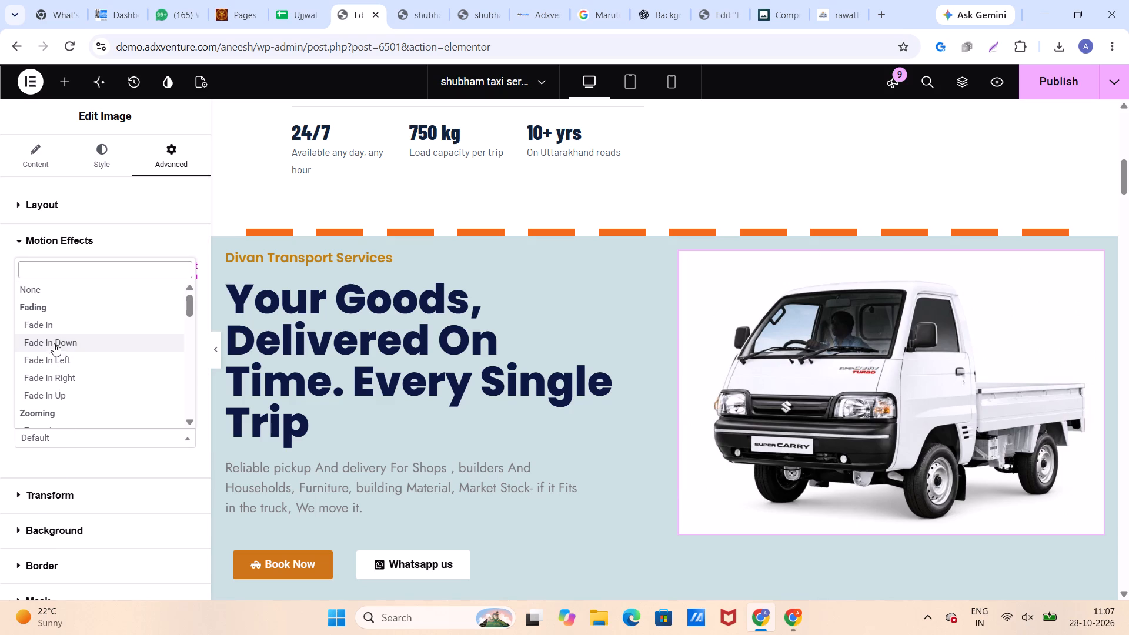
{"action": "scroll", "coordinate": [65, 366], "scroll_direction": "down", "scroll_amount": 2}
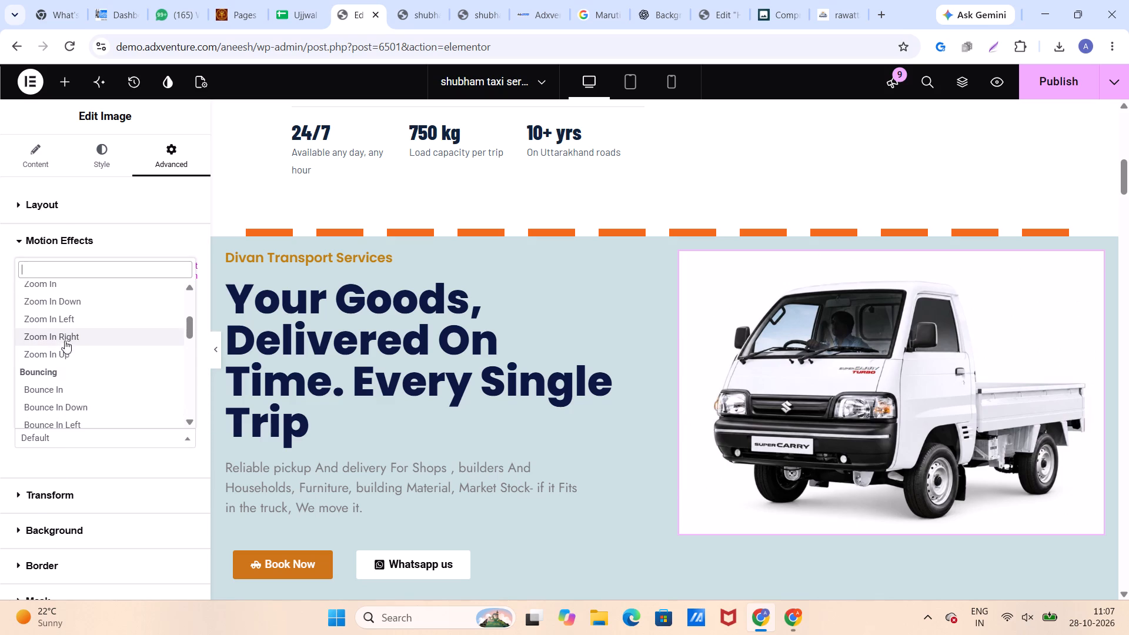
{"action": "left_click", "coordinate": [66, 337]}
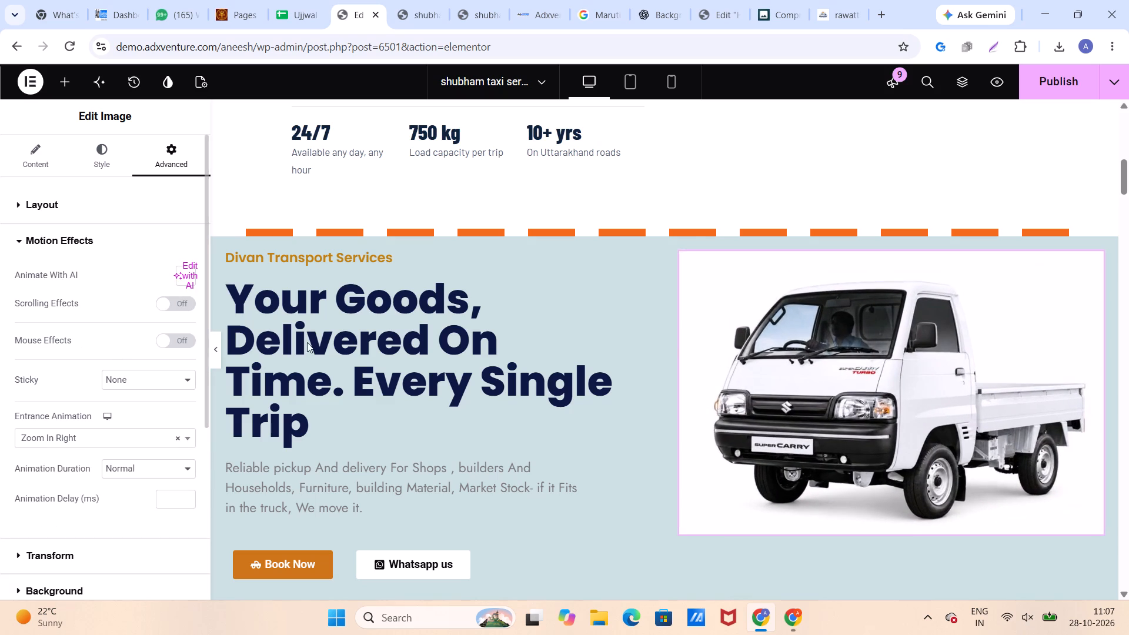
Publish the updated page.
{"action": "left_click", "coordinate": [1040, 82]}
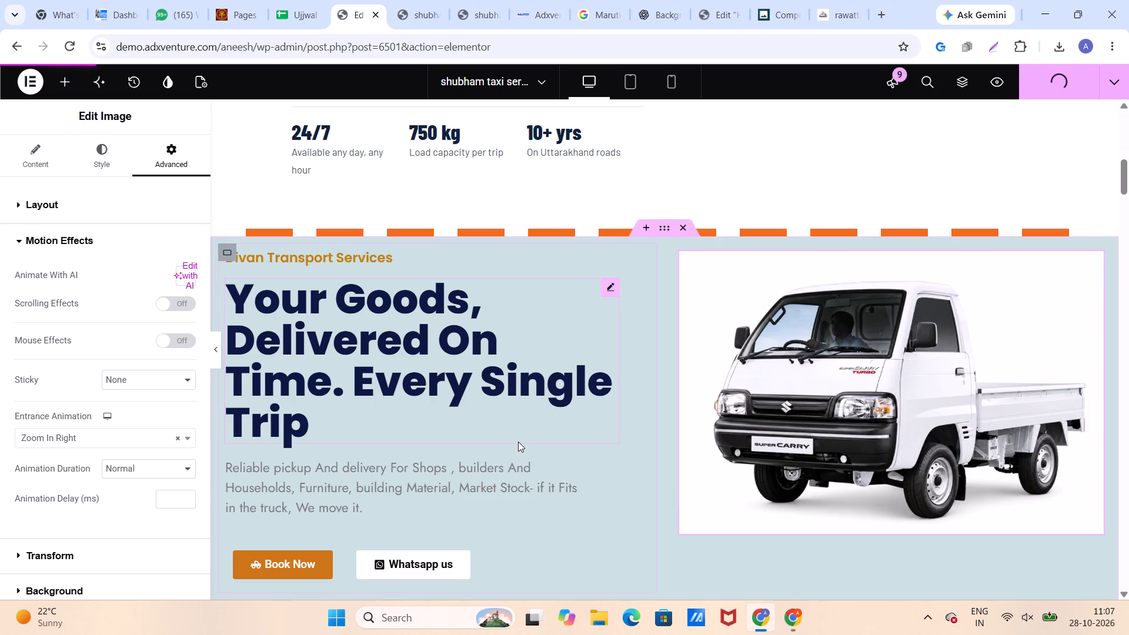
Delete the beach slider container directly below the transport hero.
{"action": "scroll", "coordinate": [518, 442], "scroll_direction": "down", "scroll_amount": 3}
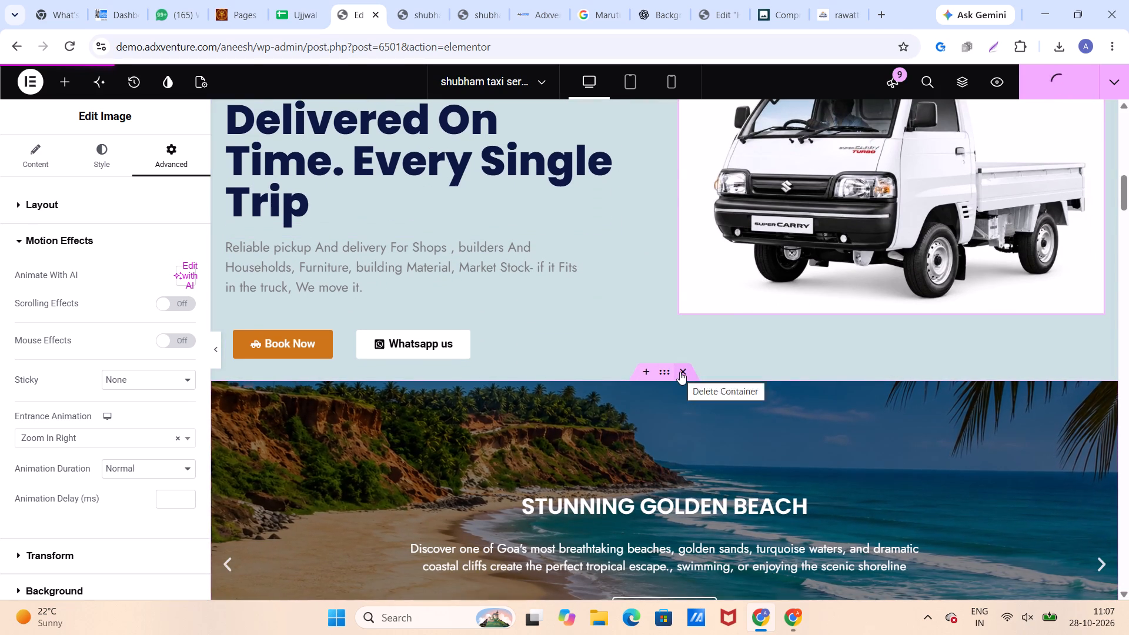
{"action": "left_click", "coordinate": [680, 372]}
Look through the sections below the hero, from About Us through services and vehicles to the testimonials and footer.
{"action": "scroll", "coordinate": [656, 402], "scroll_direction": "down", "scroll_amount": 3}
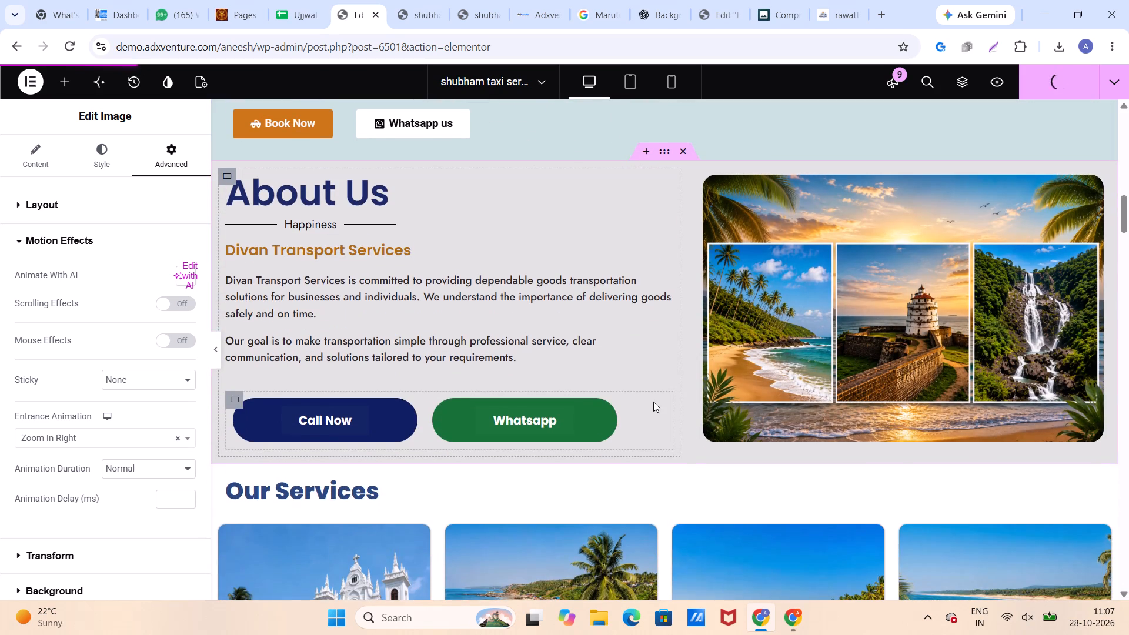
{"action": "scroll", "coordinate": [652, 401], "scroll_direction": "up", "scroll_amount": 4}
{"action": "scroll", "coordinate": [652, 400], "scroll_direction": "down", "scroll_amount": 15}
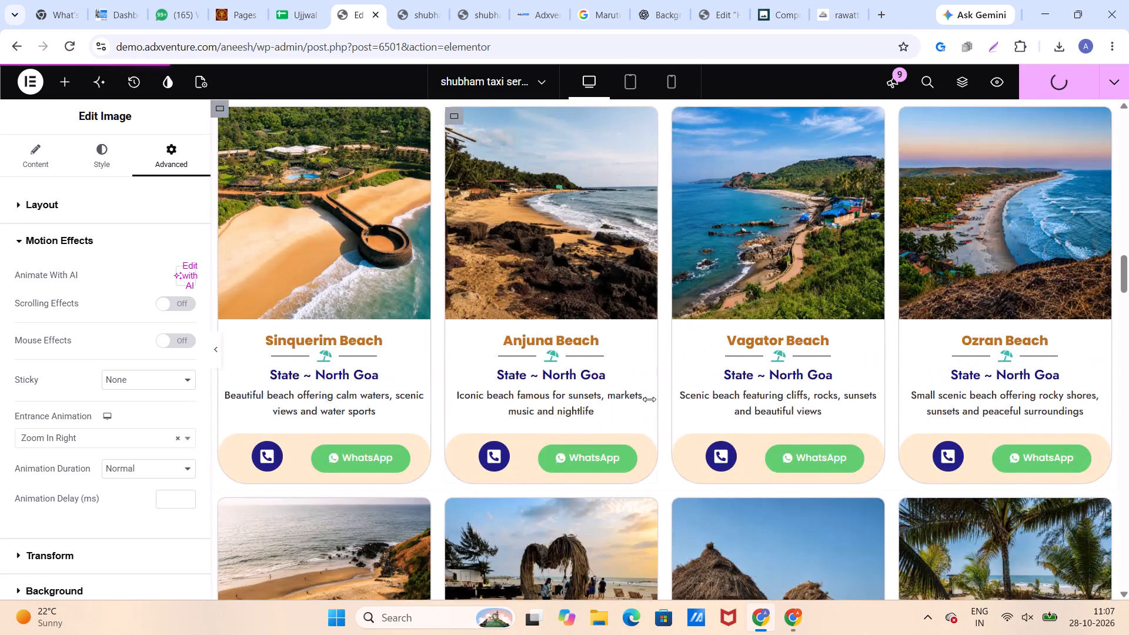
{"action": "scroll", "coordinate": [649, 399], "scroll_direction": "down", "scroll_amount": 20}
{"action": "scroll", "coordinate": [649, 399], "scroll_direction": "down", "scroll_amount": 10}
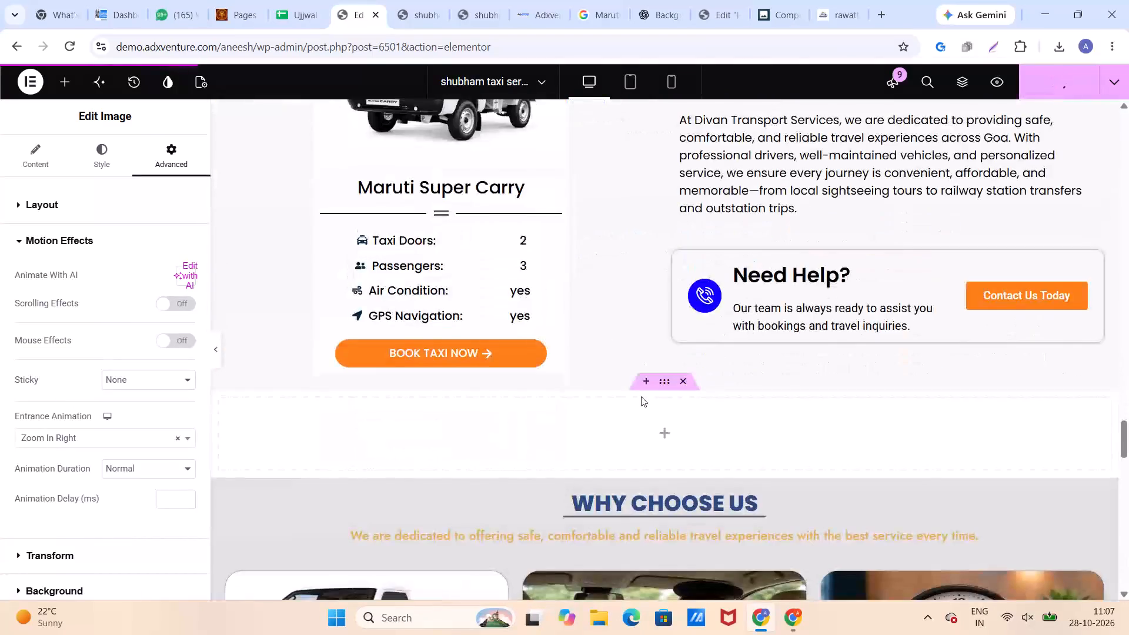
{"action": "scroll", "coordinate": [641, 396], "scroll_direction": "down", "scroll_amount": 18}
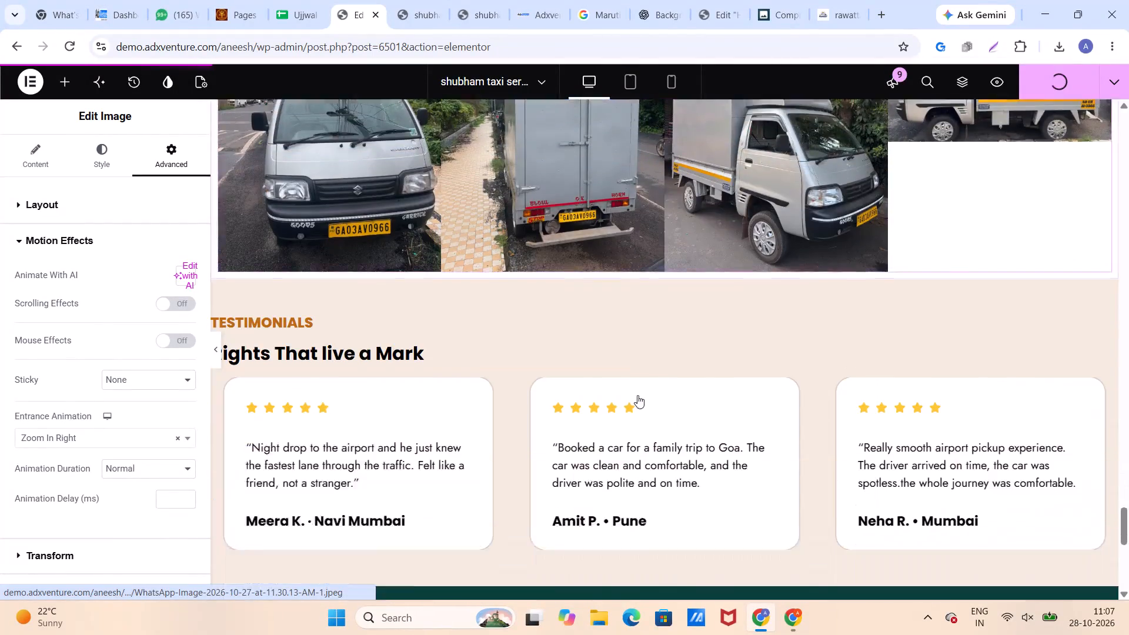
{"action": "scroll", "coordinate": [637, 395], "scroll_direction": "down", "scroll_amount": 6}
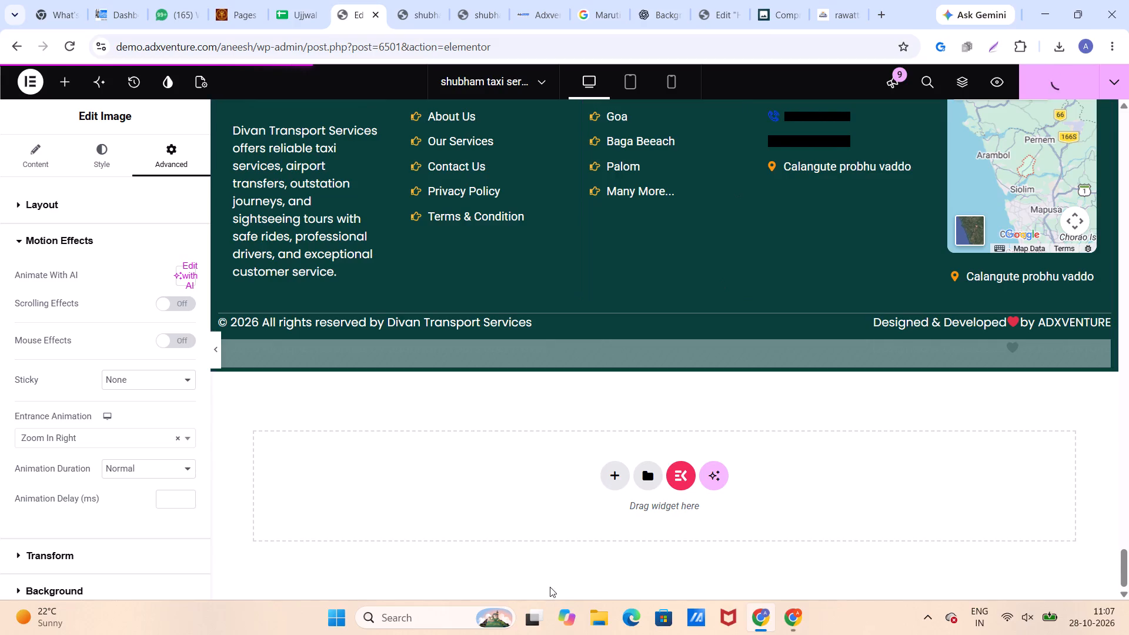
Prefix the footer's call number under Contact Us with the country code +91 and a space.
{"action": "scroll", "coordinate": [487, 580], "scroll_direction": "up", "scroll_amount": 3}
{"action": "left_click", "coordinate": [804, 340]}
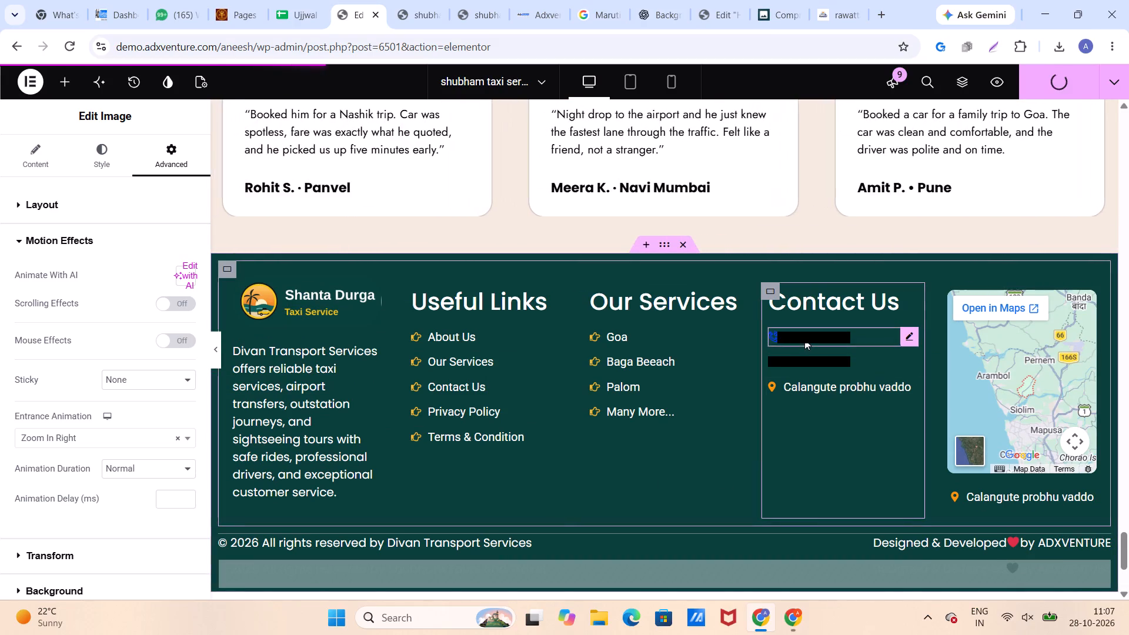
{"action": "left_click", "coordinate": [66, 279]}
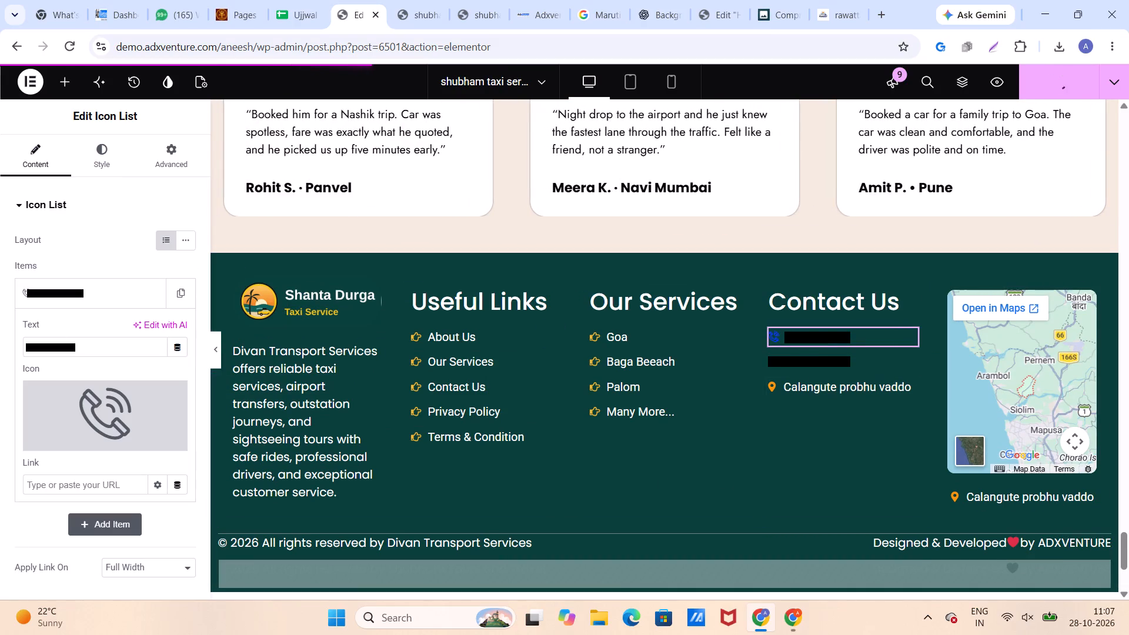
{"action": "left_click", "coordinate": [24, 347]}
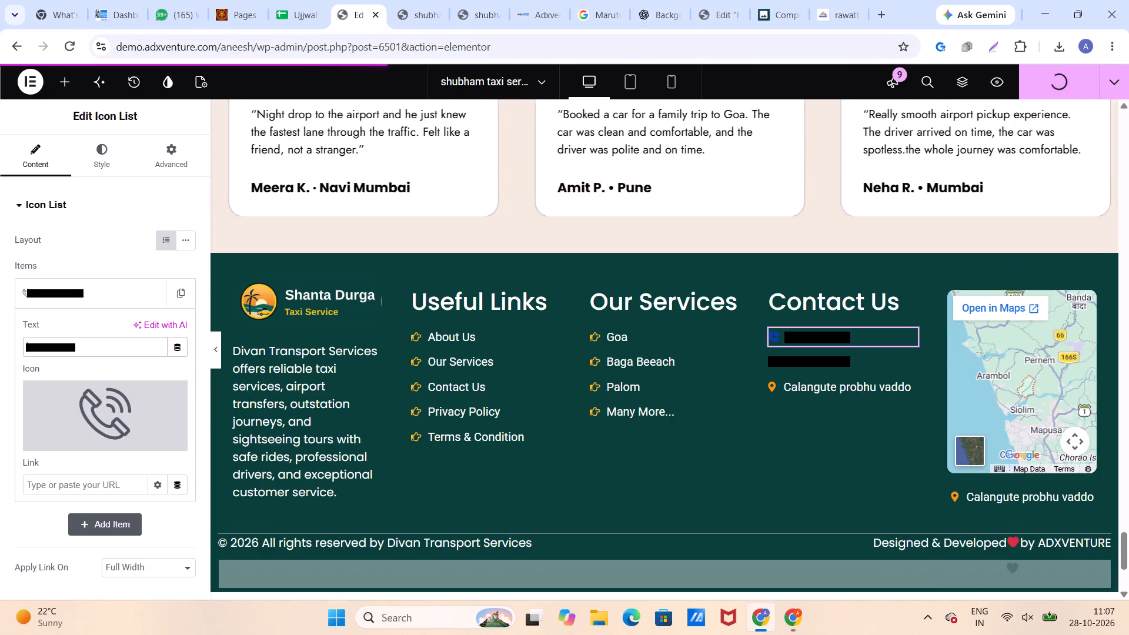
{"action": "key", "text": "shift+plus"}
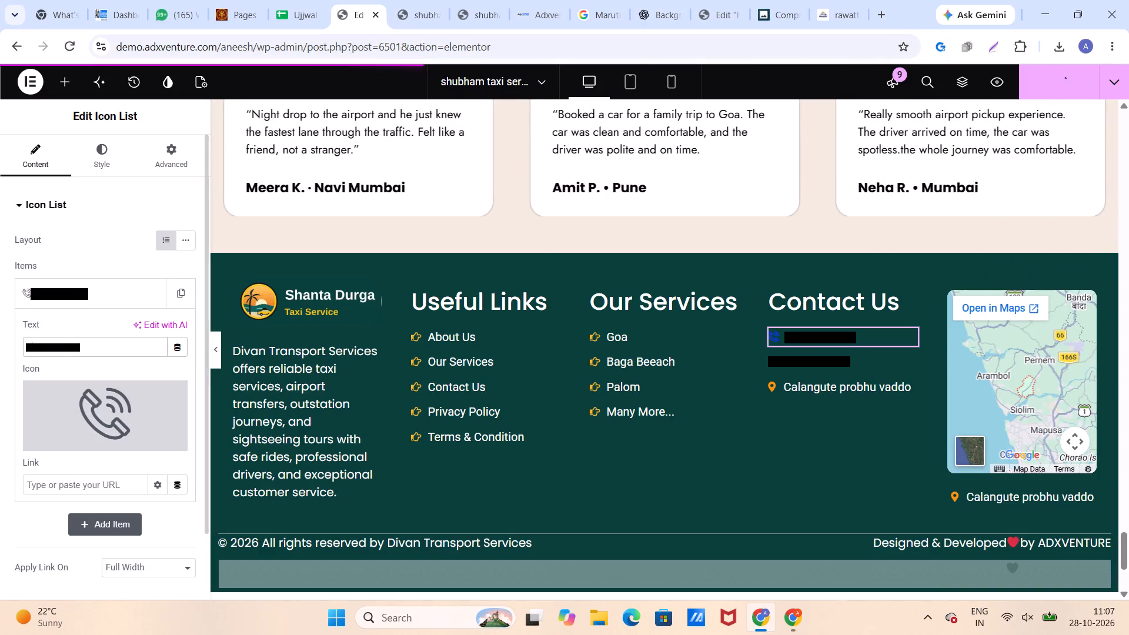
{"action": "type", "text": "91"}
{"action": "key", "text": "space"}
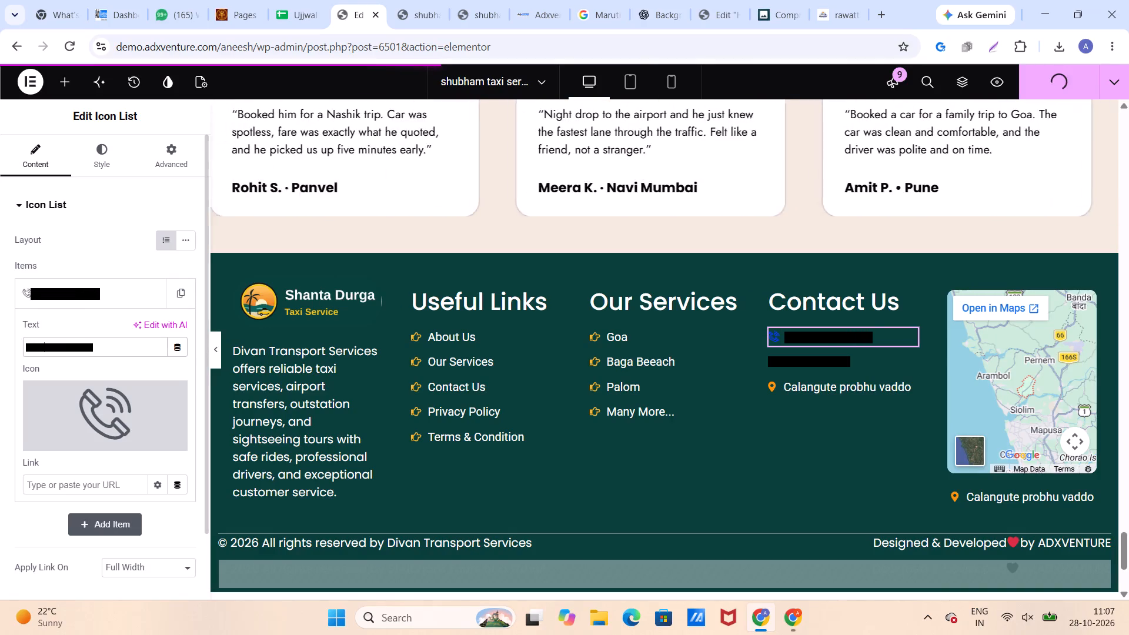
Prefix the footer's WhatsApp number under Contact Us with the country code +91 and a space.
{"action": "left_click", "coordinate": [814, 368]}
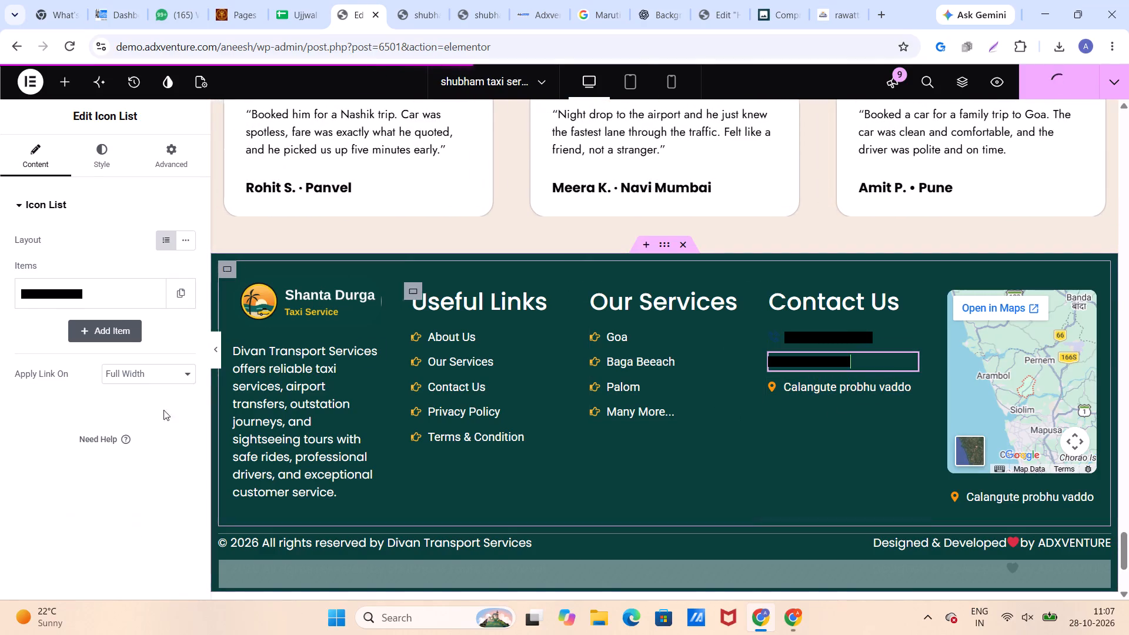
{"action": "left_click", "coordinate": [78, 305]}
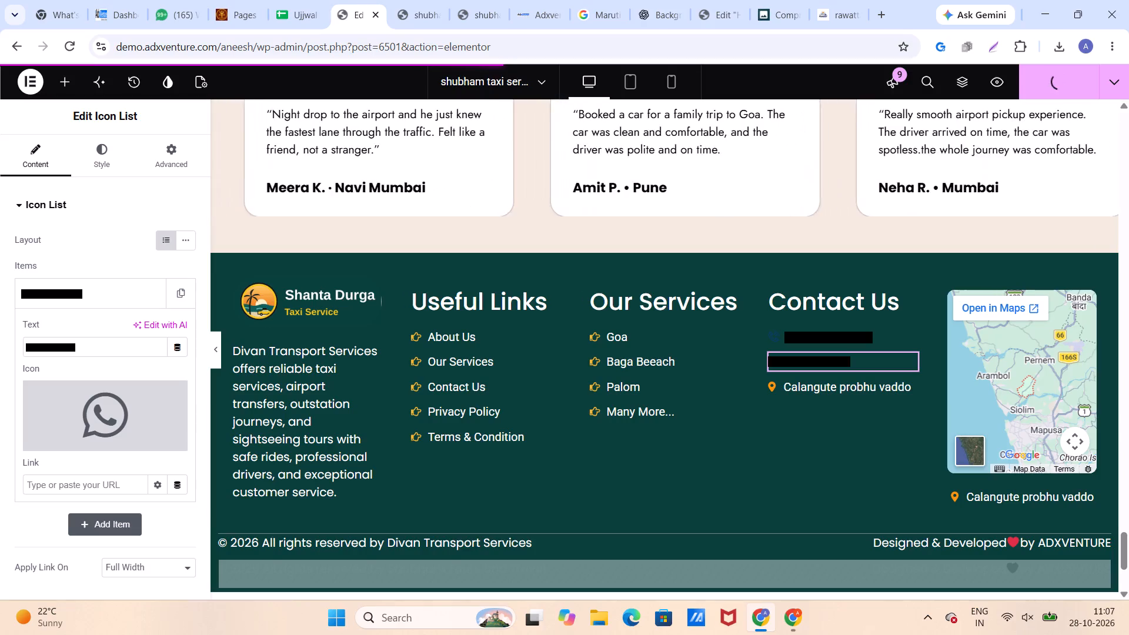
{"action": "left_click", "coordinate": [23, 345]}
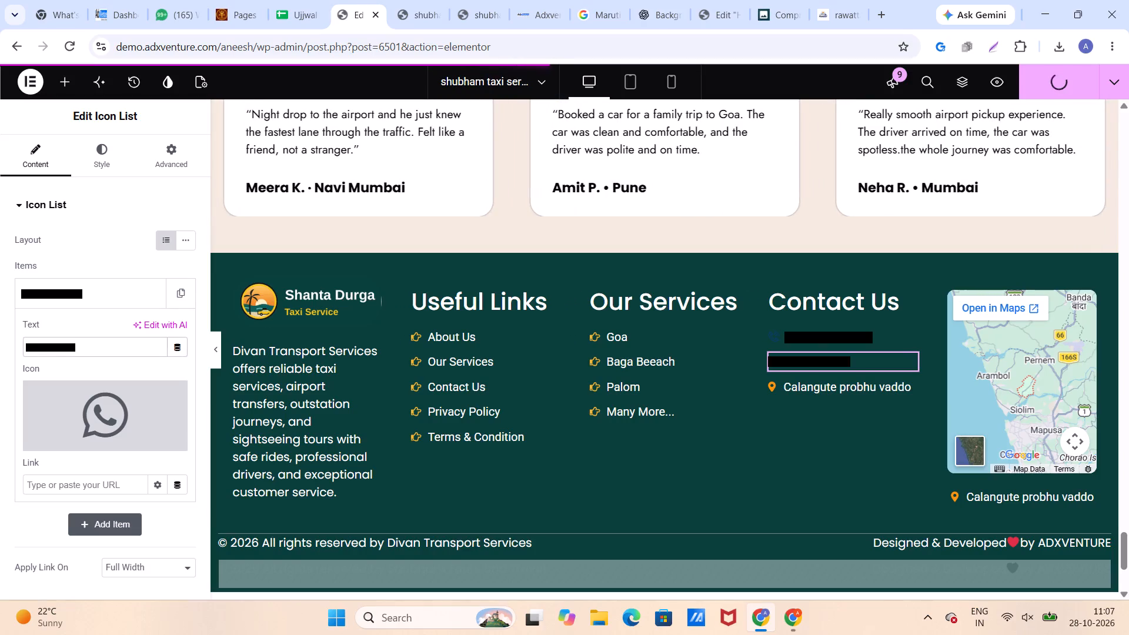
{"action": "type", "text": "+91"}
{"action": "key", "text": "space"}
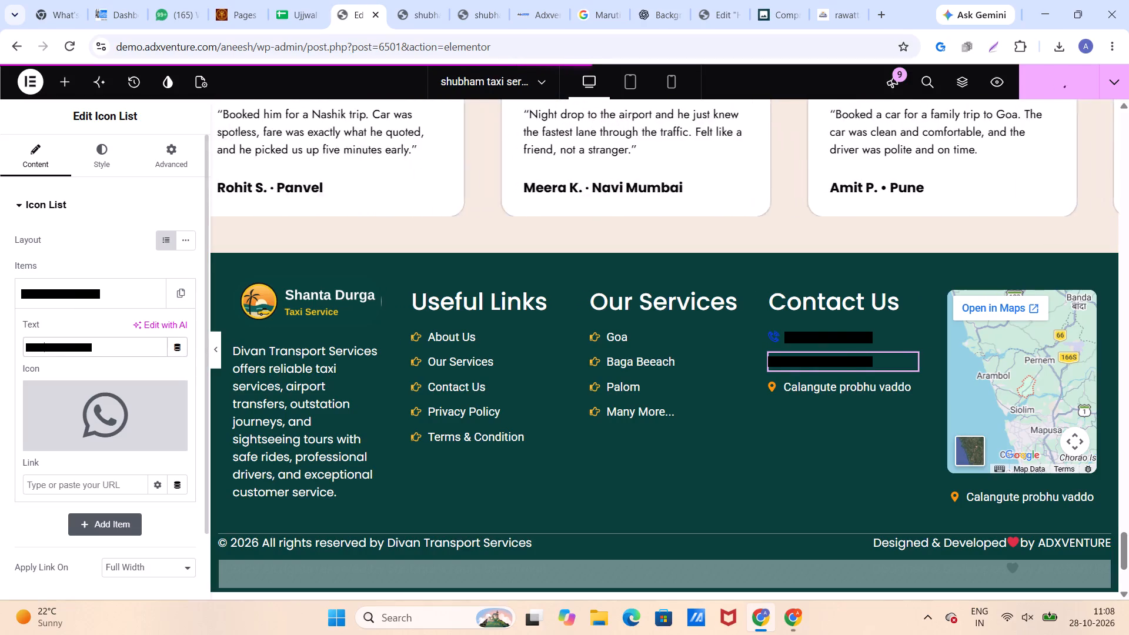
Delete the original hero section with the Book a truck button, directly above the rebuilt Divan Transport Services hero.
{"action": "scroll", "coordinate": [755, 375], "scroll_direction": "up", "scroll_amount": 6}
{"action": "scroll", "coordinate": [755, 375], "scroll_direction": "down", "scroll_amount": 1}
{"action": "scroll", "coordinate": [755, 375], "scroll_direction": "up", "scroll_amount": 7}
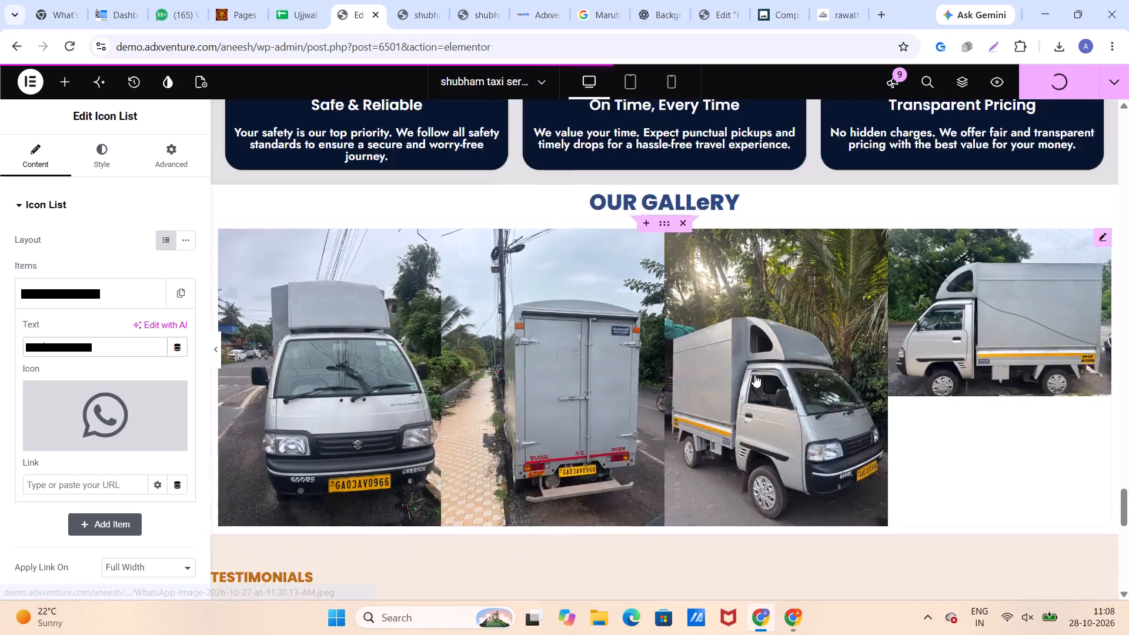
{"action": "scroll", "coordinate": [754, 375], "scroll_direction": "up", "scroll_amount": 13}
{"action": "scroll", "coordinate": [753, 373], "scroll_direction": "up", "scroll_amount": 20}
{"action": "scroll", "coordinate": [753, 373], "scroll_direction": "up", "scroll_amount": 10}
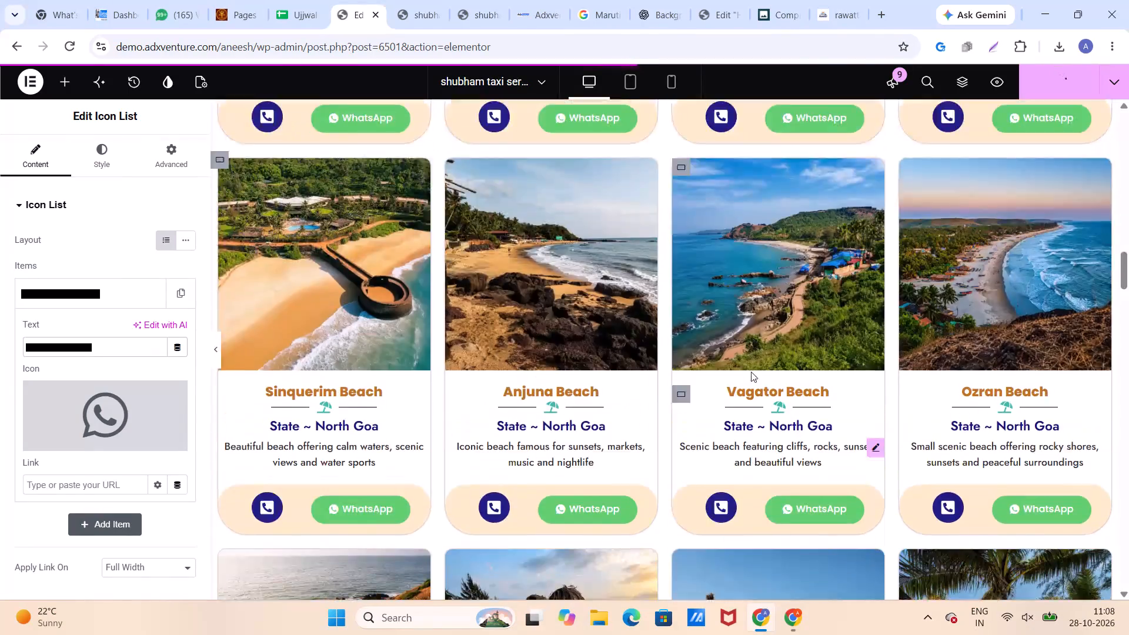
{"action": "scroll", "coordinate": [751, 372], "scroll_direction": "up", "scroll_amount": 20}
{"action": "scroll", "coordinate": [751, 372], "scroll_direction": "up", "scroll_amount": 11}
{"action": "scroll", "coordinate": [748, 375], "scroll_direction": "down", "scroll_amount": 6}
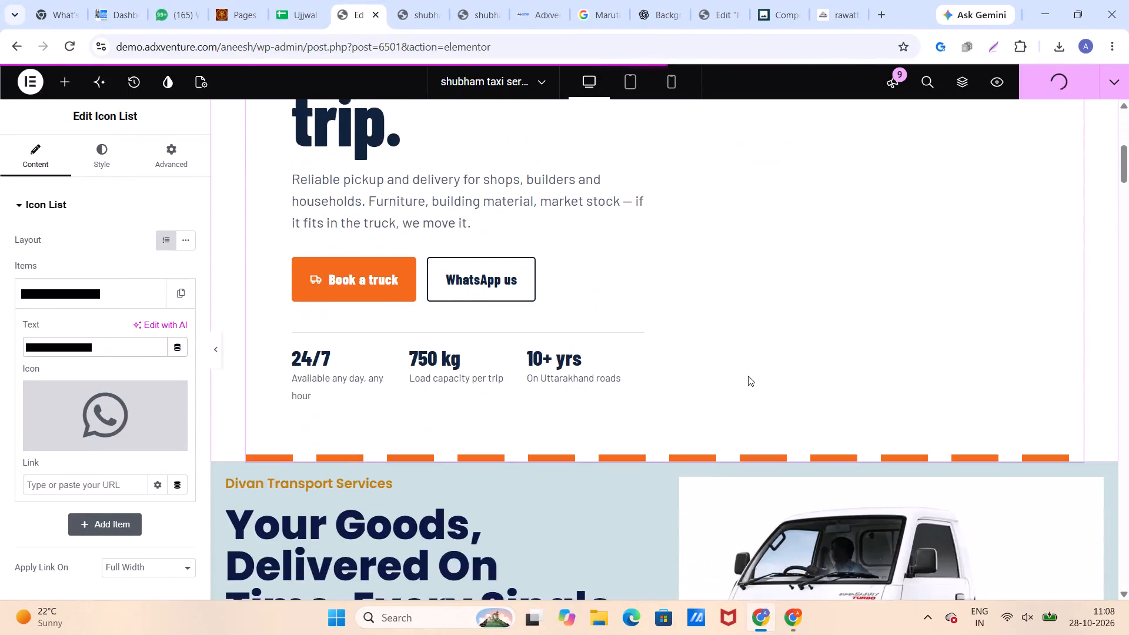
{"action": "scroll", "coordinate": [748, 376], "scroll_direction": "up", "scroll_amount": 6}
{"action": "left_click", "coordinate": [686, 189]}
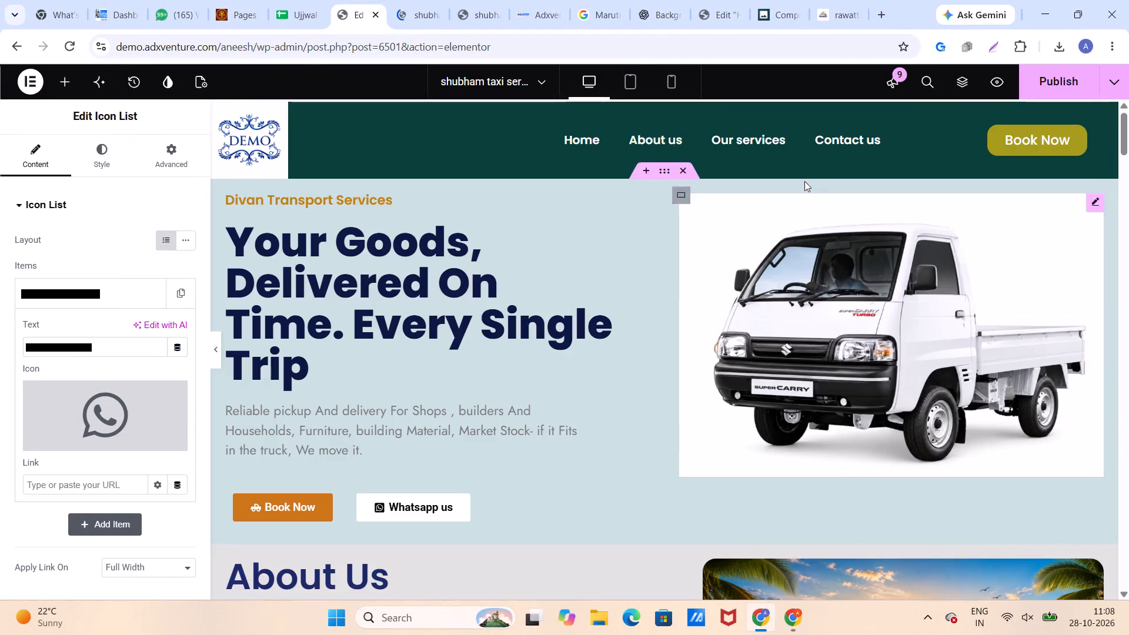
Publish the updated page.
{"action": "left_click", "coordinate": [1063, 81]}
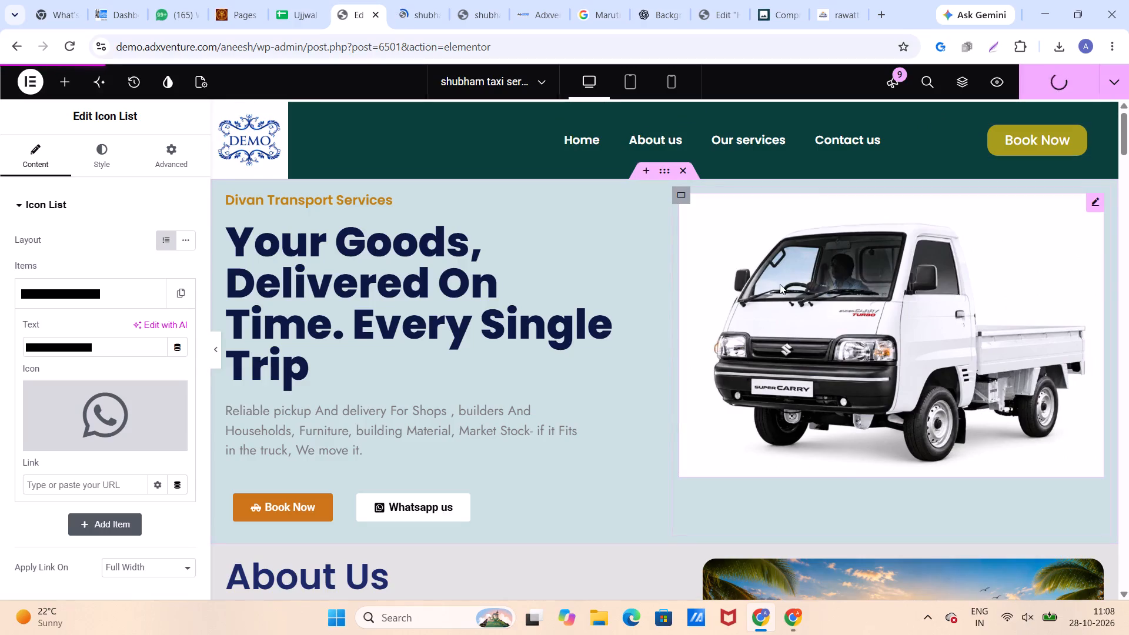
Review the whole page from the header and hero down to the footer, checking each section's content and layout.
{"action": "scroll", "coordinate": [744, 302], "scroll_direction": "up", "scroll_amount": 3}
{"action": "scroll", "coordinate": [744, 302], "scroll_direction": "down", "scroll_amount": 12}
{"action": "scroll", "coordinate": [744, 303], "scroll_direction": "down", "scroll_amount": 20}
{"action": "scroll", "coordinate": [744, 326], "scroll_direction": "down", "scroll_amount": 15}
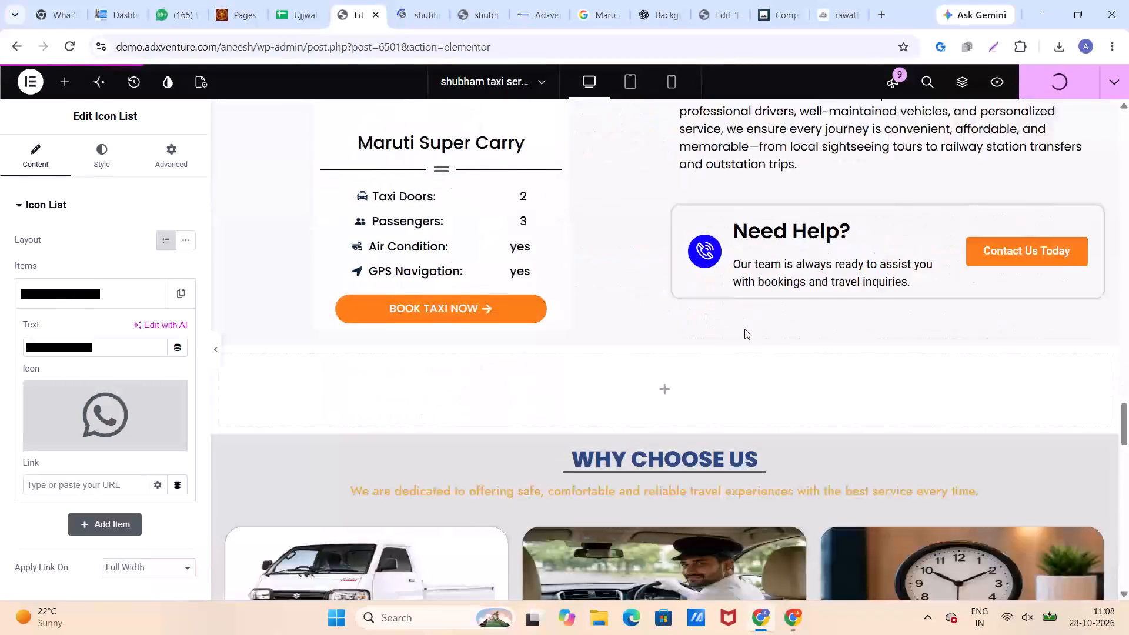
{"action": "scroll", "coordinate": [744, 329], "scroll_direction": "down", "scroll_amount": 4}
{"action": "scroll", "coordinate": [744, 329], "scroll_direction": "up", "scroll_amount": 1}
{"action": "scroll", "coordinate": [744, 329], "scroll_direction": "down", "scroll_amount": 1}
{"action": "scroll", "coordinate": [744, 329], "scroll_direction": "up", "scroll_amount": 1}
{"action": "scroll", "coordinate": [744, 329], "scroll_direction": "down", "scroll_amount": 3}
{"action": "scroll", "coordinate": [744, 329], "scroll_direction": "up", "scroll_amount": 1}
{"action": "scroll", "coordinate": [744, 329], "scroll_direction": "down", "scroll_amount": 1}
{"action": "scroll", "coordinate": [744, 329], "scroll_direction": "up", "scroll_amount": 1}
{"action": "scroll", "coordinate": [744, 329], "scroll_direction": "down", "scroll_amount": 19}
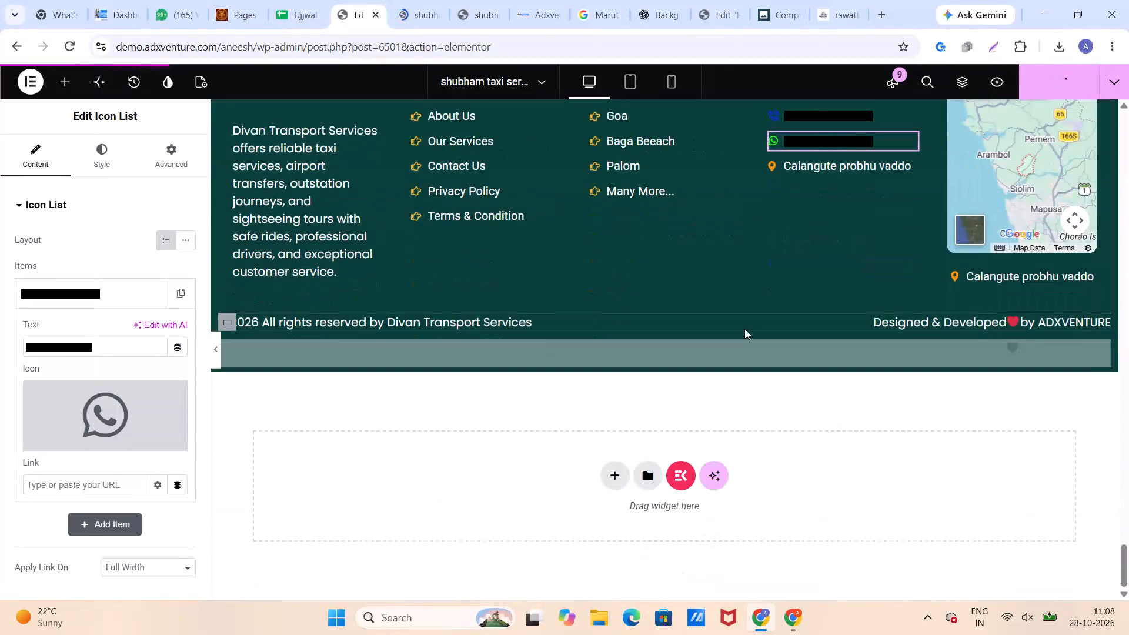
{"action": "scroll", "coordinate": [744, 329], "scroll_direction": "up", "scroll_amount": 15}
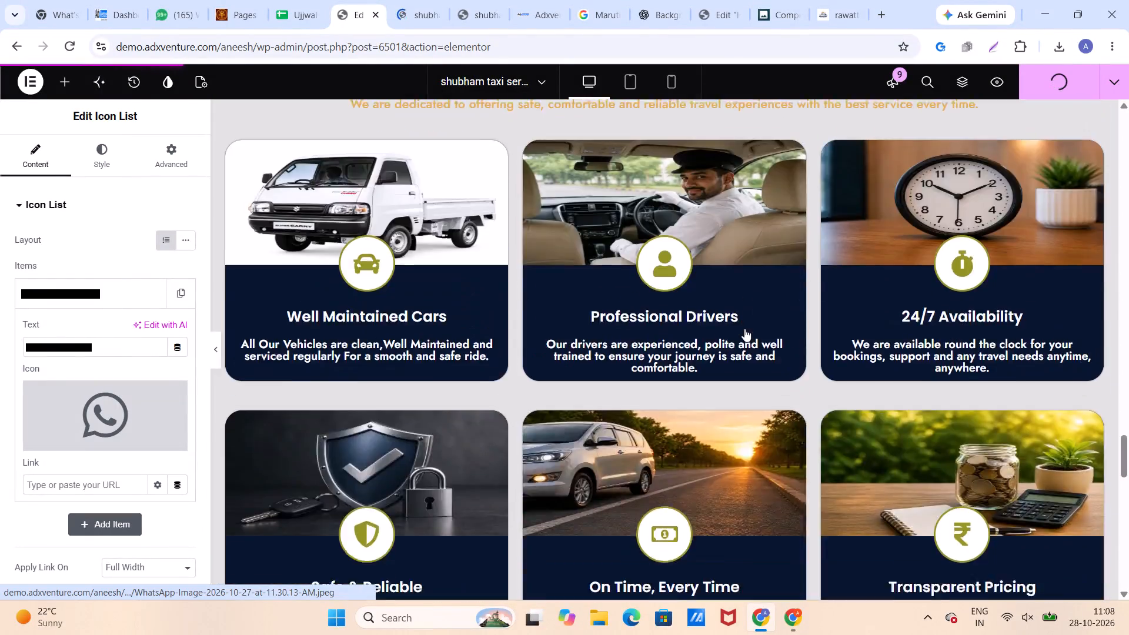
{"action": "scroll", "coordinate": [744, 329], "scroll_direction": "up", "scroll_amount": 20}
{"action": "scroll", "coordinate": [744, 329], "scroll_direction": "up", "scroll_amount": 20}
{"action": "scroll", "coordinate": [744, 329], "scroll_direction": "up", "scroll_amount": 3}
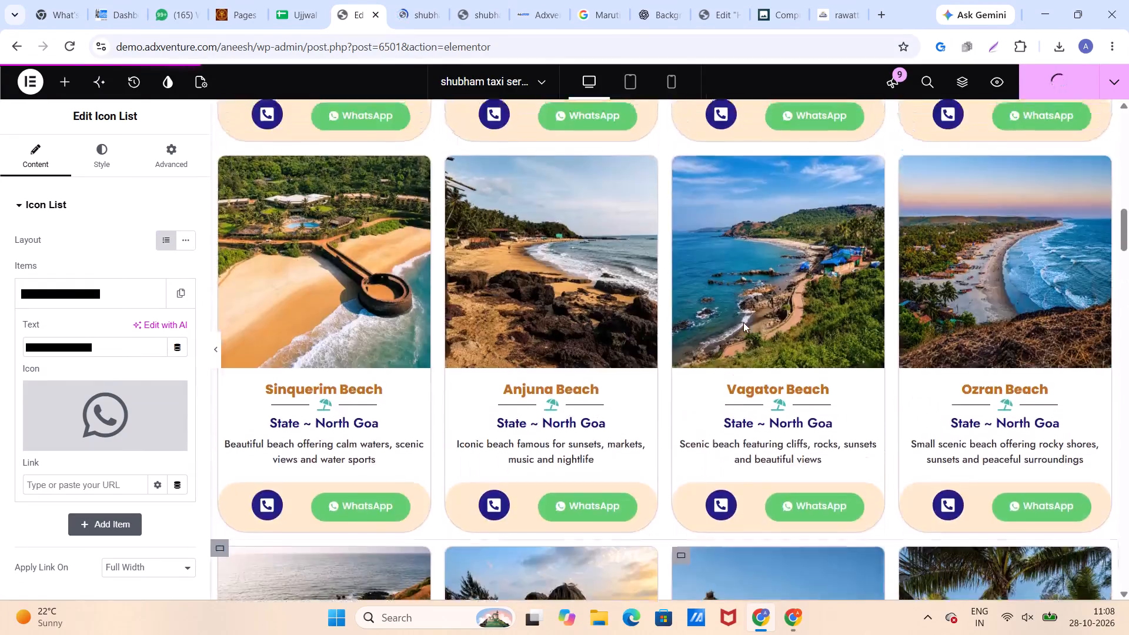
{"action": "scroll", "coordinate": [743, 322], "scroll_direction": "up", "scroll_amount": 12}
{"action": "scroll", "coordinate": [743, 322], "scroll_direction": "up", "scroll_amount": 13}
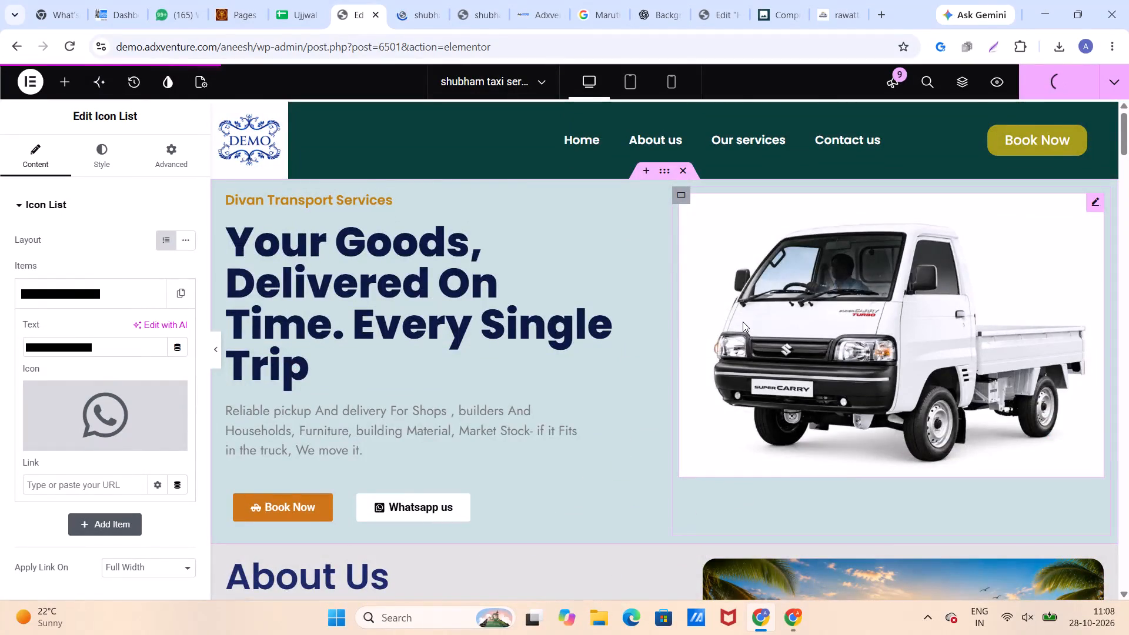
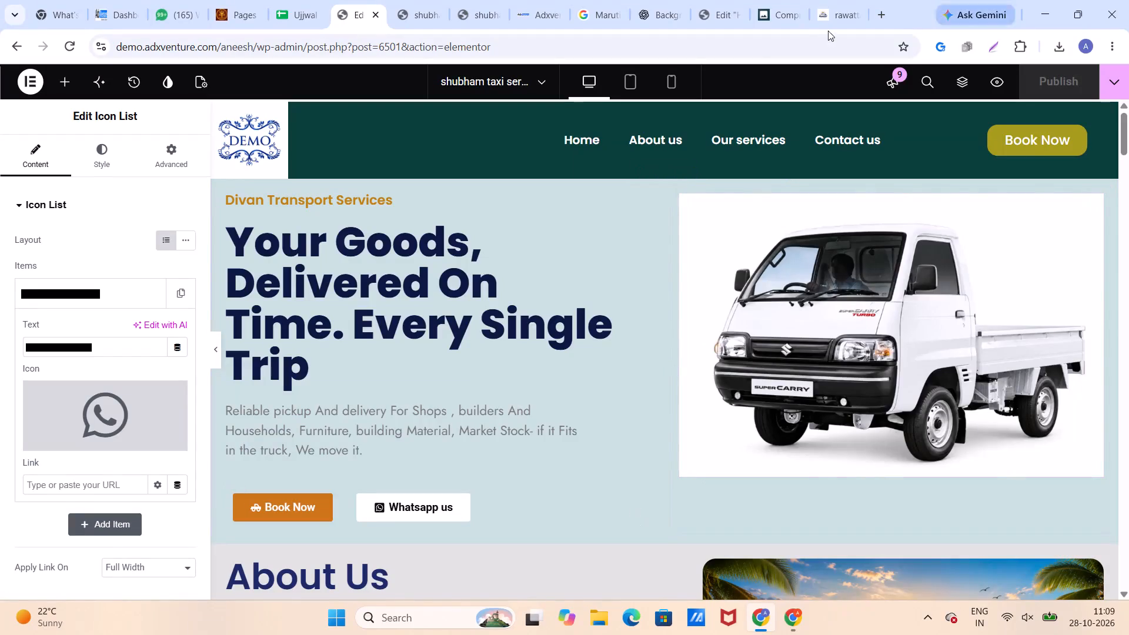
Switch to the mobile portrait preview and review the page's sections between the footer and the hero for layout problems.
{"action": "left_click", "coordinate": [664, 78]}
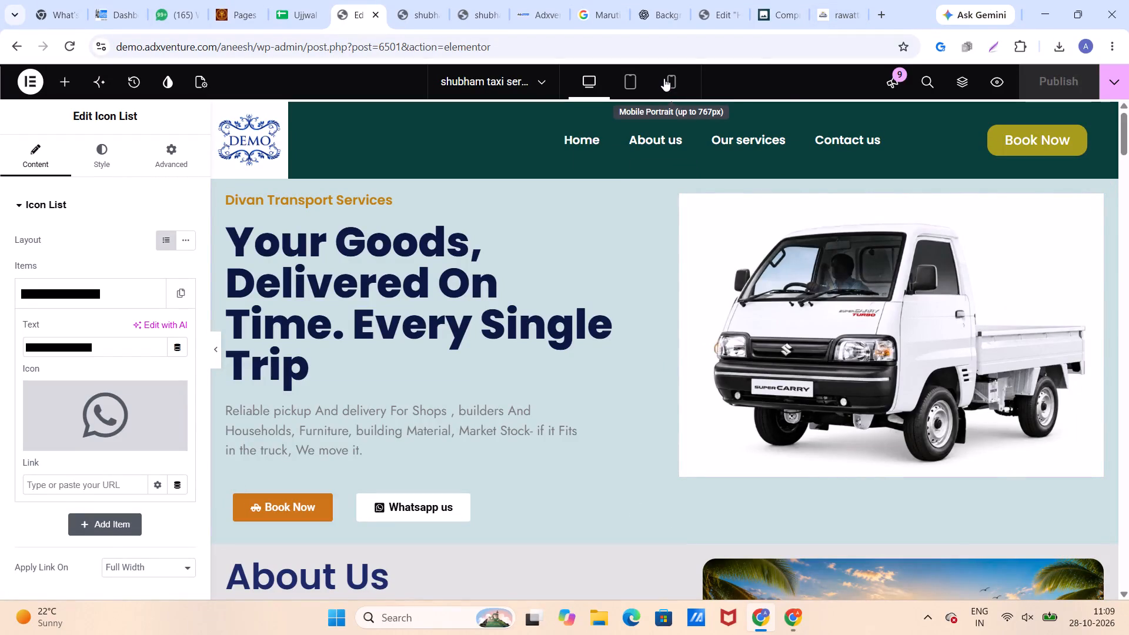
{"action": "scroll", "coordinate": [673, 349], "scroll_direction": "down", "scroll_amount": 4}
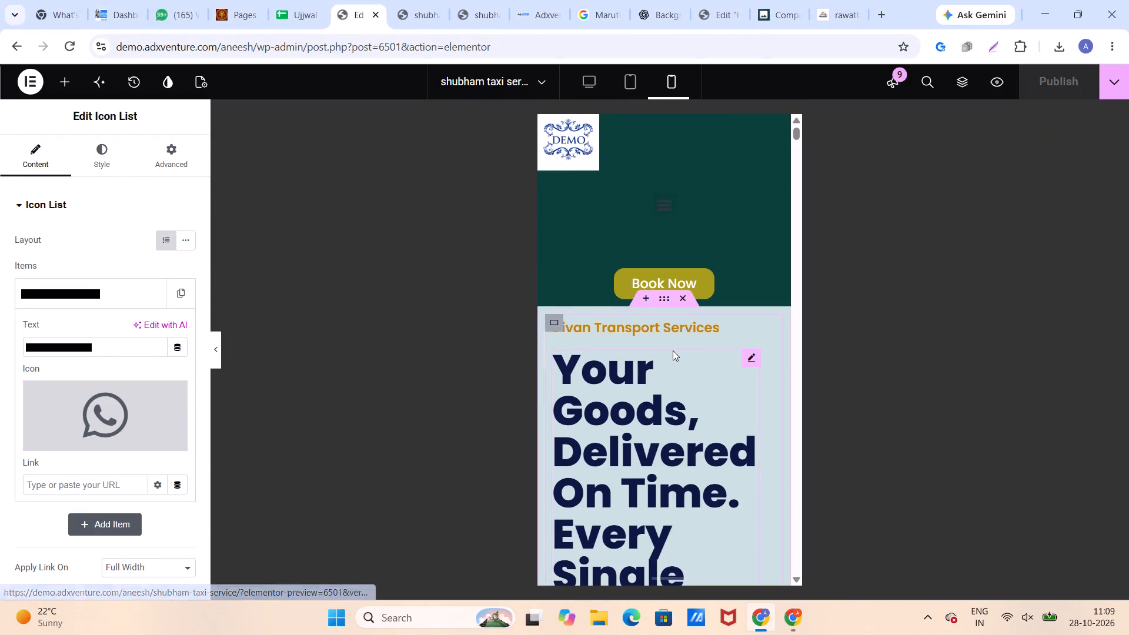
{"action": "scroll", "coordinate": [673, 350], "scroll_direction": "down", "scroll_amount": 1}
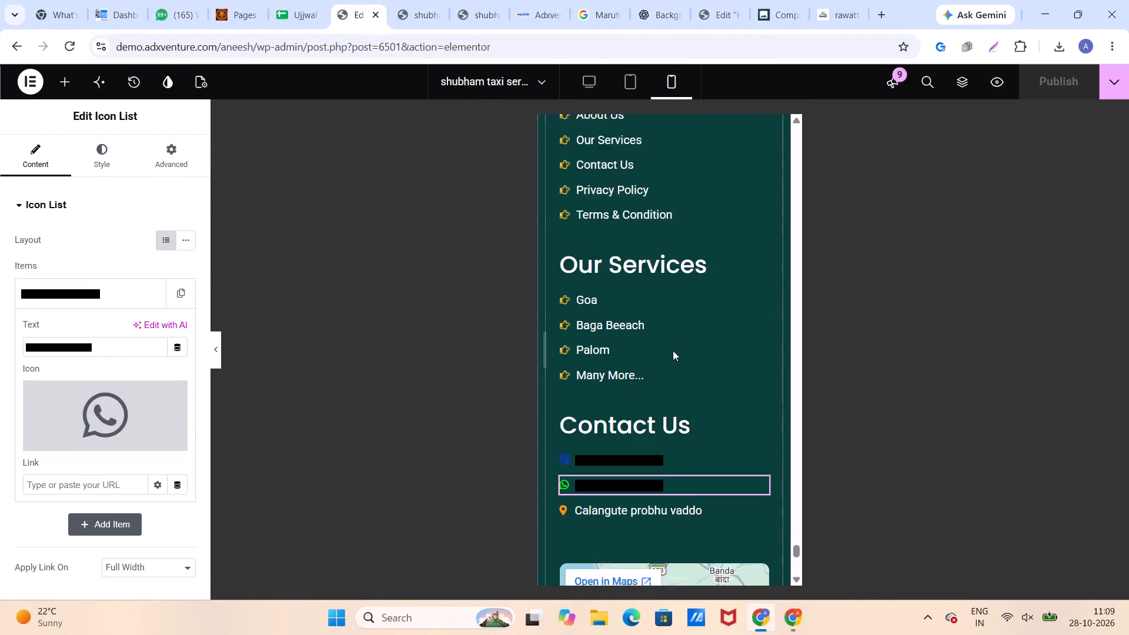
{"action": "scroll", "coordinate": [673, 350], "scroll_direction": "up", "scroll_amount": 20}
{"action": "scroll", "coordinate": [673, 350], "scroll_direction": "up", "scroll_amount": 12}
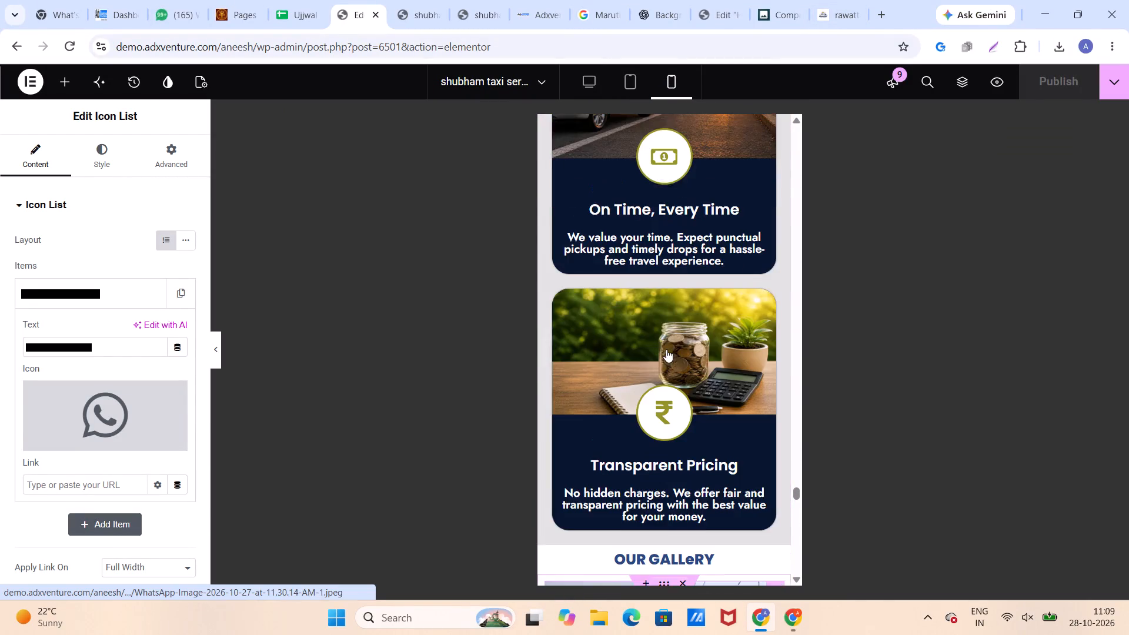
{"action": "scroll", "coordinate": [666, 349], "scroll_direction": "up", "scroll_amount": 14}
{"action": "scroll", "coordinate": [666, 349], "scroll_direction": "up", "scroll_amount": 10}
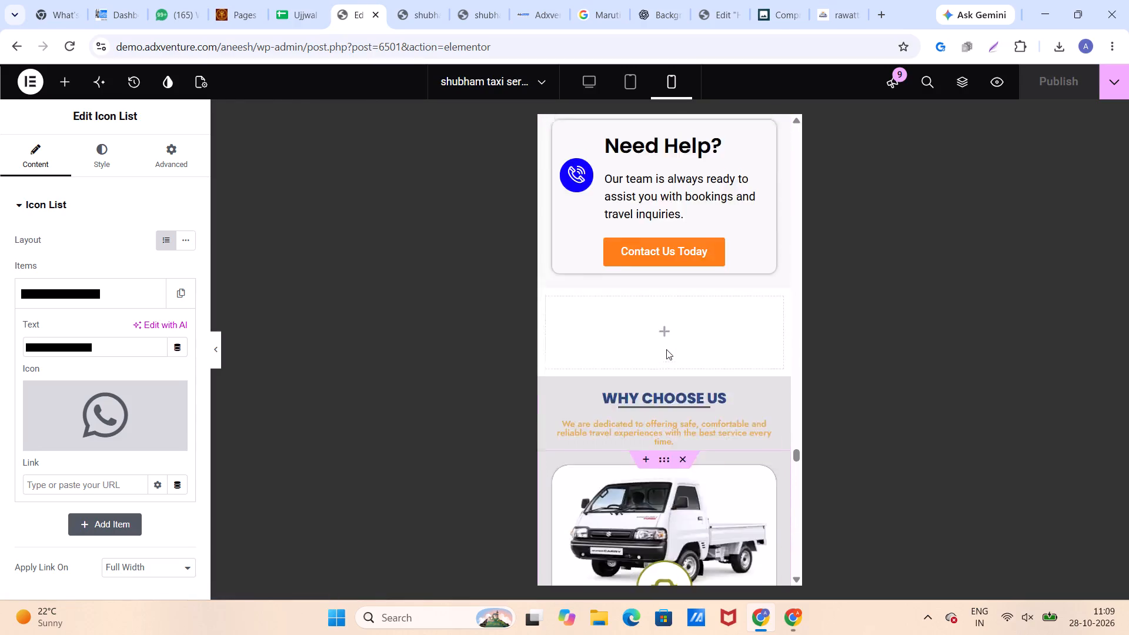
{"action": "scroll", "coordinate": [666, 349], "scroll_direction": "up", "scroll_amount": 6}
{"action": "scroll", "coordinate": [664, 353], "scroll_direction": "down", "scroll_amount": 2}
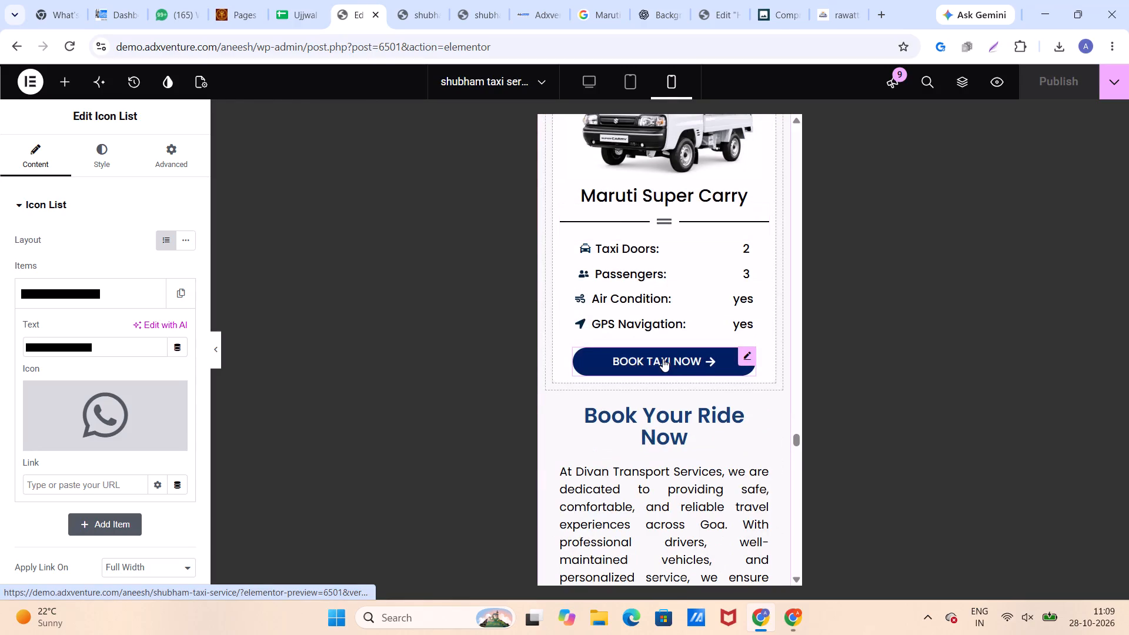
{"action": "scroll", "coordinate": [663, 359], "scroll_direction": "up", "scroll_amount": 11}
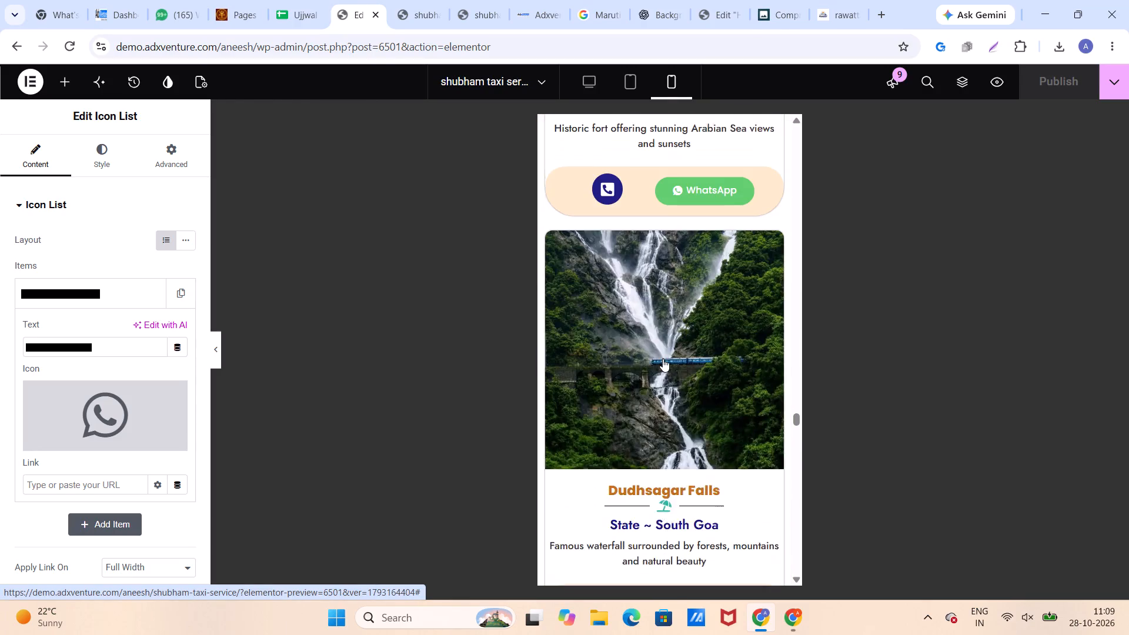
{"action": "scroll", "coordinate": [663, 359], "scroll_direction": "up", "scroll_amount": 20}
{"action": "scroll", "coordinate": [663, 359], "scroll_direction": "up", "scroll_amount": 20}
{"action": "scroll", "coordinate": [663, 359], "scroll_direction": "up", "scroll_amount": 4}
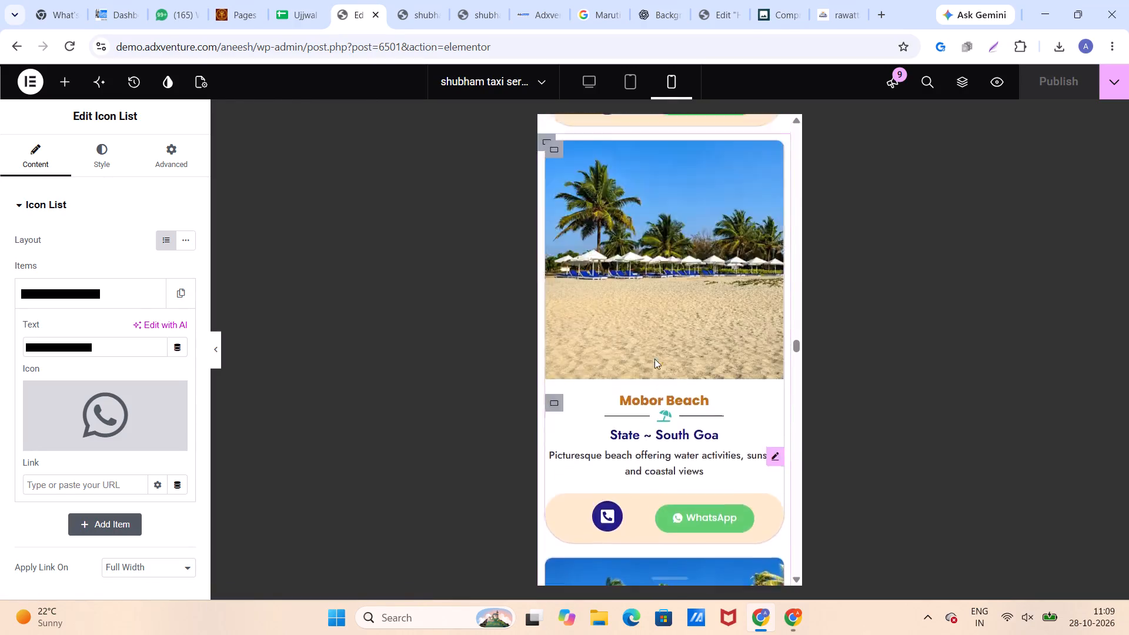
{"action": "scroll", "coordinate": [654, 359], "scroll_direction": "up", "scroll_amount": 20}
{"action": "scroll", "coordinate": [654, 359], "scroll_direction": "up", "scroll_amount": 20}
{"action": "scroll", "coordinate": [654, 359], "scroll_direction": "up", "scroll_amount": 6}
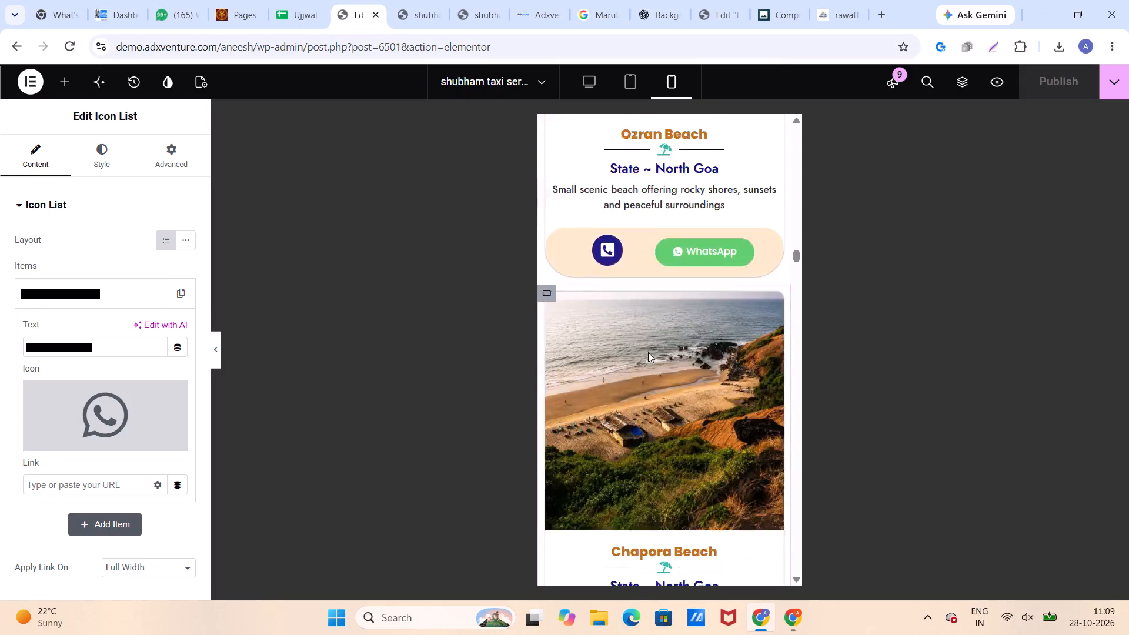
{"action": "scroll", "coordinate": [648, 352], "scroll_direction": "up", "scroll_amount": 20}
{"action": "scroll", "coordinate": [648, 352], "scroll_direction": "up", "scroll_amount": 20}
{"action": "scroll", "coordinate": [648, 352], "scroll_direction": "up", "scroll_amount": 6}
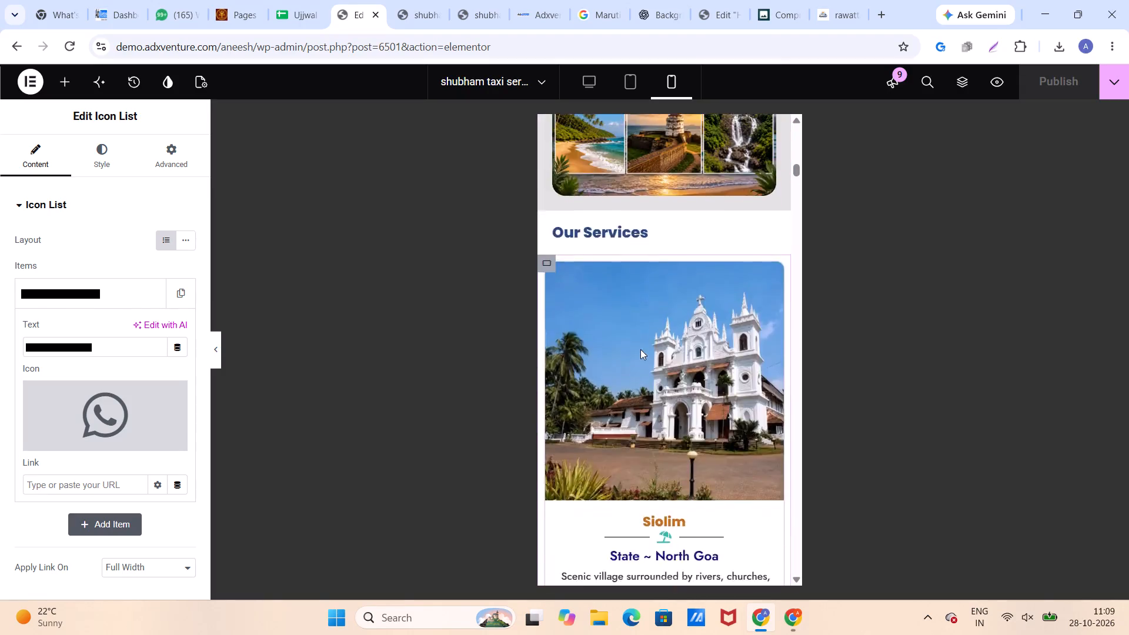
{"action": "scroll", "coordinate": [640, 349], "scroll_direction": "up", "scroll_amount": 7}
{"action": "scroll", "coordinate": [644, 369], "scroll_direction": "down", "scroll_amount": 7}
{"action": "scroll", "coordinate": [677, 400], "scroll_direction": "up", "scroll_amount": 2}
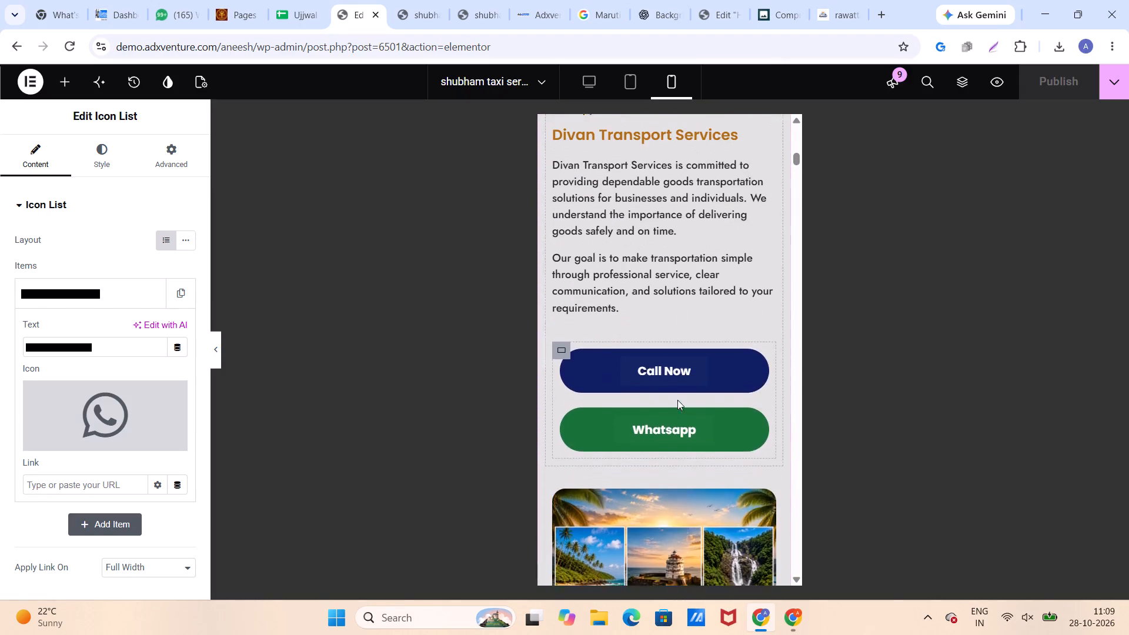
{"action": "scroll", "coordinate": [677, 400], "scroll_direction": "up", "scroll_amount": 8}
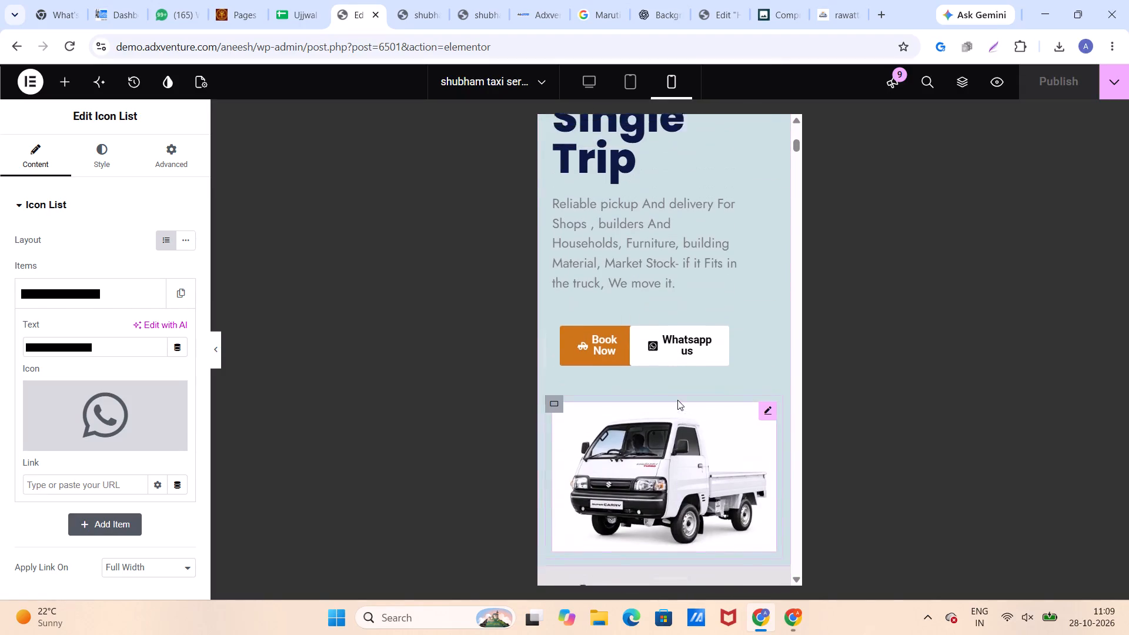
{"action": "scroll", "coordinate": [677, 400], "scroll_direction": "up", "scroll_amount": 2}
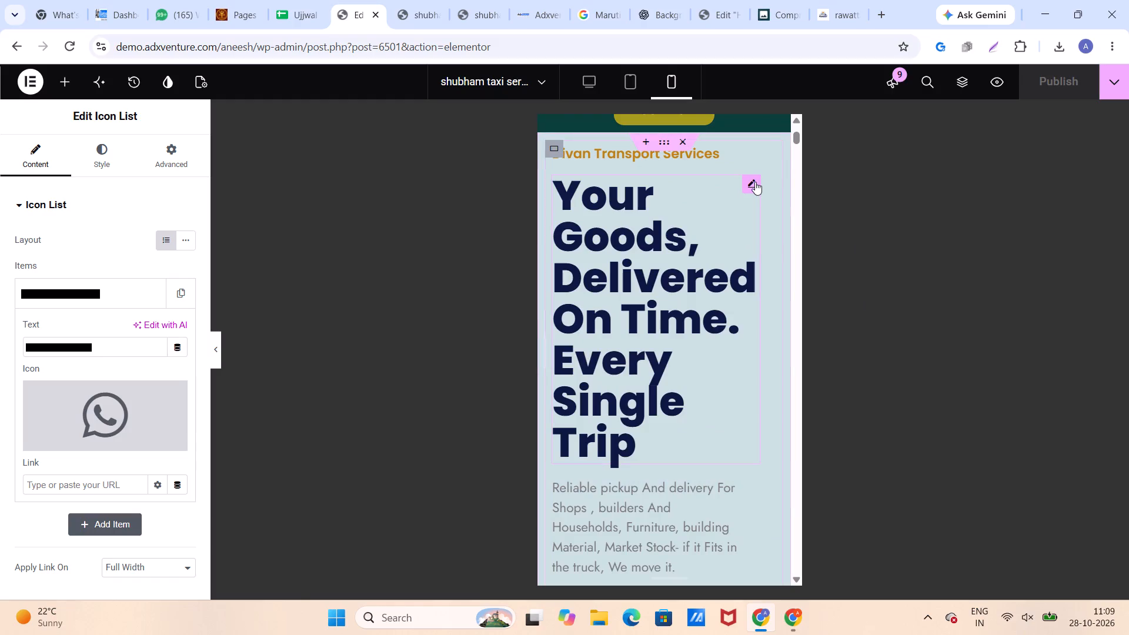
Set the mobile font size of the hero heading "Your Goods, Delivered On Time. Every Single Trip" to 30 px.
{"action": "left_click", "coordinate": [755, 182]}
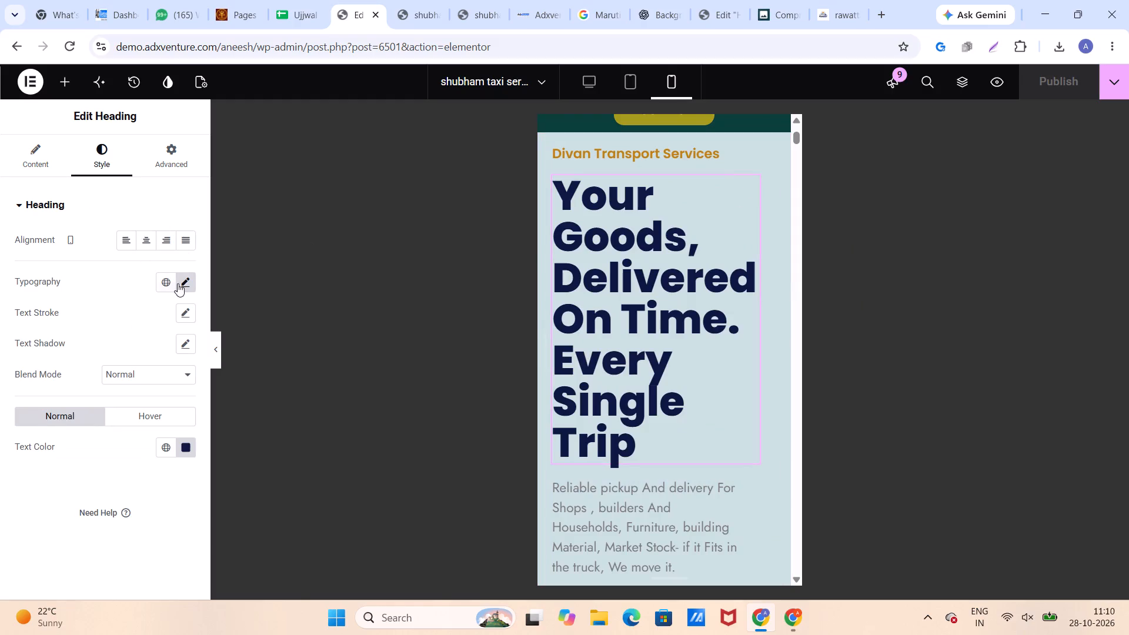
{"action": "left_click", "coordinate": [178, 284]}
{"action": "left_click", "coordinate": [175, 397]}
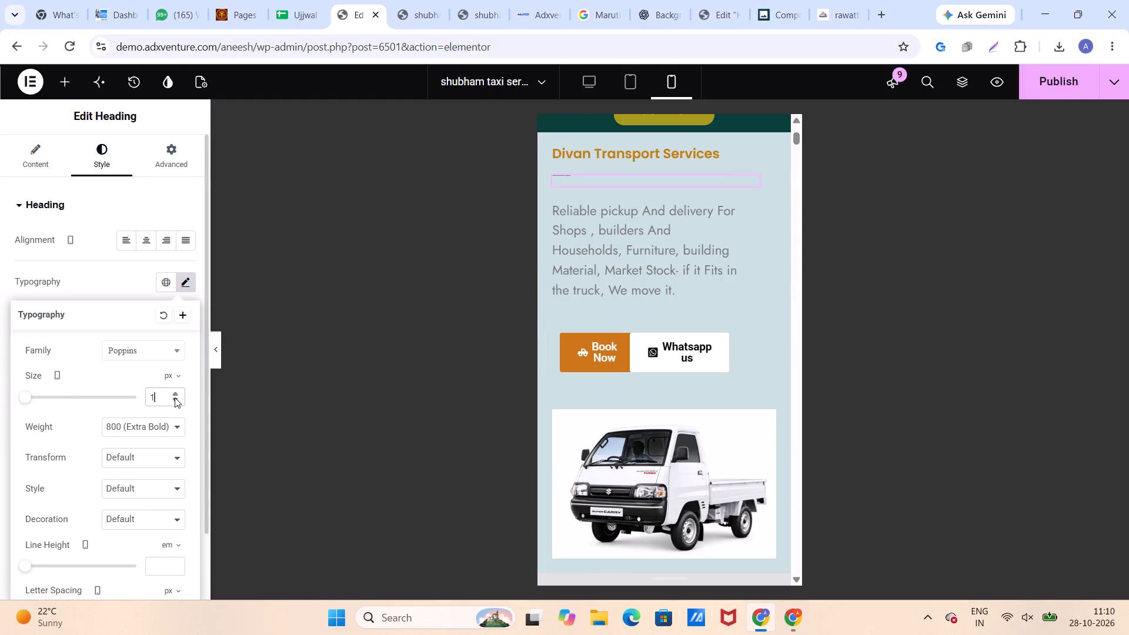
{"action": "left_click", "coordinate": [175, 395]}
{"action": "triple_click", "coordinate": [174, 393]}
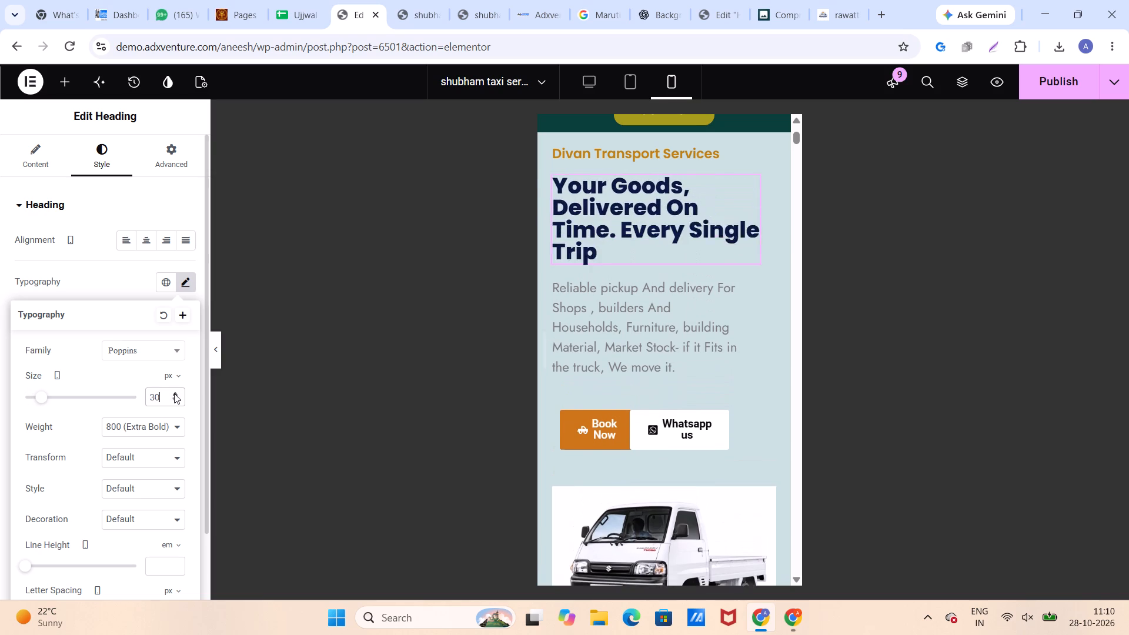
Set the hero heading's mobile font size to 43 px and widen the heading so it wraps onto four lines.
{"action": "left_click", "coordinate": [174, 393]}
{"action": "double_click", "coordinate": [174, 393]}
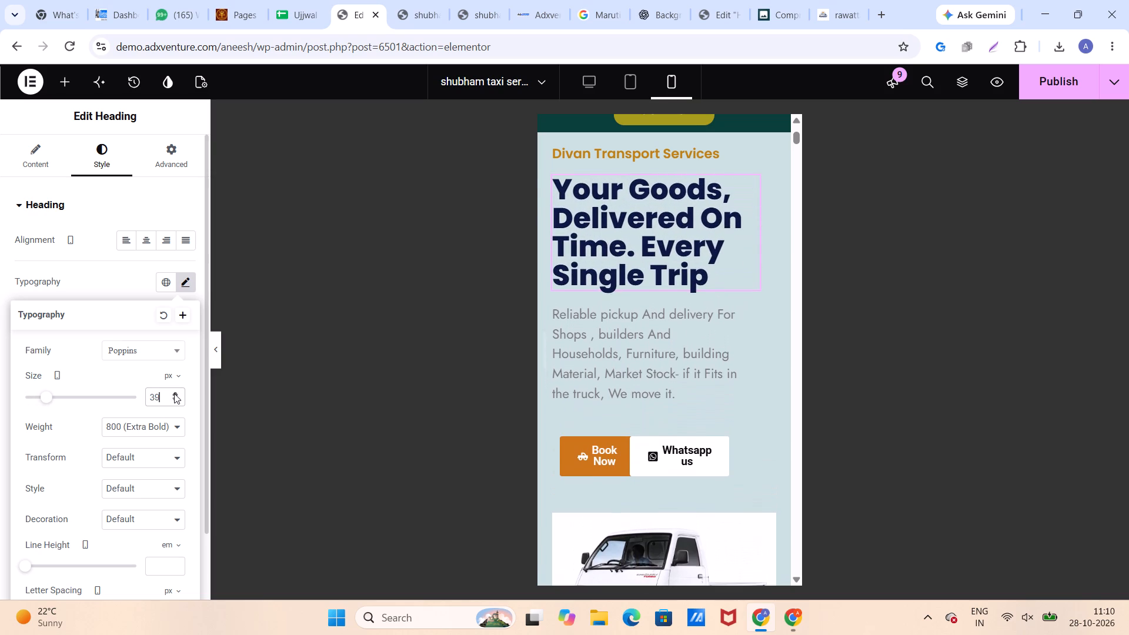
{"action": "left_click", "coordinate": [174, 393]}
{"action": "left_click", "coordinate": [174, 393]}
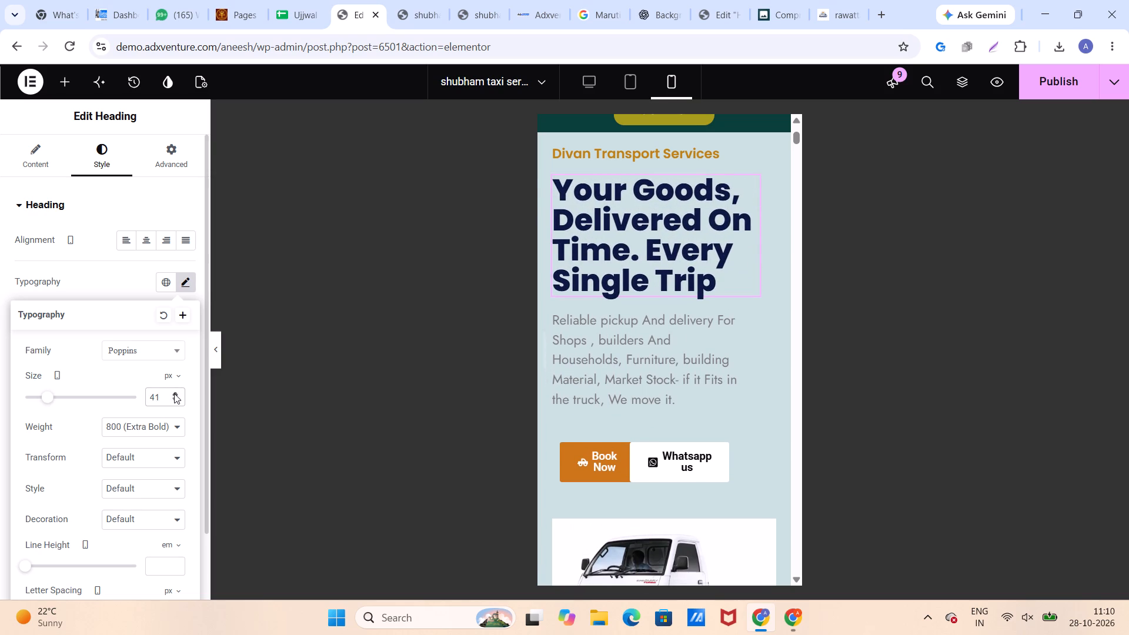
{"action": "double_click", "coordinate": [174, 393]}
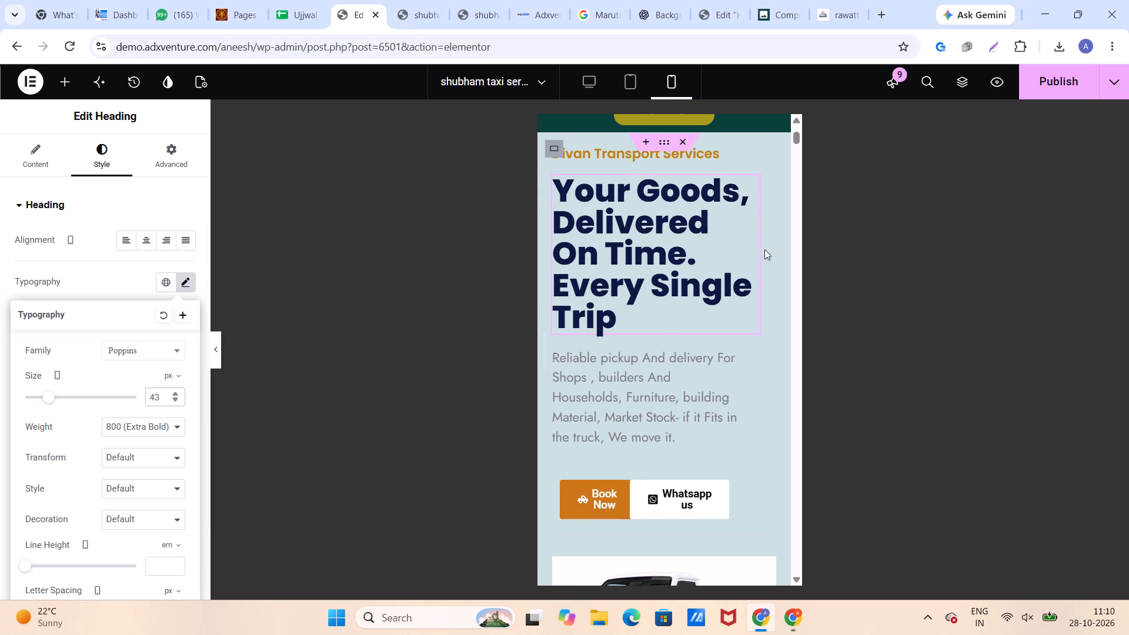
{"action": "left_click", "coordinate": [756, 266]}
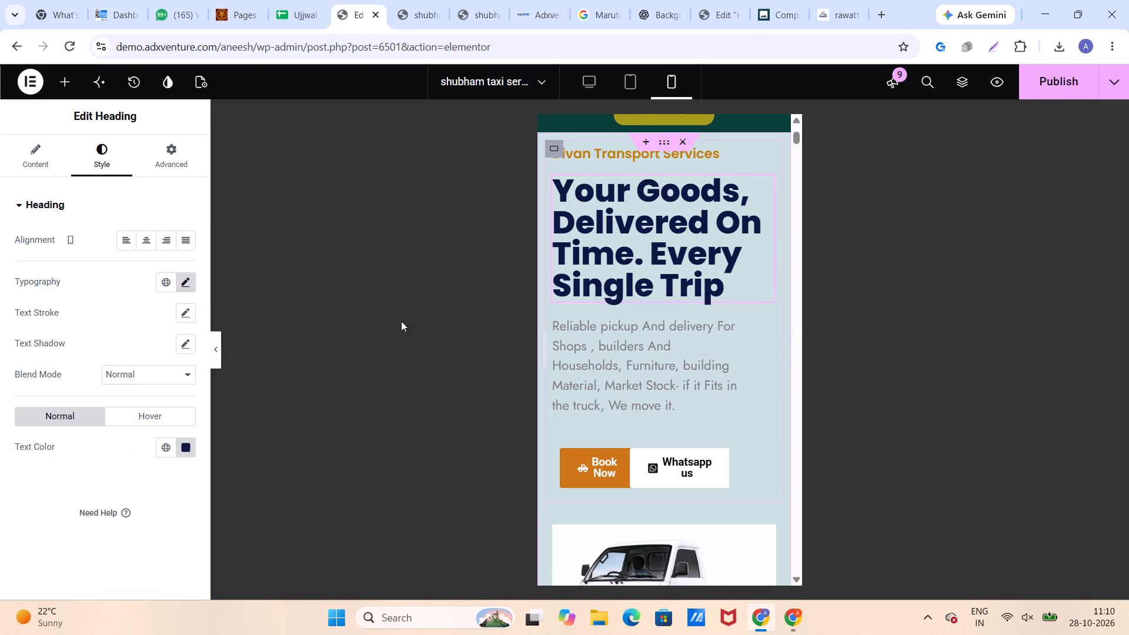
Set the hero paragraph's mobile font size to 14 px and widen its text block to nearly the heading's width.
{"action": "left_click", "coordinate": [623, 366]}
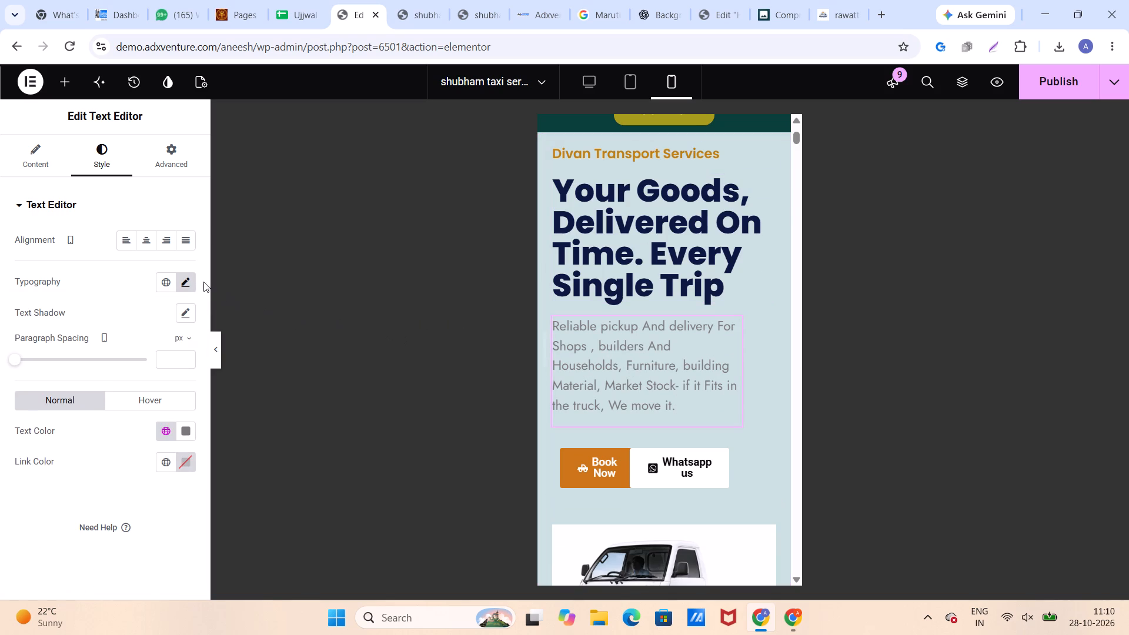
{"action": "left_click", "coordinate": [191, 279]}
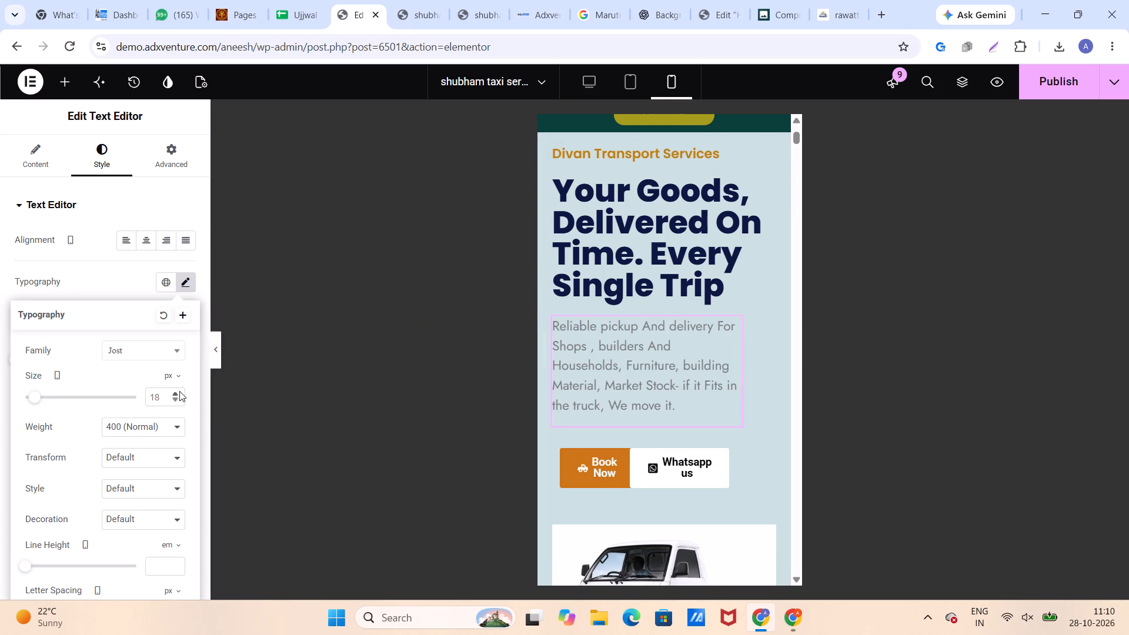
{"action": "left_click", "coordinate": [175, 392]}
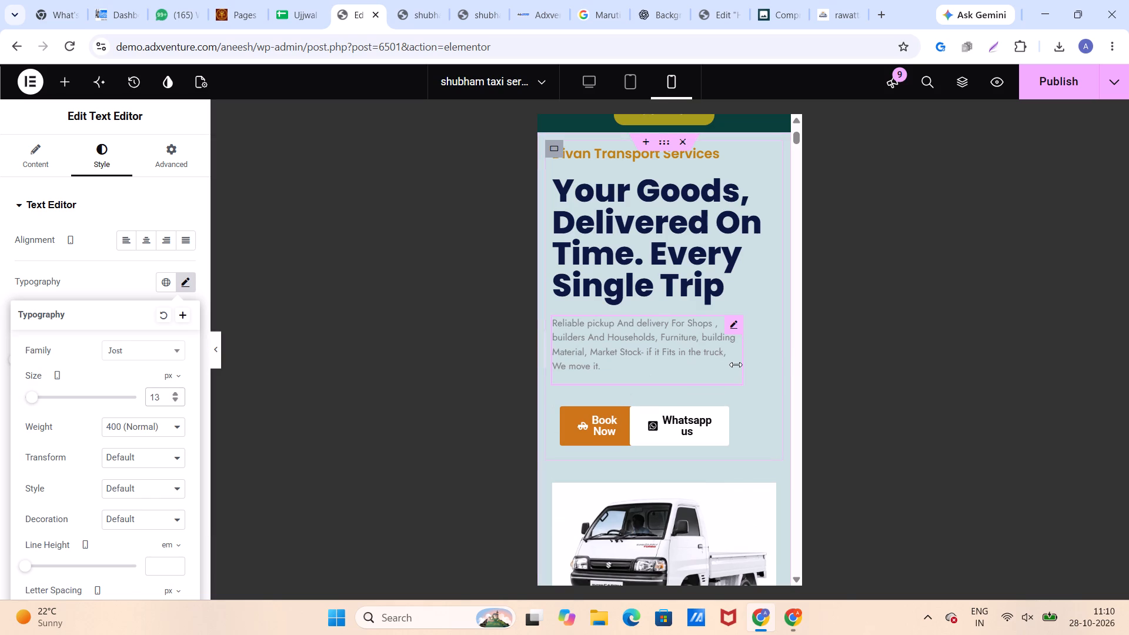
{"action": "left_click_drag", "start_coordinate": [738, 366], "coordinate": [763, 374]}
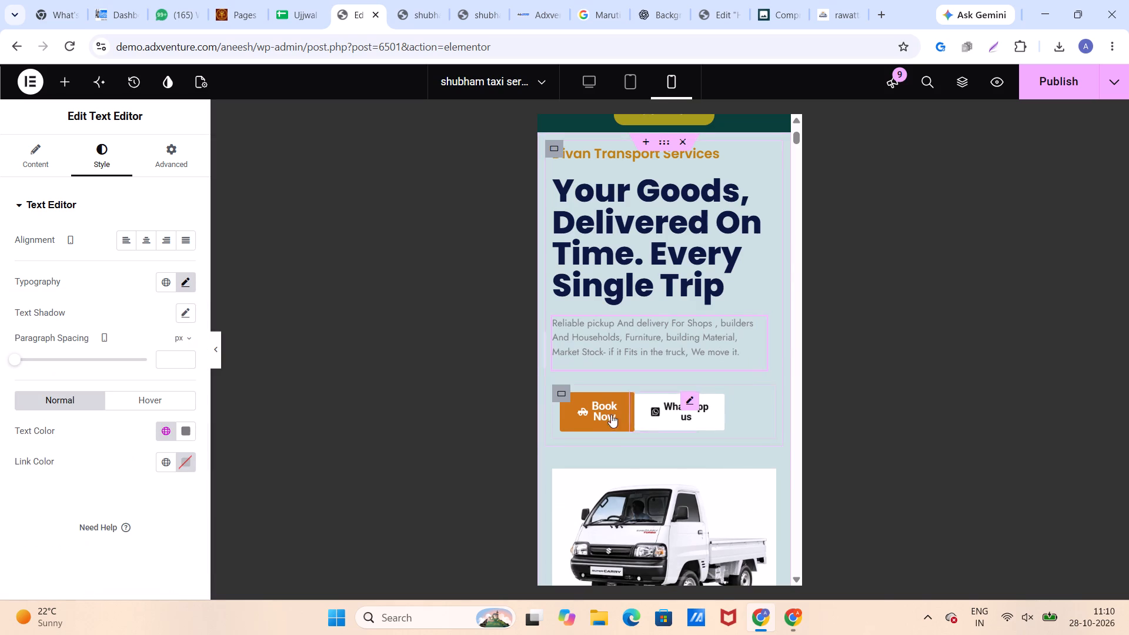
{"action": "left_click", "coordinate": [186, 282]}
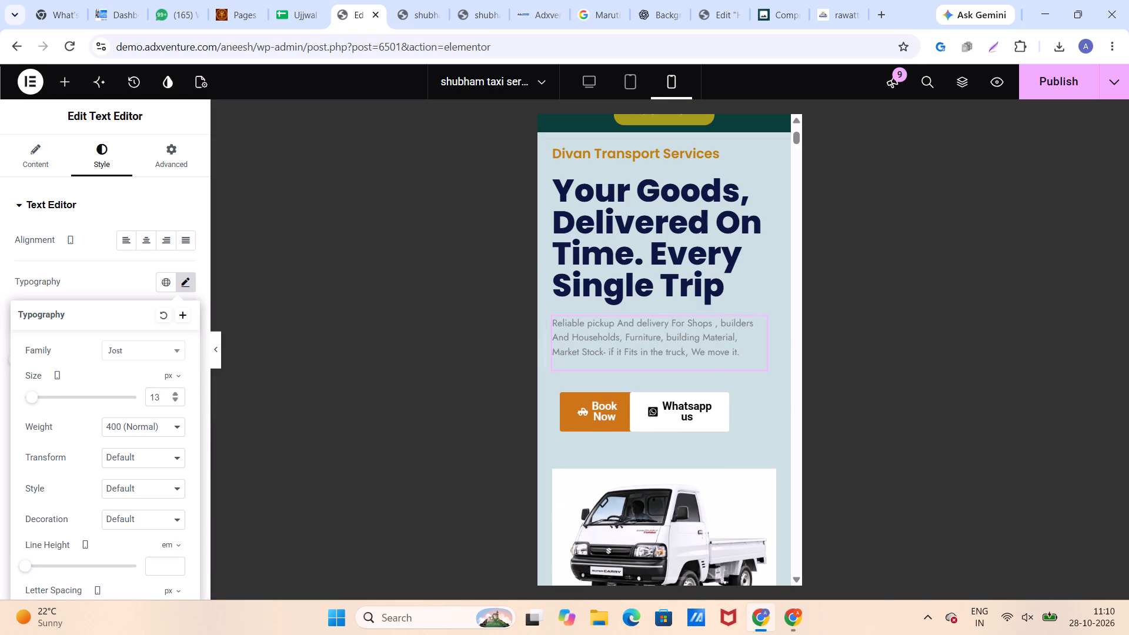
{"action": "left_click", "coordinate": [175, 395]}
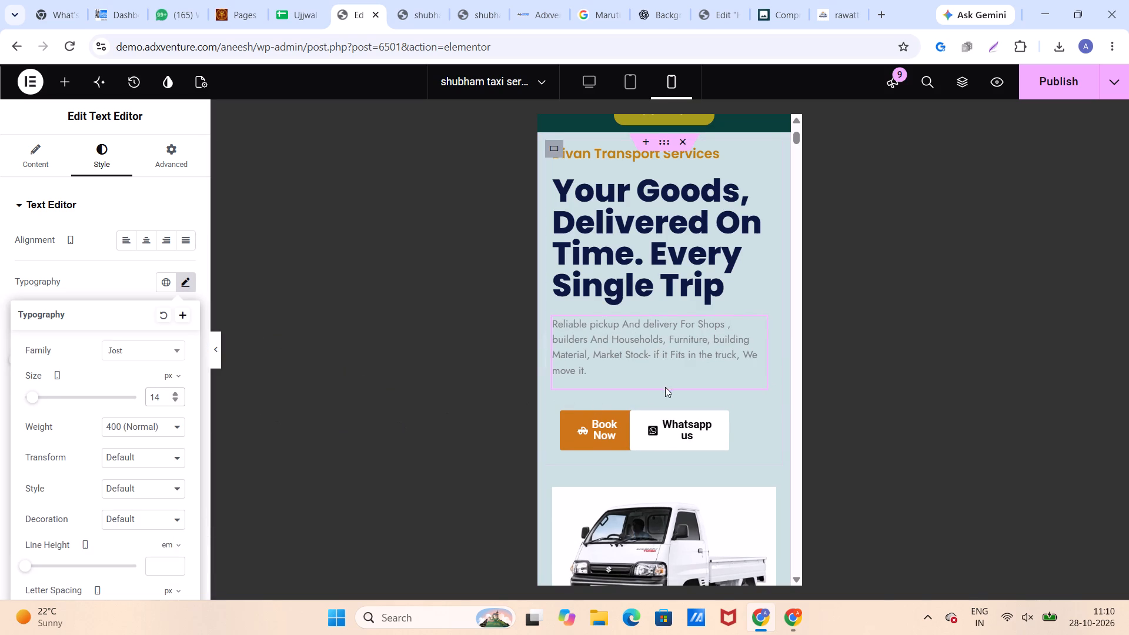
{"action": "left_click", "coordinate": [766, 374]}
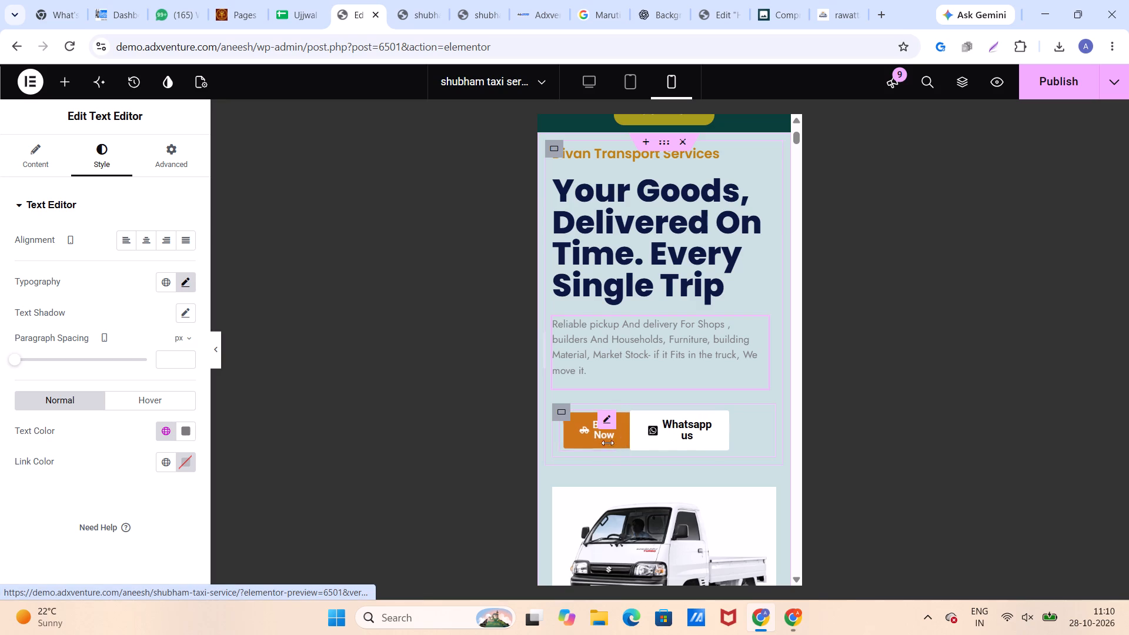
Widen the hero's Book Now button in the mobile layout so its label fits on one line.
{"action": "left_click", "coordinate": [603, 420]}
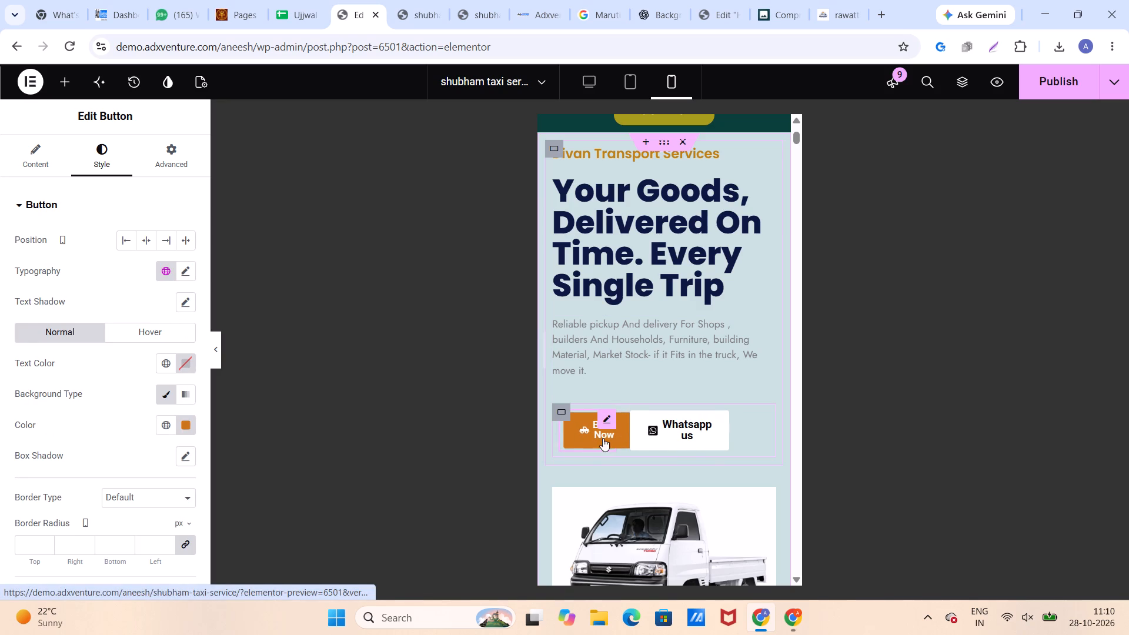
{"action": "left_click_drag", "start_coordinate": [613, 436], "coordinate": [637, 440]}
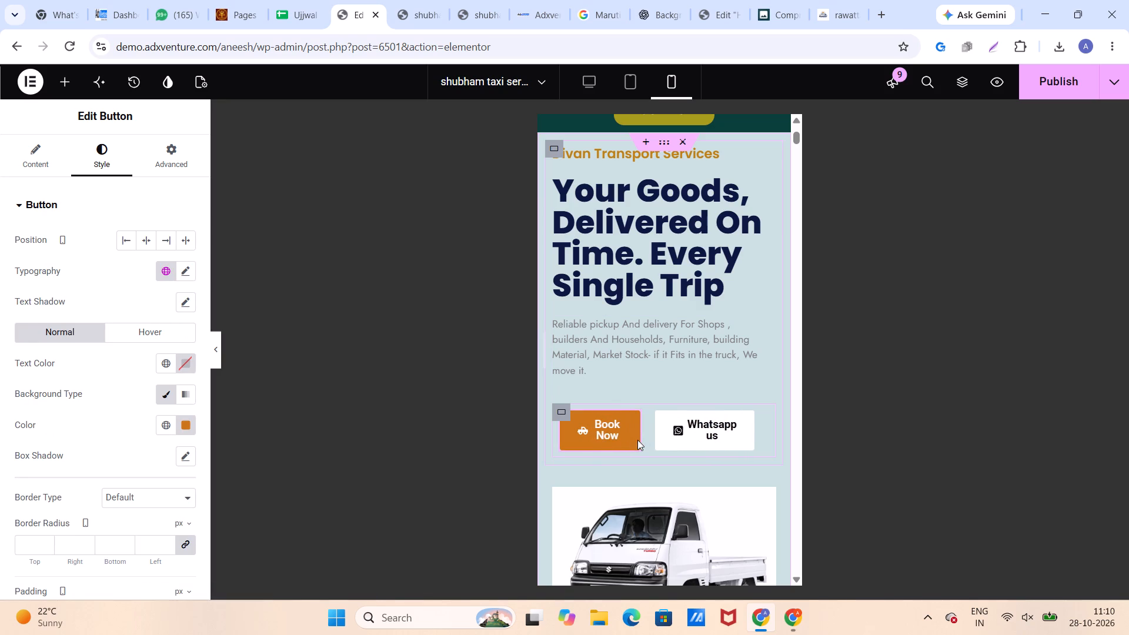
{"action": "left_click_drag", "start_coordinate": [637, 440], "coordinate": [660, 447]}
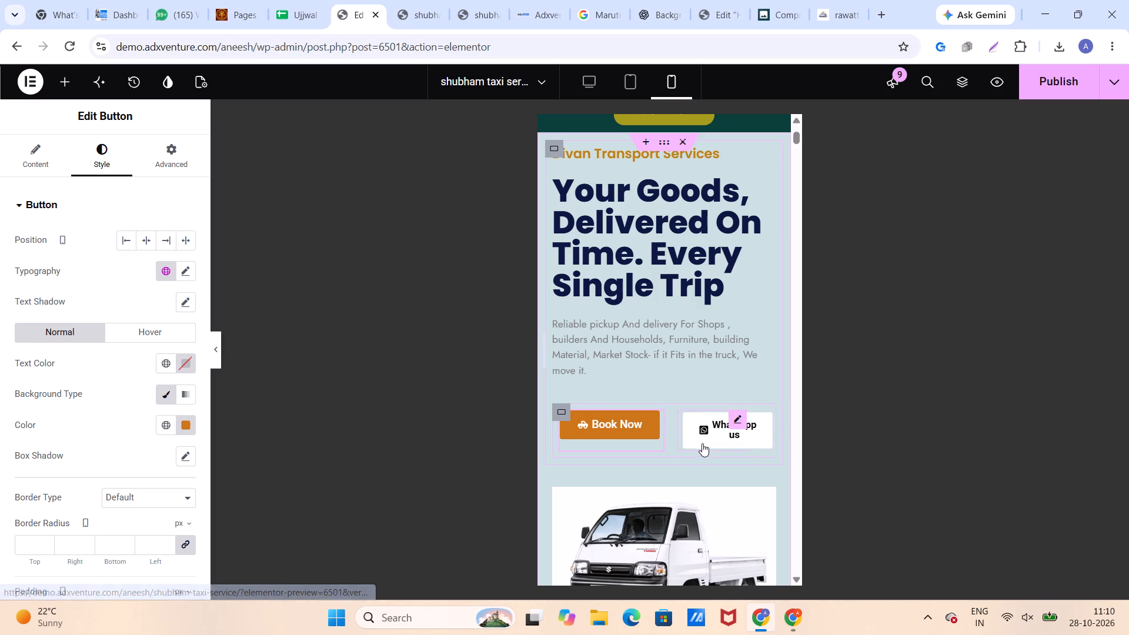
{"action": "left_click", "coordinate": [651, 419]}
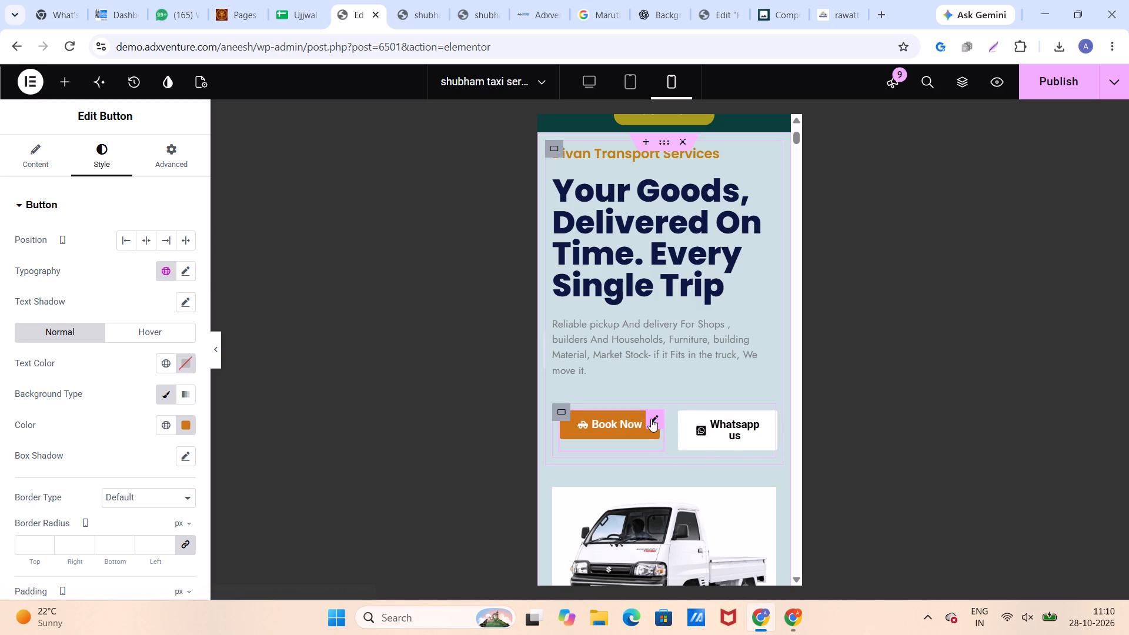
Set the hero Book Now button's mobile font size to 9 px and narrow its block to sit close around the button.
{"action": "left_click", "coordinate": [186, 268]}
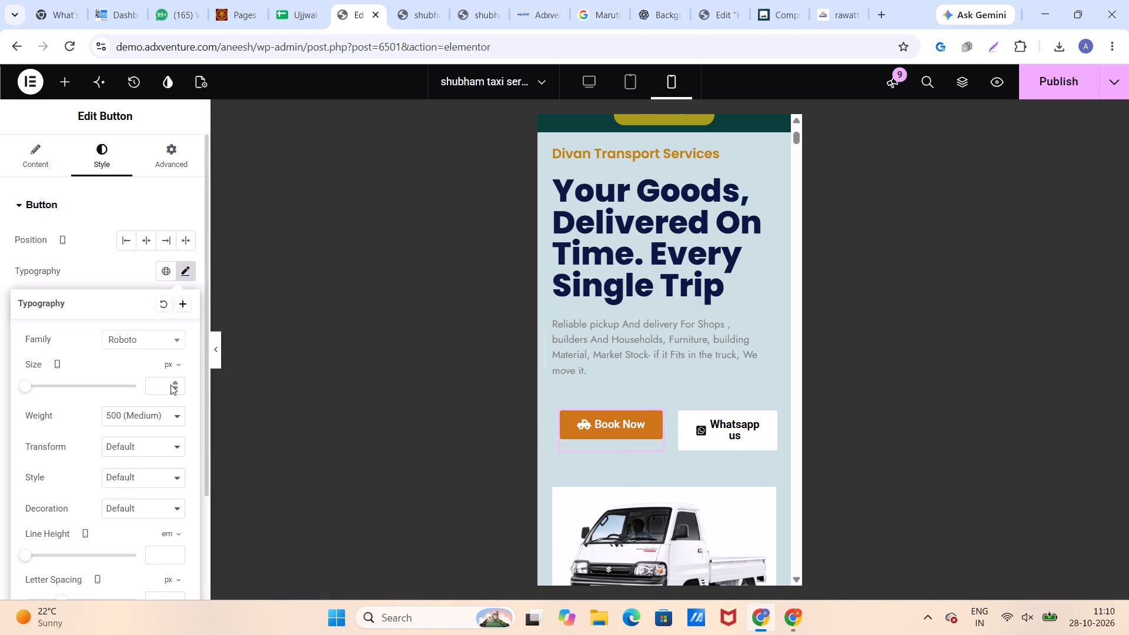
{"action": "left_click", "coordinate": [173, 385]}
{"action": "left_click", "coordinate": [173, 385]}
{"action": "triple_click", "coordinate": [173, 385]}
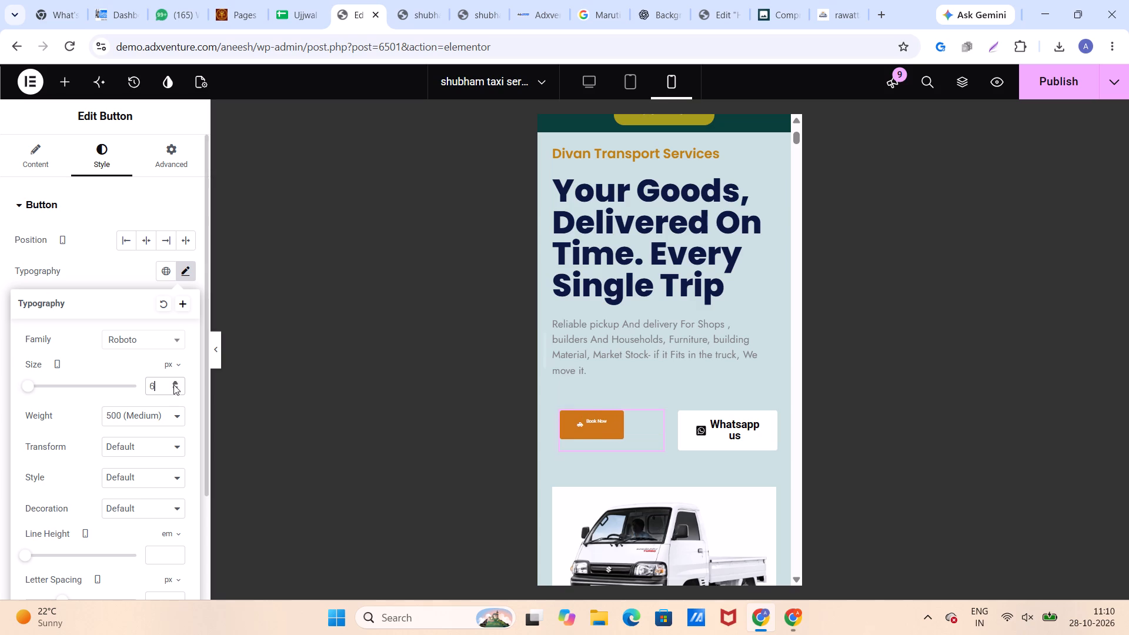
{"action": "left_click", "coordinate": [173, 385]}
{"action": "left_click", "coordinate": [173, 385]}
{"action": "left_click", "coordinate": [173, 385]}
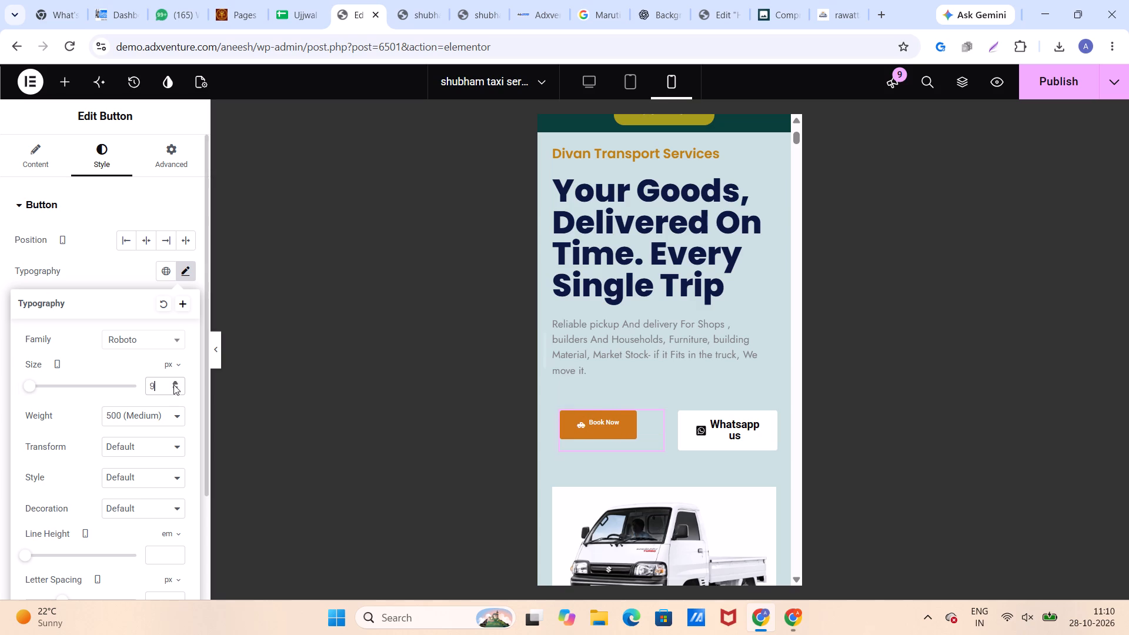
{"action": "left_click_drag", "start_coordinate": [662, 441], "coordinate": [653, 441]}
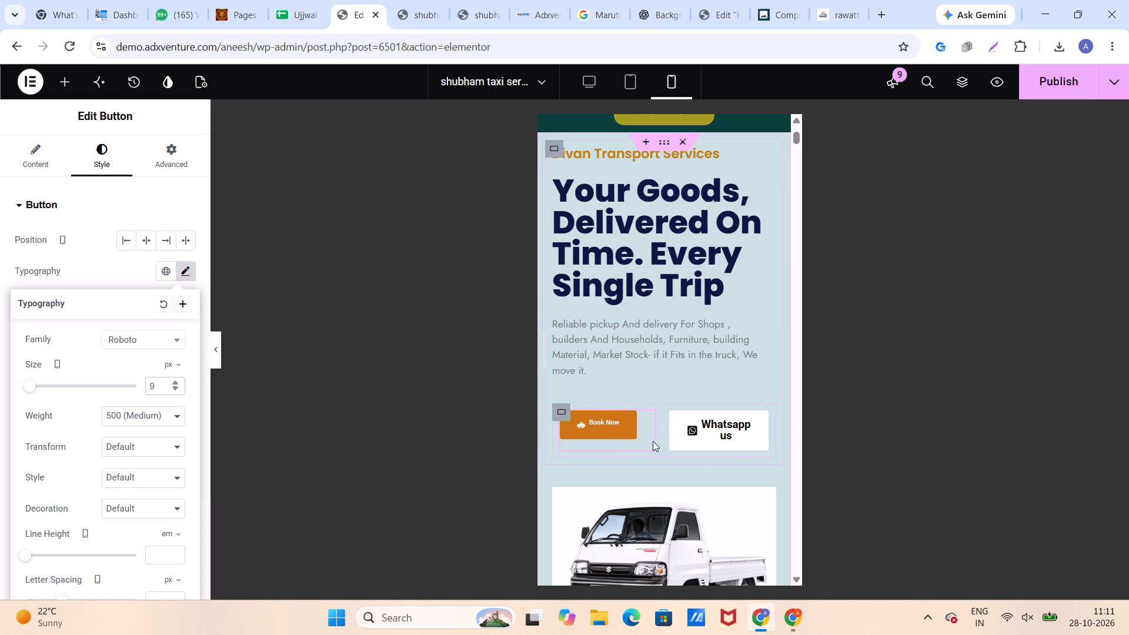
{"action": "left_click_drag", "start_coordinate": [653, 441], "coordinate": [642, 448]}
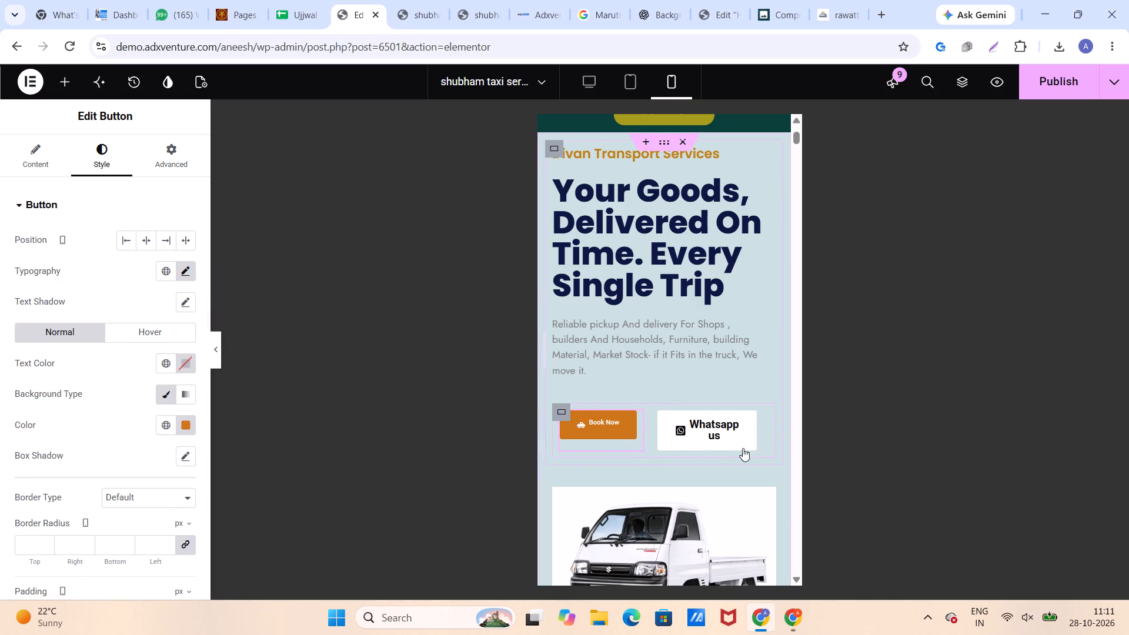
Set the hero Whatsapp us button's mobile font size to 10 px and widen its block so the label fits on one line.
{"action": "left_click", "coordinate": [742, 435]}
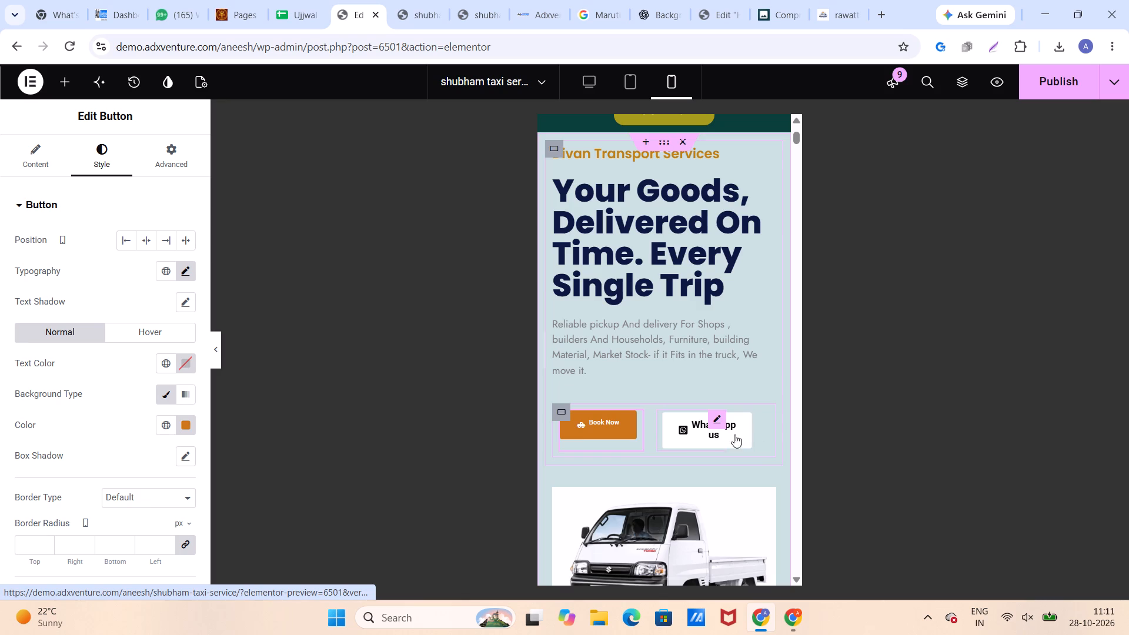
{"action": "left_click", "coordinate": [182, 273]}
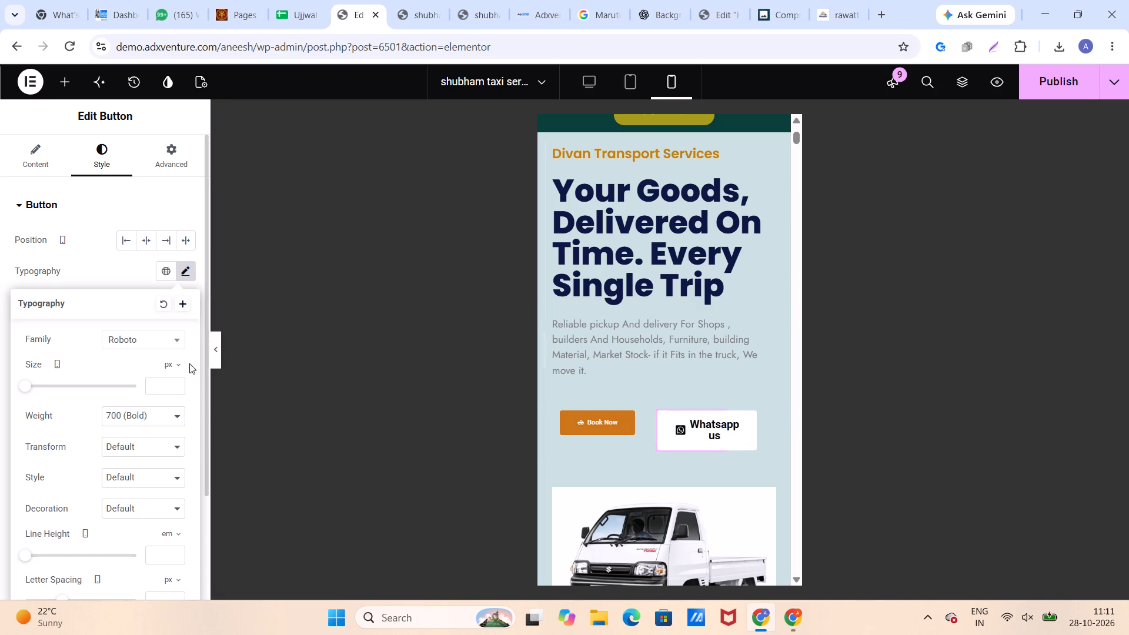
{"action": "double_click", "coordinate": [175, 382]}
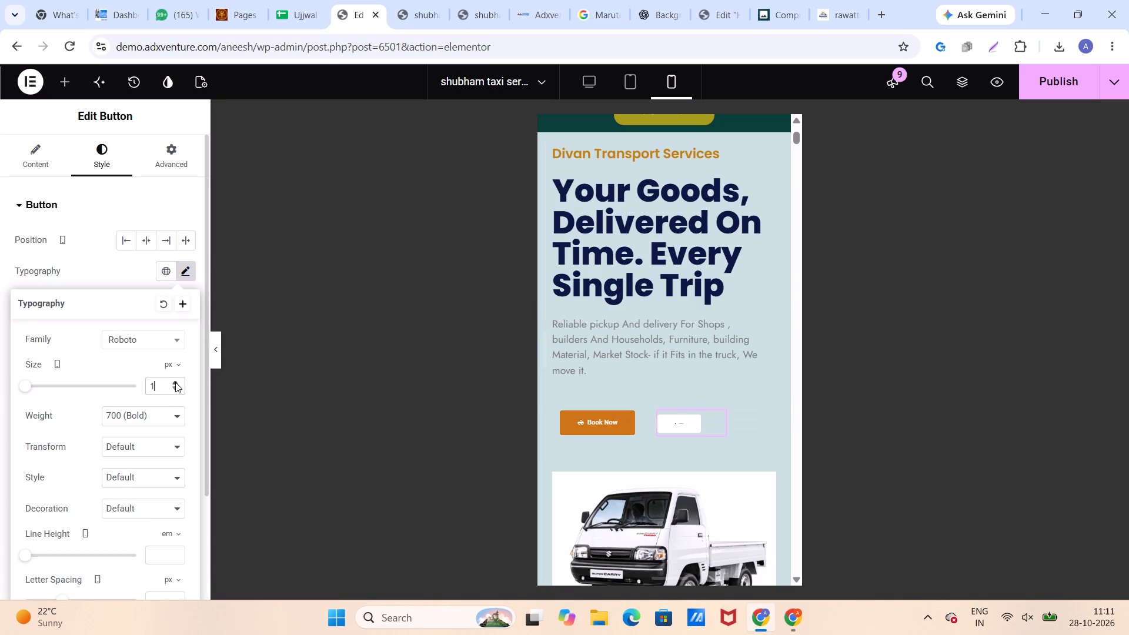
{"action": "double_click", "coordinate": [175, 382]}
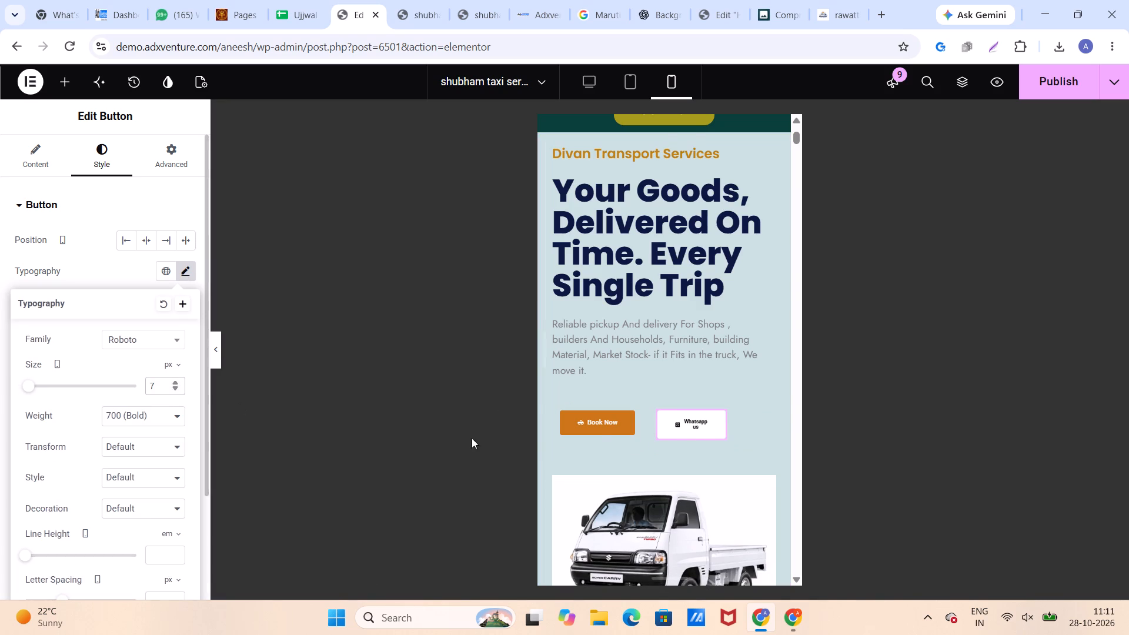
{"action": "left_click_drag", "start_coordinate": [723, 435], "coordinate": [729, 435]}
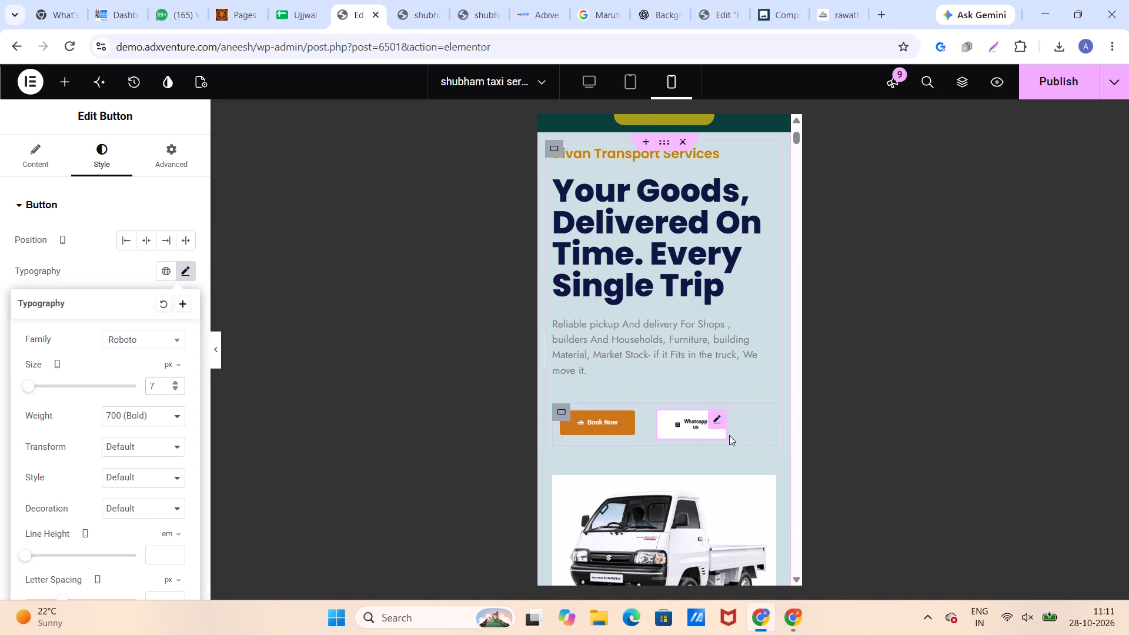
{"action": "left_click_drag", "start_coordinate": [729, 435], "coordinate": [740, 437]}
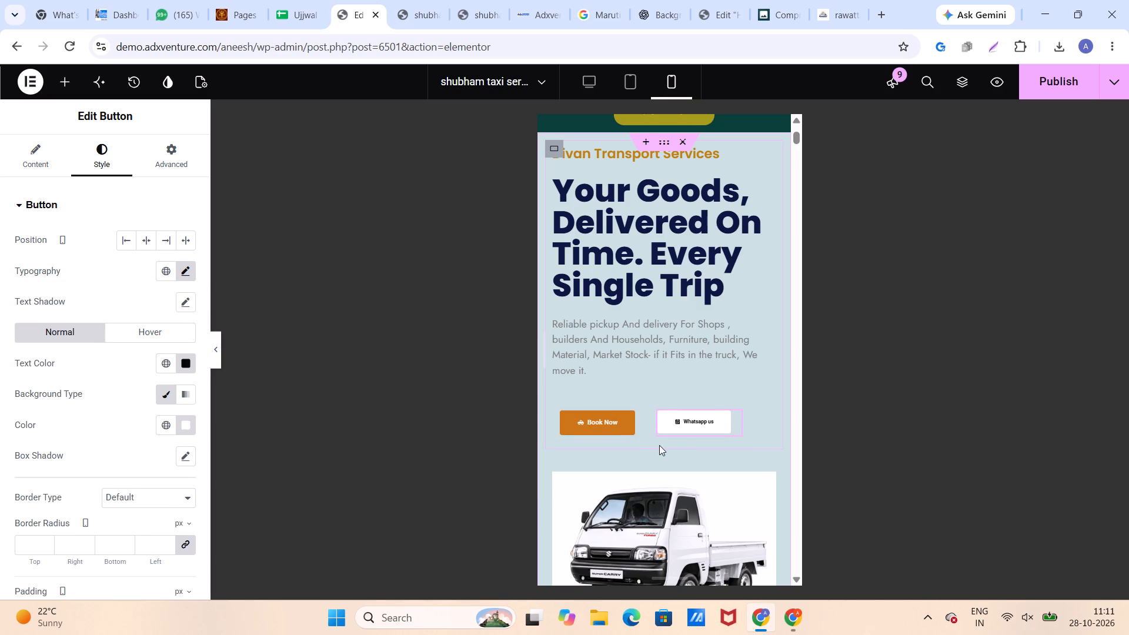
{"action": "left_click", "coordinate": [692, 423]}
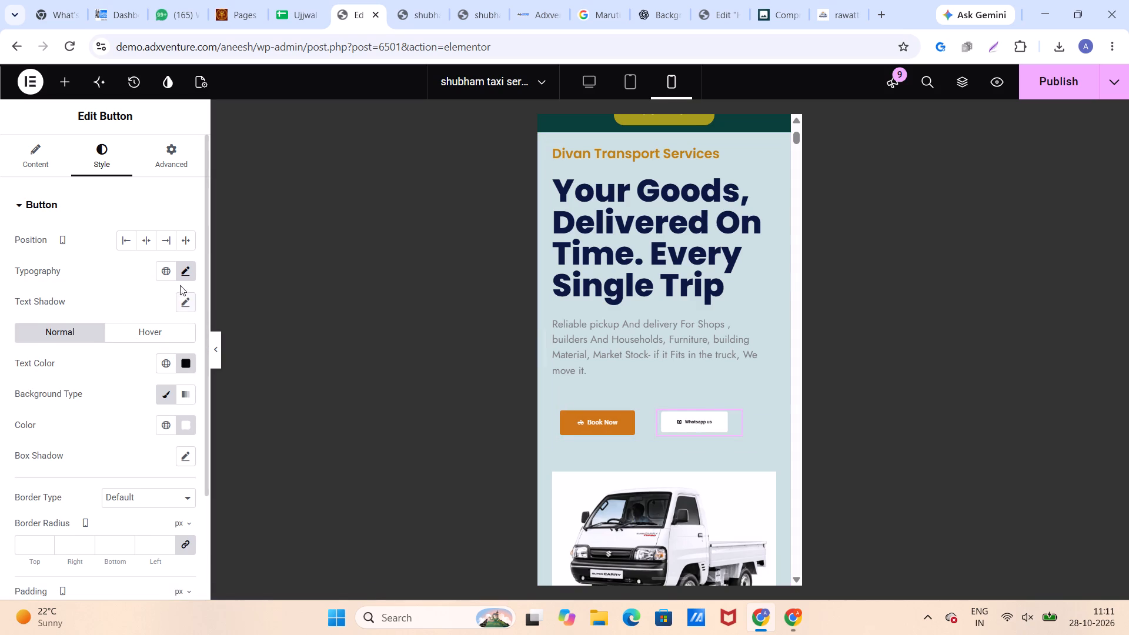
{"action": "left_click", "coordinate": [181, 273]}
{"action": "left_click", "coordinate": [175, 385]}
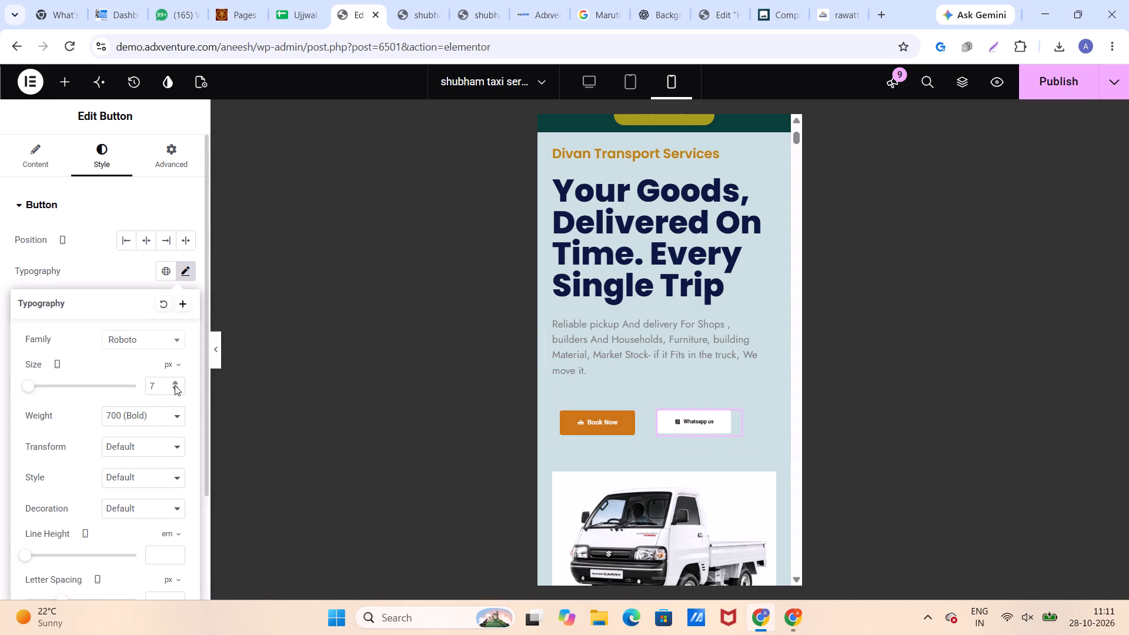
{"action": "double_click", "coordinate": [175, 385]}
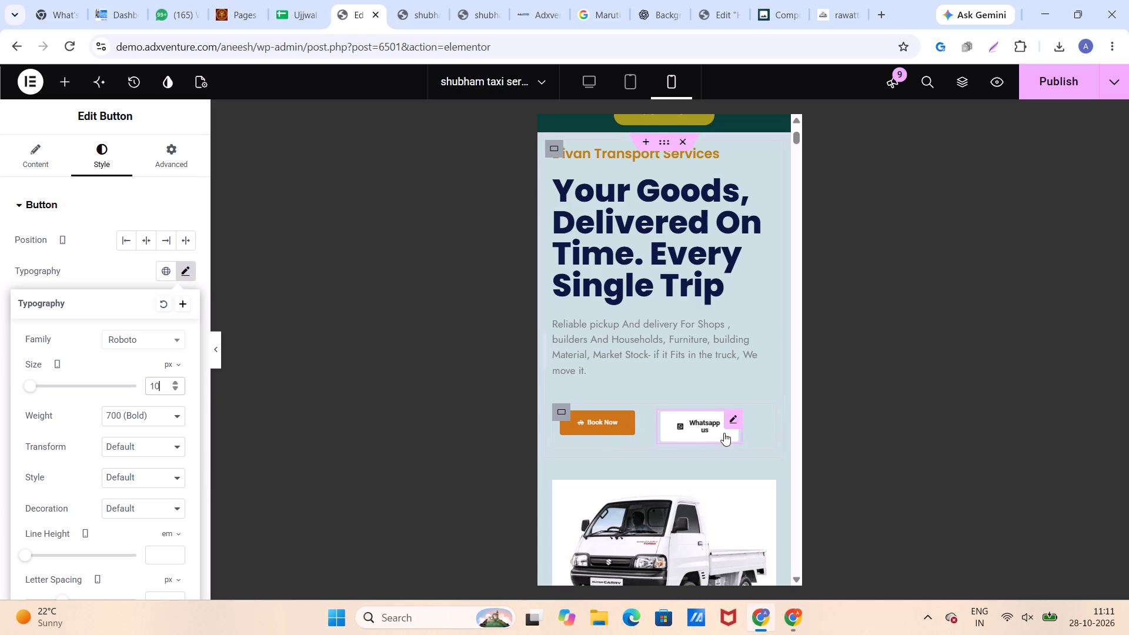
{"action": "left_click_drag", "start_coordinate": [739, 437], "coordinate": [754, 442]}
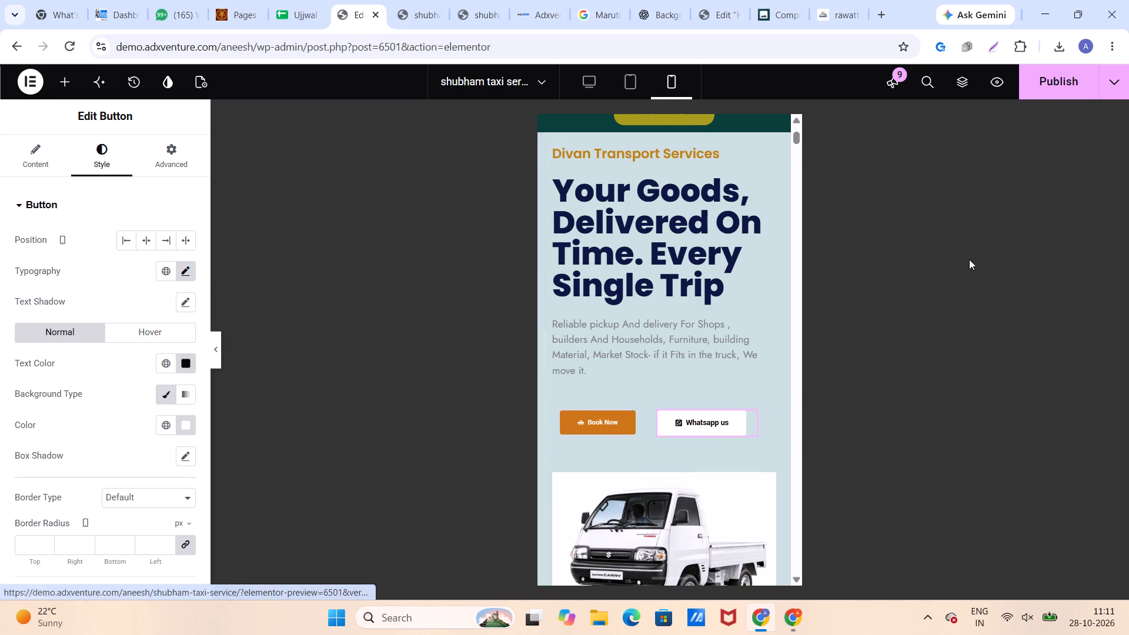
Publish the page with the adjusted mobile hero.
{"action": "left_click", "coordinate": [1038, 86]}
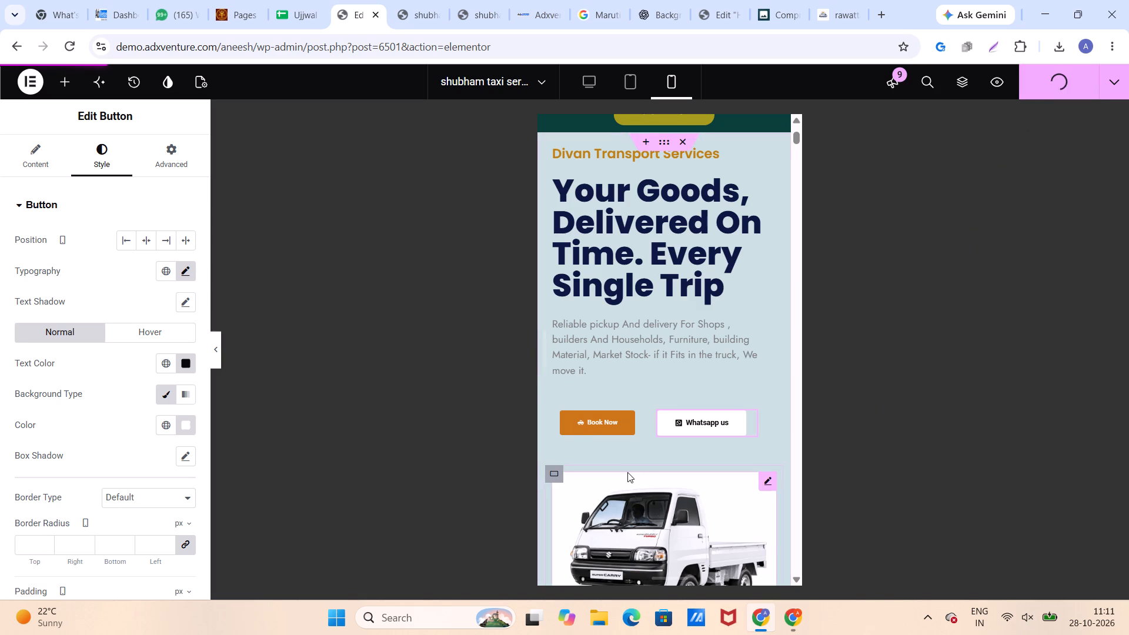
Review the mobile layout below the hero, from the services and beach cards through to the Maruti Super Carry vehicle section.
{"action": "scroll", "coordinate": [627, 472], "scroll_direction": "down", "scroll_amount": 11}
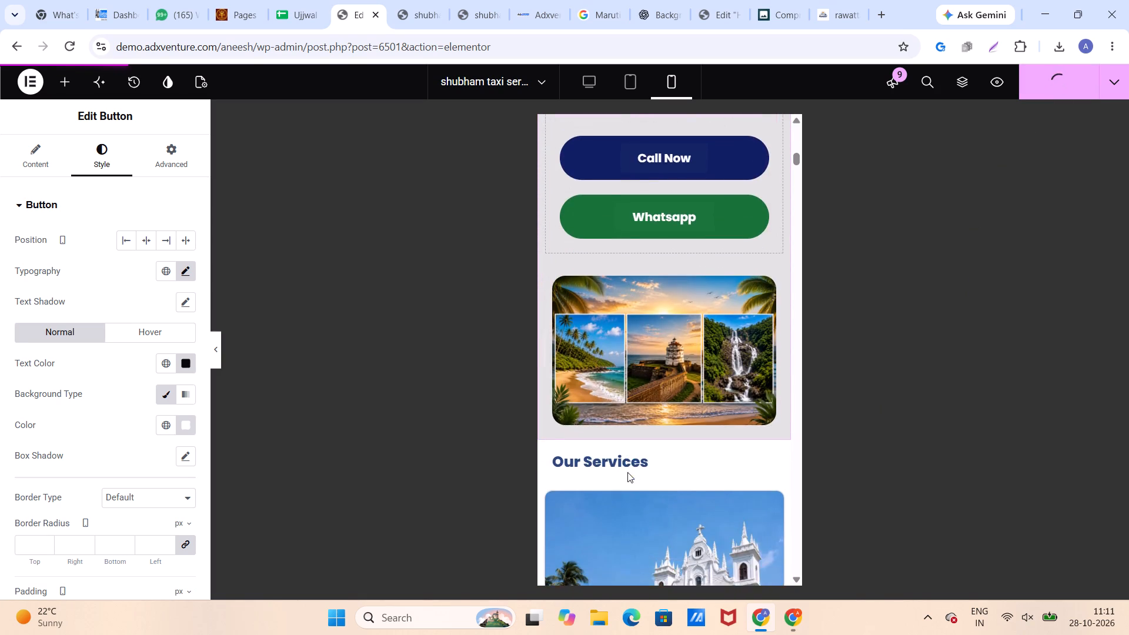
{"action": "scroll", "coordinate": [627, 472], "scroll_direction": "down", "scroll_amount": 20}
{"action": "scroll", "coordinate": [627, 472], "scroll_direction": "up", "scroll_amount": 1}
{"action": "scroll", "coordinate": [627, 472], "scroll_direction": "down", "scroll_amount": 6}
{"action": "scroll", "coordinate": [627, 472], "scroll_direction": "up", "scroll_amount": 1}
{"action": "scroll", "coordinate": [627, 472], "scroll_direction": "down", "scroll_amount": 4}
{"action": "scroll", "coordinate": [627, 472], "scroll_direction": "up", "scroll_amount": 1}
{"action": "scroll", "coordinate": [627, 472], "scroll_direction": "down", "scroll_amount": 5}
{"action": "scroll", "coordinate": [627, 472], "scroll_direction": "up", "scroll_amount": 1}
{"action": "scroll", "coordinate": [627, 472], "scroll_direction": "down", "scroll_amount": 5}
{"action": "scroll", "coordinate": [627, 472], "scroll_direction": "up", "scroll_amount": 1}
{"action": "scroll", "coordinate": [627, 472], "scroll_direction": "down", "scroll_amount": 5}
{"action": "scroll", "coordinate": [627, 472], "scroll_direction": "up", "scroll_amount": 1}
{"action": "scroll", "coordinate": [627, 472], "scroll_direction": "down", "scroll_amount": 13}
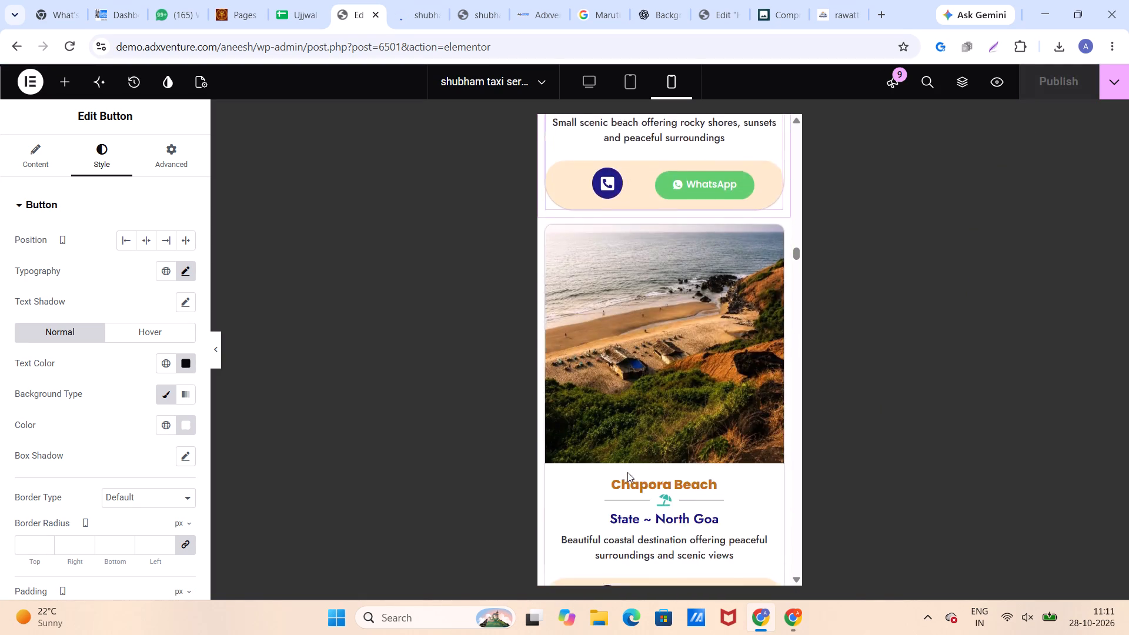
{"action": "scroll", "coordinate": [627, 472], "scroll_direction": "down", "scroll_amount": 4}
{"action": "scroll", "coordinate": [627, 472], "scroll_direction": "up", "scroll_amount": 1}
{"action": "scroll", "coordinate": [627, 472], "scroll_direction": "down", "scroll_amount": 17}
{"action": "scroll", "coordinate": [627, 472], "scroll_direction": "down", "scroll_amount": 5}
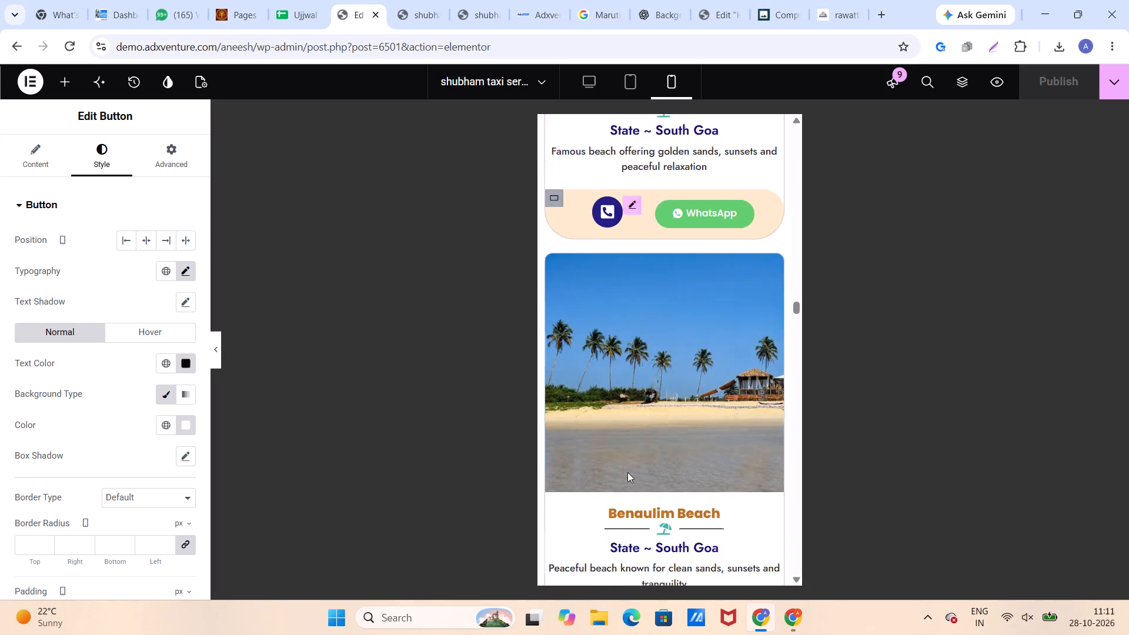
{"action": "scroll", "coordinate": [627, 472], "scroll_direction": "down", "scroll_amount": 14}
{"action": "scroll", "coordinate": [627, 472], "scroll_direction": "down", "scroll_amount": 16}
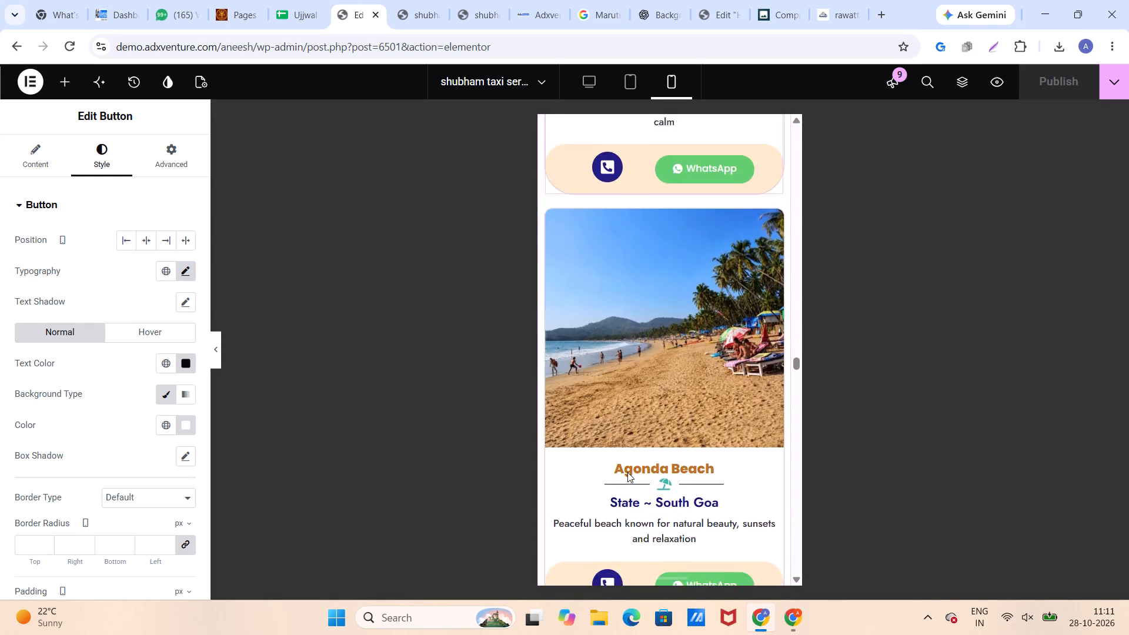
{"action": "scroll", "coordinate": [627, 472], "scroll_direction": "down", "scroll_amount": 17}
{"action": "scroll", "coordinate": [627, 473], "scroll_direction": "up", "scroll_amount": 1}
{"action": "scroll", "coordinate": [627, 473], "scroll_direction": "down", "scroll_amount": 18}
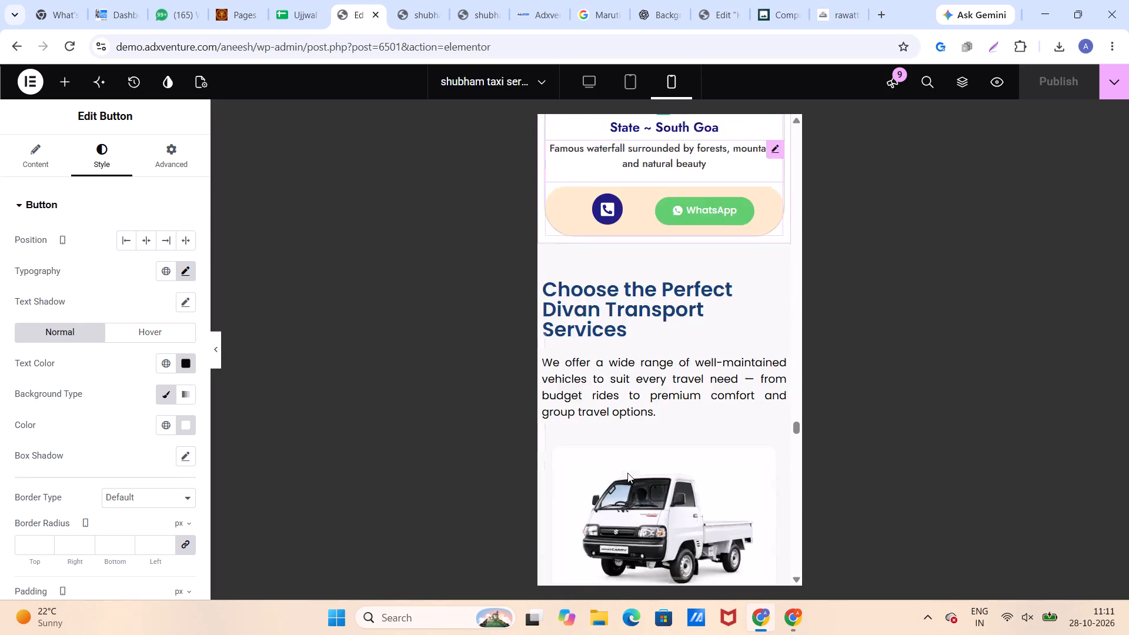
{"action": "scroll", "coordinate": [627, 473], "scroll_direction": "down", "scroll_amount": 4}
{"action": "scroll", "coordinate": [627, 473], "scroll_direction": "up", "scroll_amount": 3}
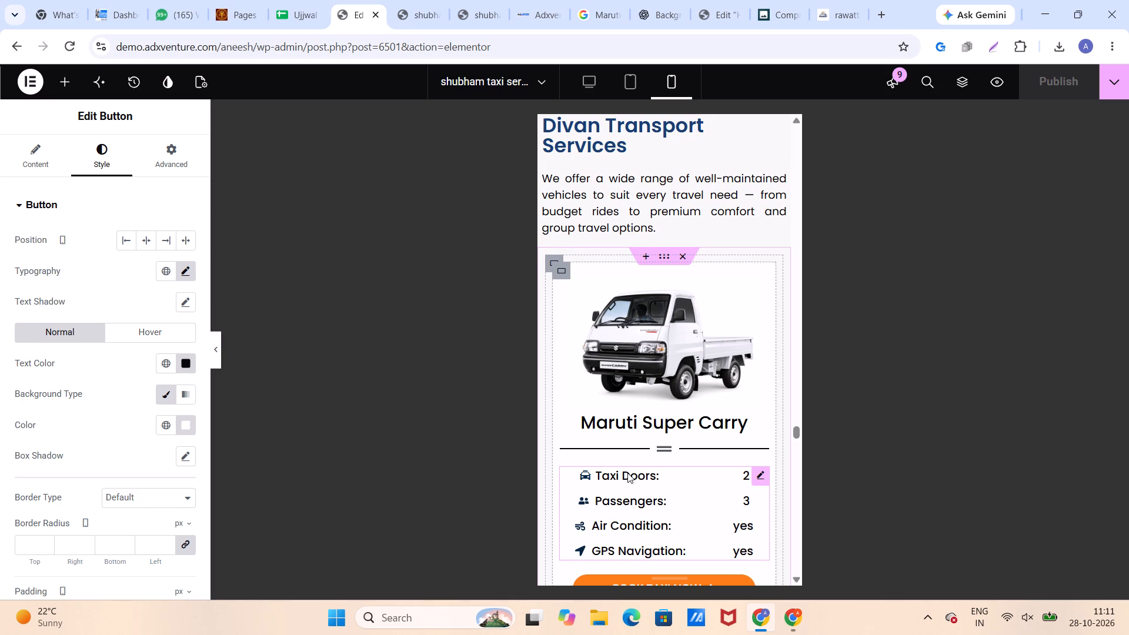
{"action": "scroll", "coordinate": [627, 473], "scroll_direction": "up", "scroll_amount": 2}
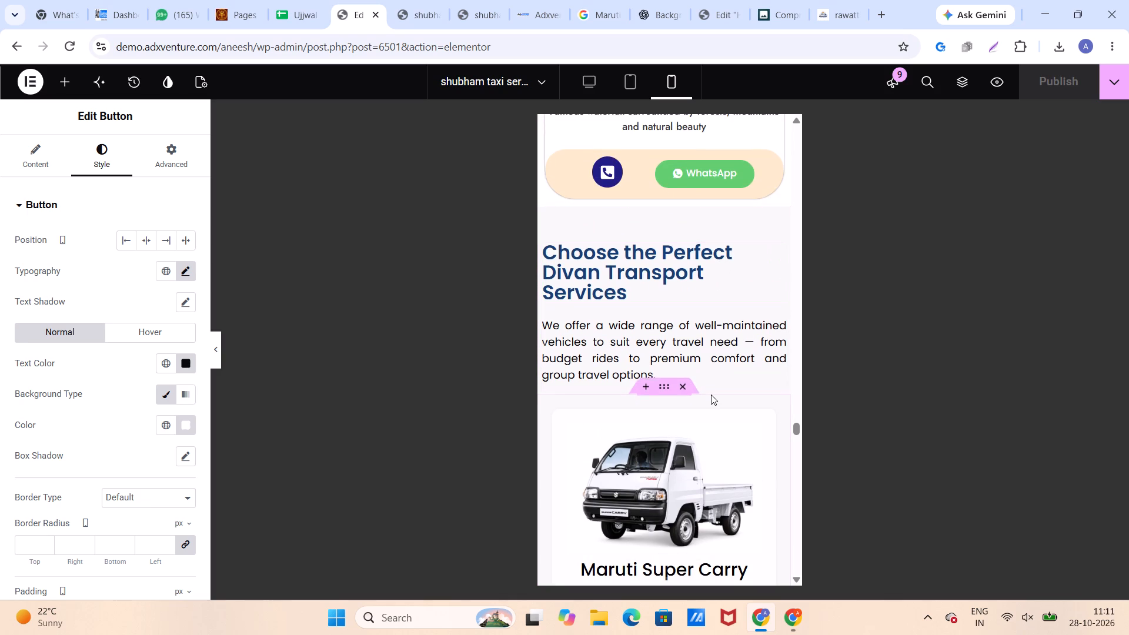
Review the remaining mobile sections, from Need Help and Why Choose Us down to the footer's links and contact details.
{"action": "scroll", "coordinate": [711, 395], "scroll_direction": "down", "scroll_amount": 13}
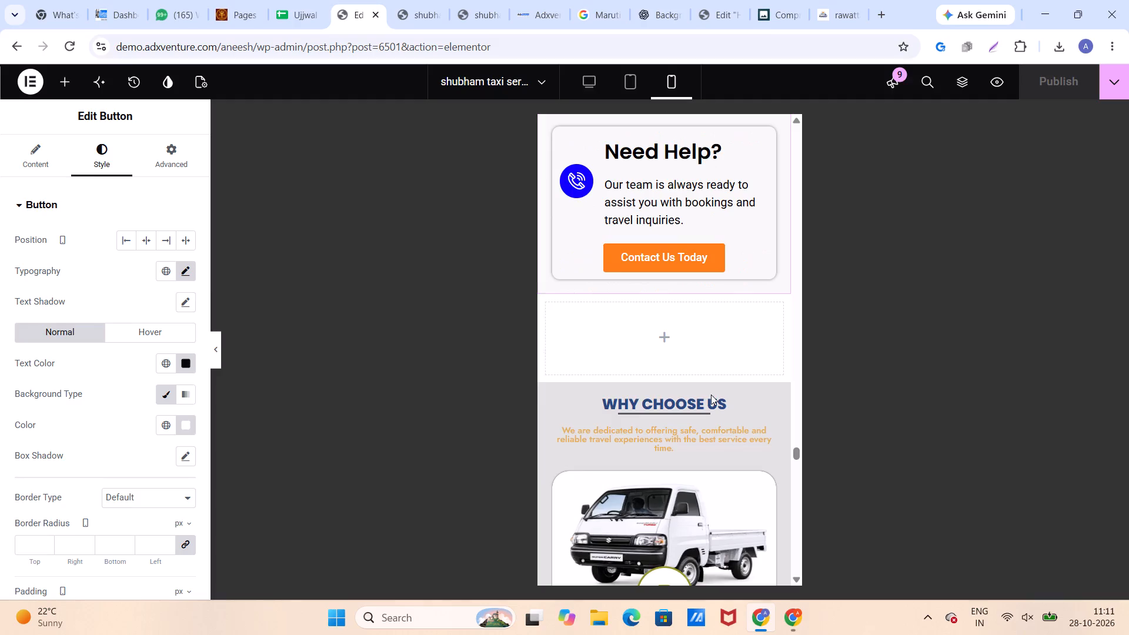
{"action": "scroll", "coordinate": [711, 395], "scroll_direction": "down", "scroll_amount": 17}
{"action": "scroll", "coordinate": [711, 395], "scroll_direction": "up", "scroll_amount": 1}
{"action": "scroll", "coordinate": [711, 395], "scroll_direction": "down", "scroll_amount": 1}
{"action": "scroll", "coordinate": [711, 395], "scroll_direction": "up", "scroll_amount": 1}
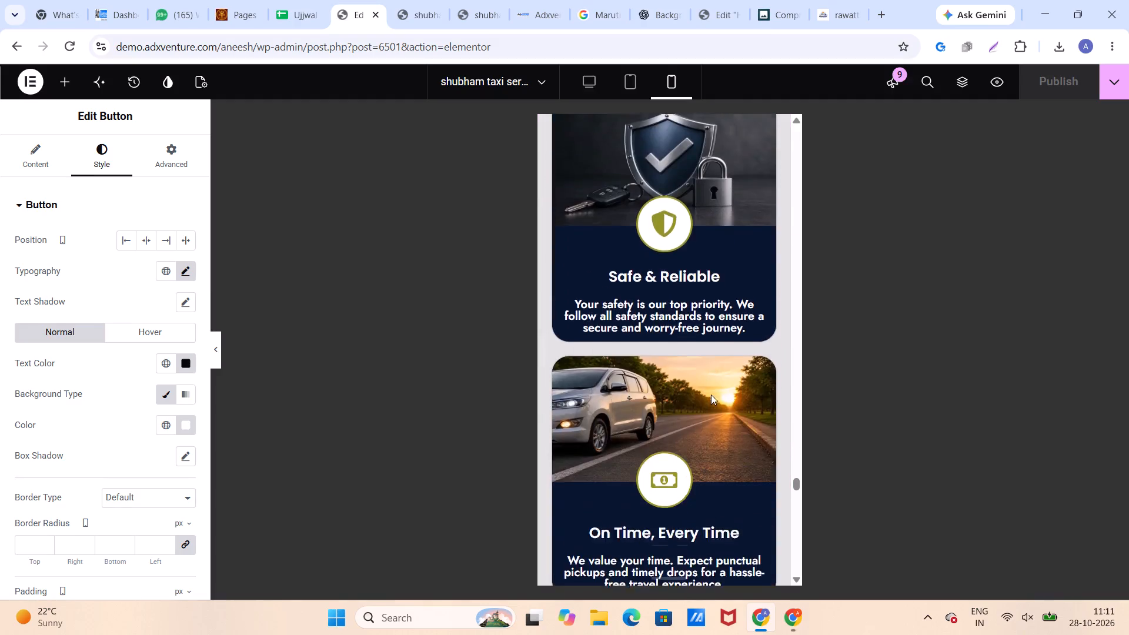
{"action": "scroll", "coordinate": [711, 395], "scroll_direction": "down", "scroll_amount": 5}
{"action": "scroll", "coordinate": [711, 395], "scroll_direction": "up", "scroll_amount": 1}
{"action": "scroll", "coordinate": [711, 395], "scroll_direction": "down", "scroll_amount": 11}
{"action": "scroll", "coordinate": [710, 393], "scroll_direction": "up", "scroll_amount": 1}
{"action": "scroll", "coordinate": [710, 393], "scroll_direction": "down", "scroll_amount": 13}
{"action": "scroll", "coordinate": [709, 393], "scroll_direction": "up", "scroll_amount": 1}
{"action": "scroll", "coordinate": [709, 393], "scroll_direction": "down", "scroll_amount": 8}
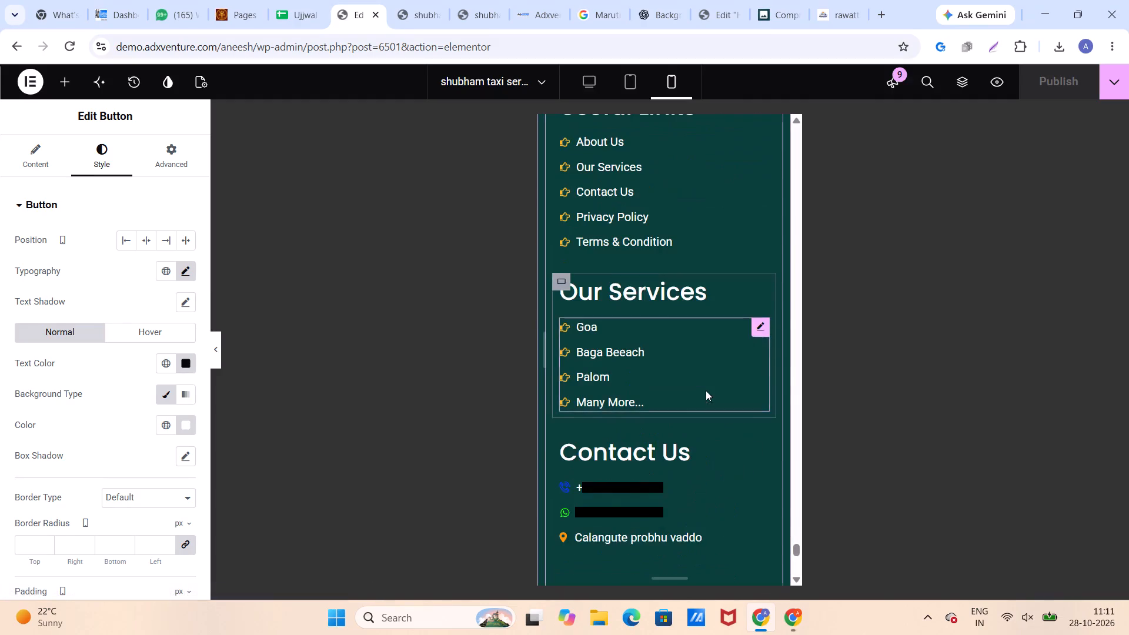
{"action": "scroll", "coordinate": [706, 390], "scroll_direction": "down", "scroll_amount": 5}
{"action": "scroll", "coordinate": [706, 390], "scroll_direction": "up", "scroll_amount": 1}
{"action": "scroll", "coordinate": [706, 390], "scroll_direction": "down", "scroll_amount": 1}
Replace "Shubham Tours and Travel" in the footer copyright line with "Divan Transport Services", copied from the footer description.
{"action": "left_click", "coordinate": [584, 568]}
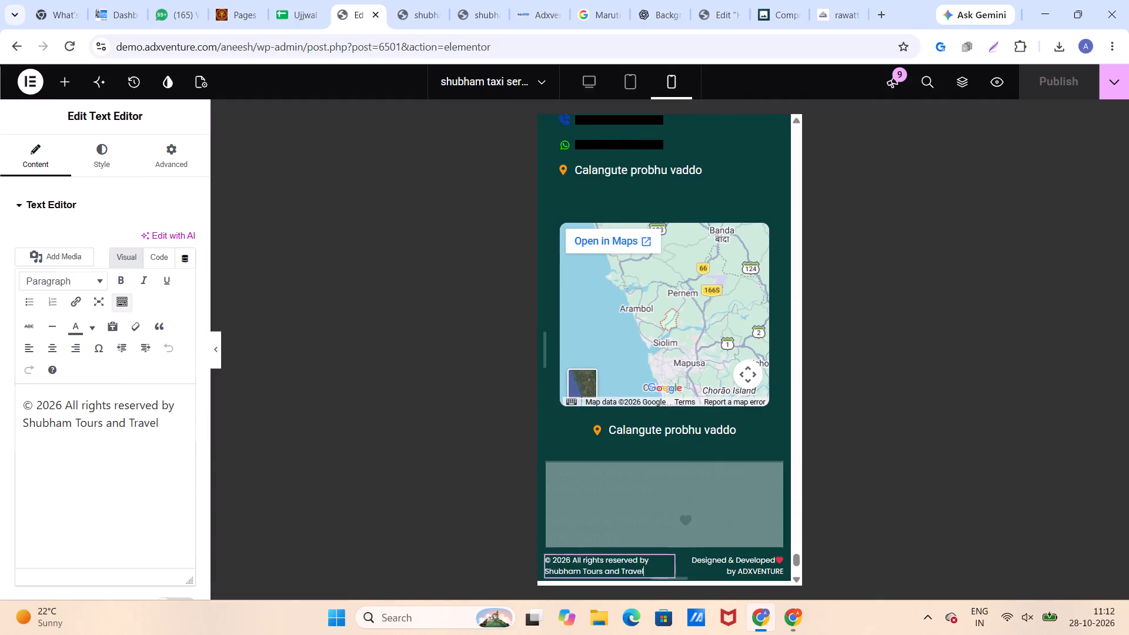
{"action": "left_click_drag", "start_coordinate": [165, 427], "coordinate": [44, 443]}
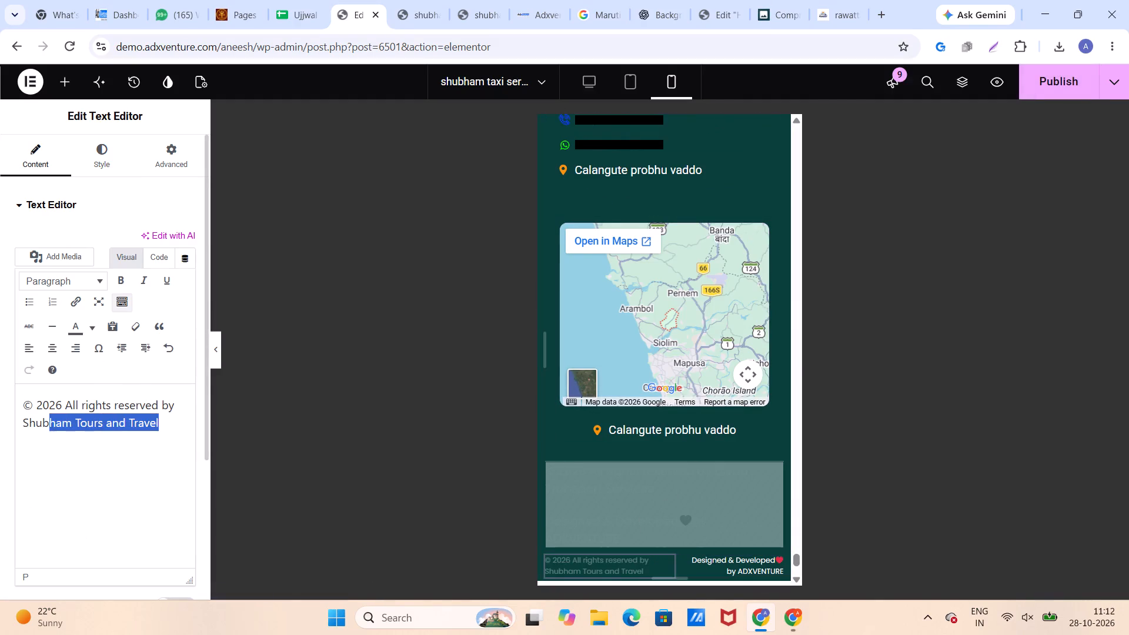
{"action": "left_click_drag", "start_coordinate": [44, 443], "coordinate": [16, 448]}
{"action": "scroll", "coordinate": [725, 396], "scroll_direction": "up", "scroll_amount": 11}
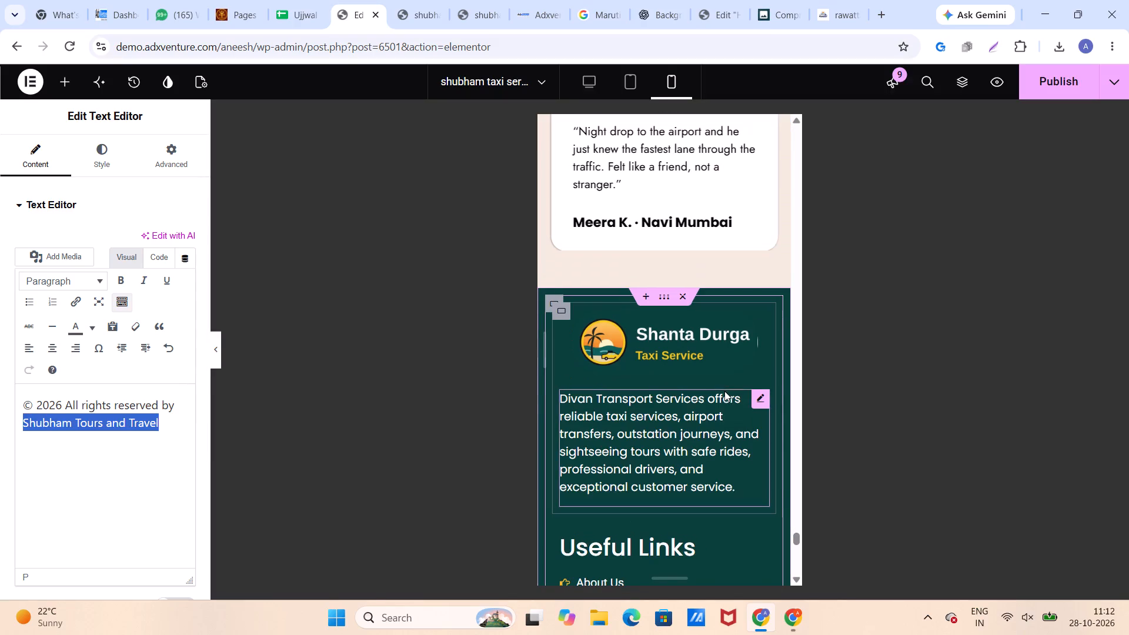
{"action": "left_click", "coordinate": [623, 406]}
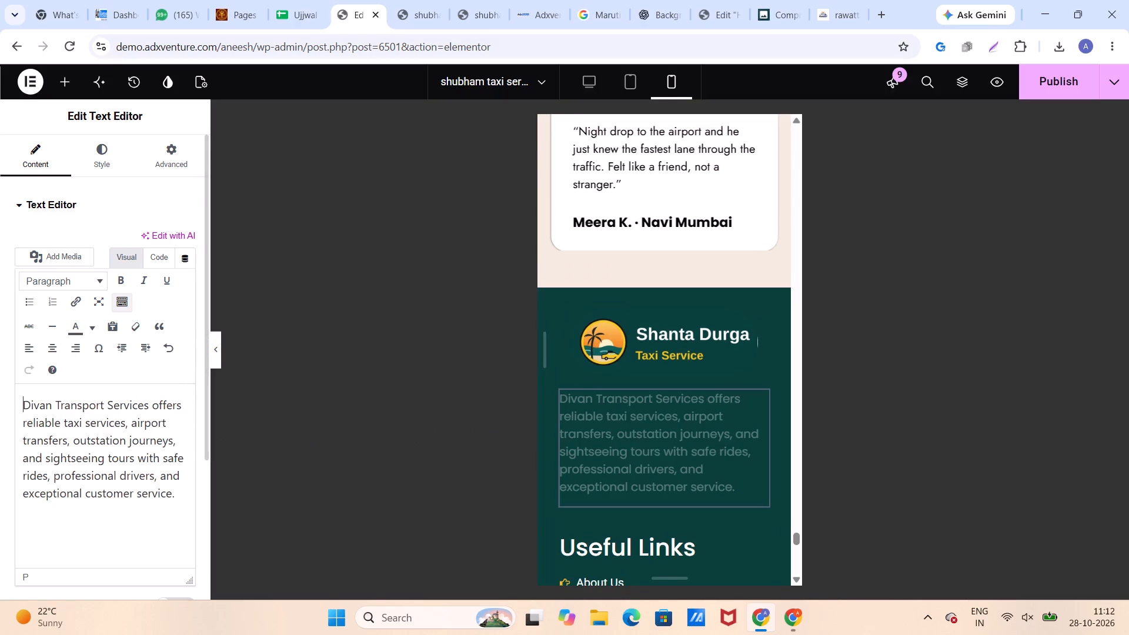
{"action": "left_click_drag", "start_coordinate": [149, 406], "coordinate": [9, 402]}
{"action": "key", "text": "ctrl+c"}
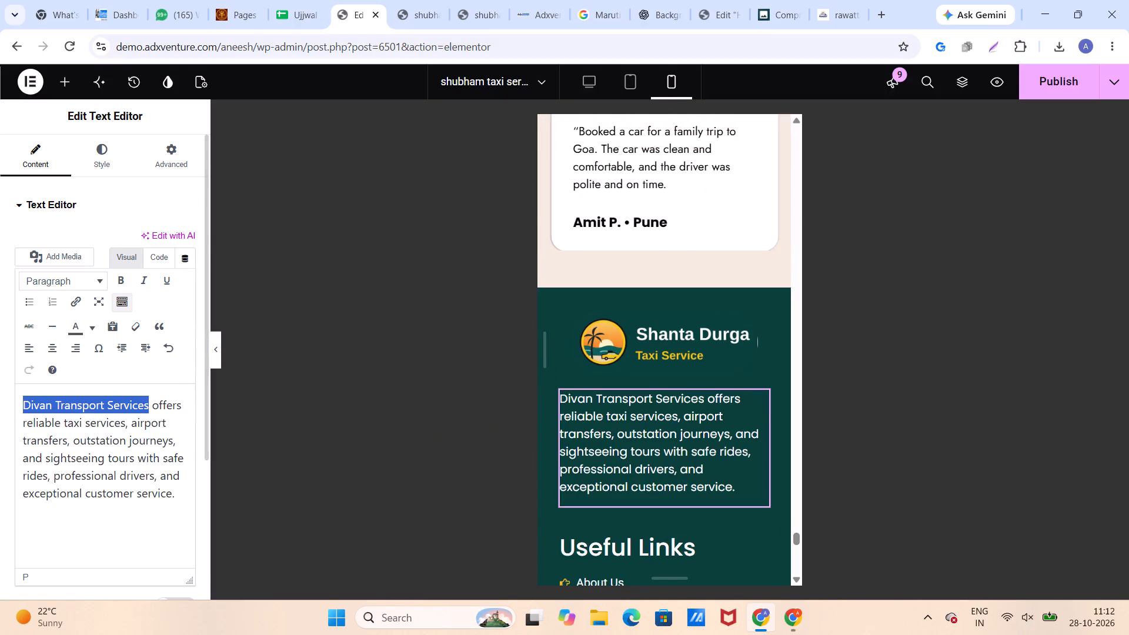
{"action": "scroll", "coordinate": [690, 467], "scroll_direction": "down", "scroll_amount": 9}
{"action": "scroll", "coordinate": [691, 467], "scroll_direction": "up", "scroll_amount": 1}
{"action": "scroll", "coordinate": [691, 467], "scroll_direction": "down", "scroll_amount": 1}
{"action": "scroll", "coordinate": [691, 467], "scroll_direction": "up", "scroll_amount": 1}
{"action": "scroll", "coordinate": [691, 467], "scroll_direction": "down", "scroll_amount": 2}
{"action": "scroll", "coordinate": [625, 513], "scroll_direction": "down", "scroll_amount": 3}
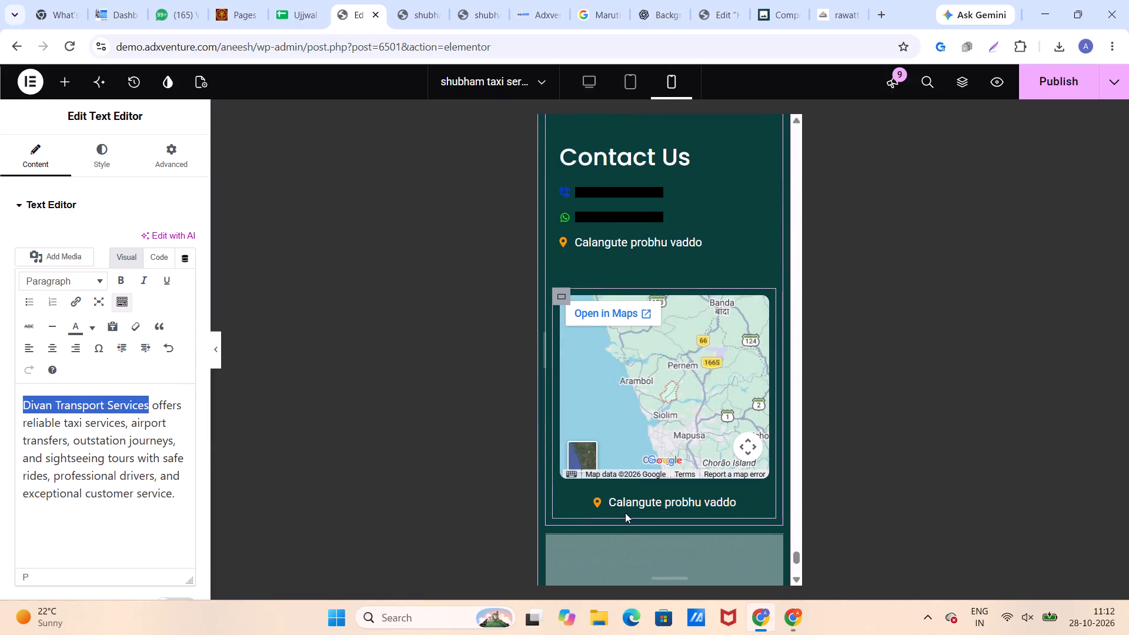
{"action": "scroll", "coordinate": [625, 513], "scroll_direction": "down", "scroll_amount": 3}
{"action": "left_click", "coordinate": [571, 346]}
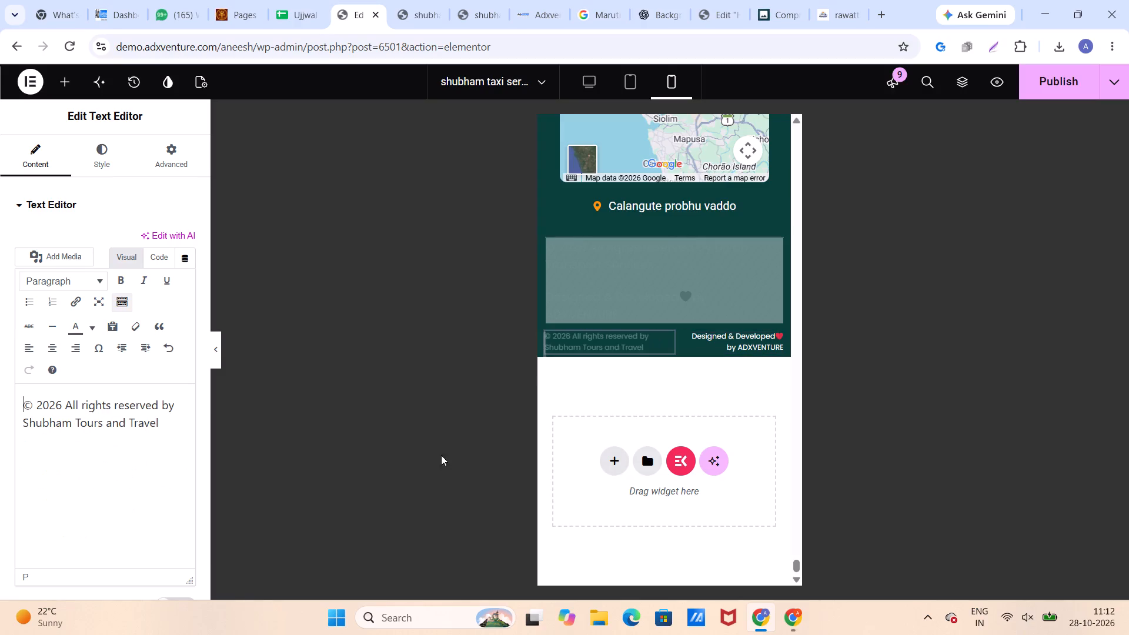
{"action": "left_click_drag", "start_coordinate": [174, 424], "coordinate": [17, 446]}
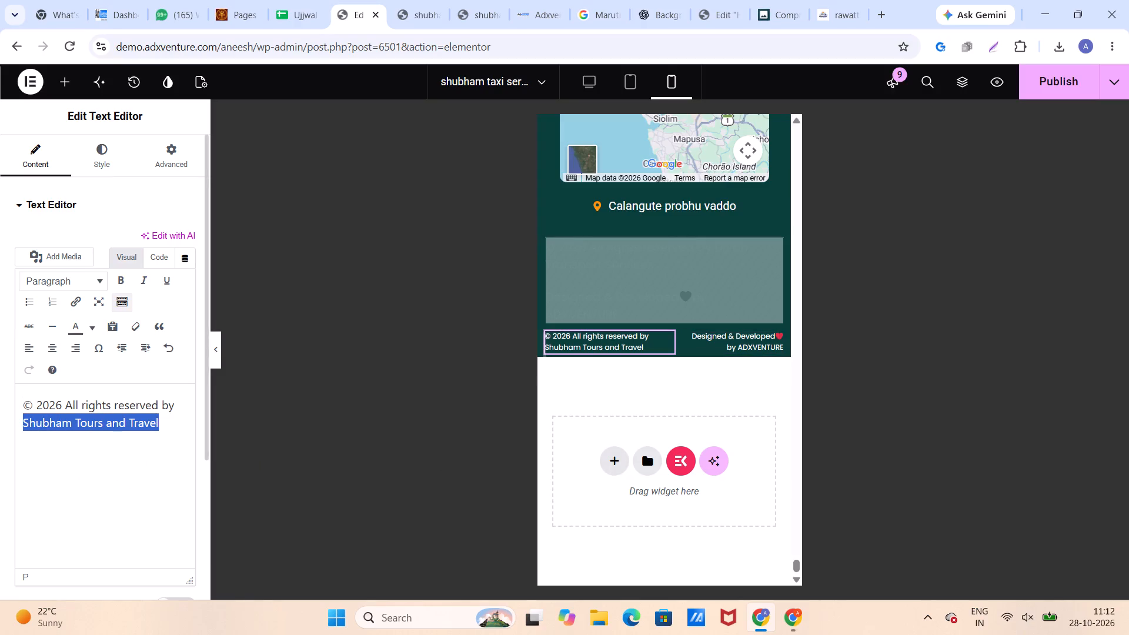
{"action": "key", "text": "ctrl+v"}
Replace the footer map's location with the Contact Us address, copied from the location entry in the contact list above it.
{"action": "scroll", "coordinate": [704, 406], "scroll_direction": "up", "scroll_amount": 4}
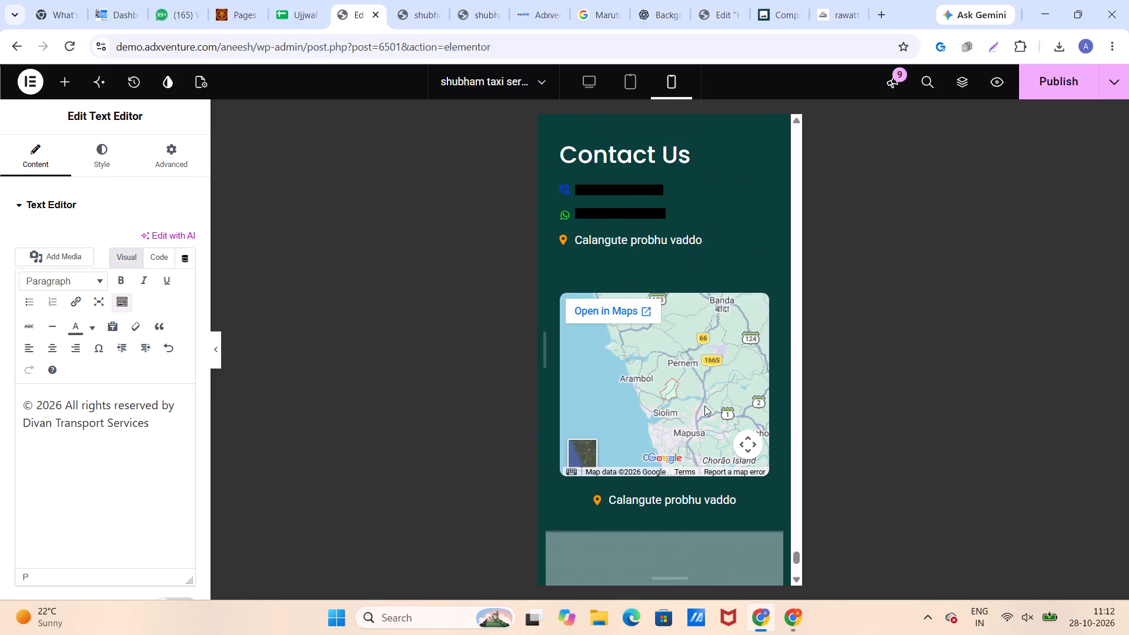
{"action": "left_click", "coordinate": [602, 240]}
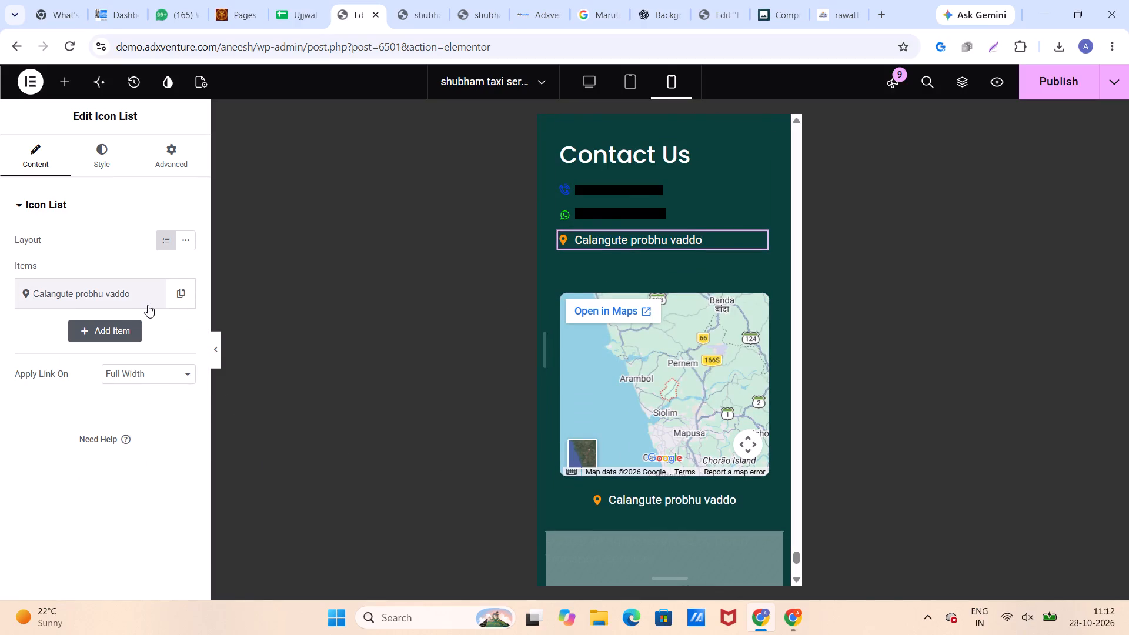
{"action": "left_click", "coordinate": [148, 297]}
{"action": "left_click_drag", "start_coordinate": [137, 353], "coordinate": [0, 360]}
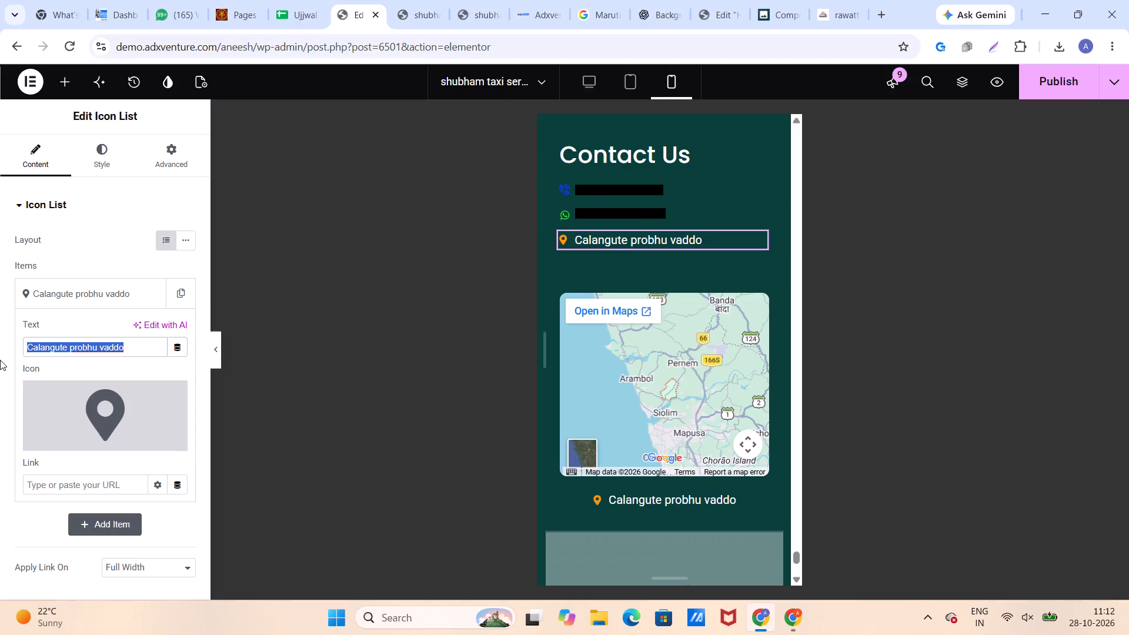
{"action": "key", "text": "ctrl+c"}
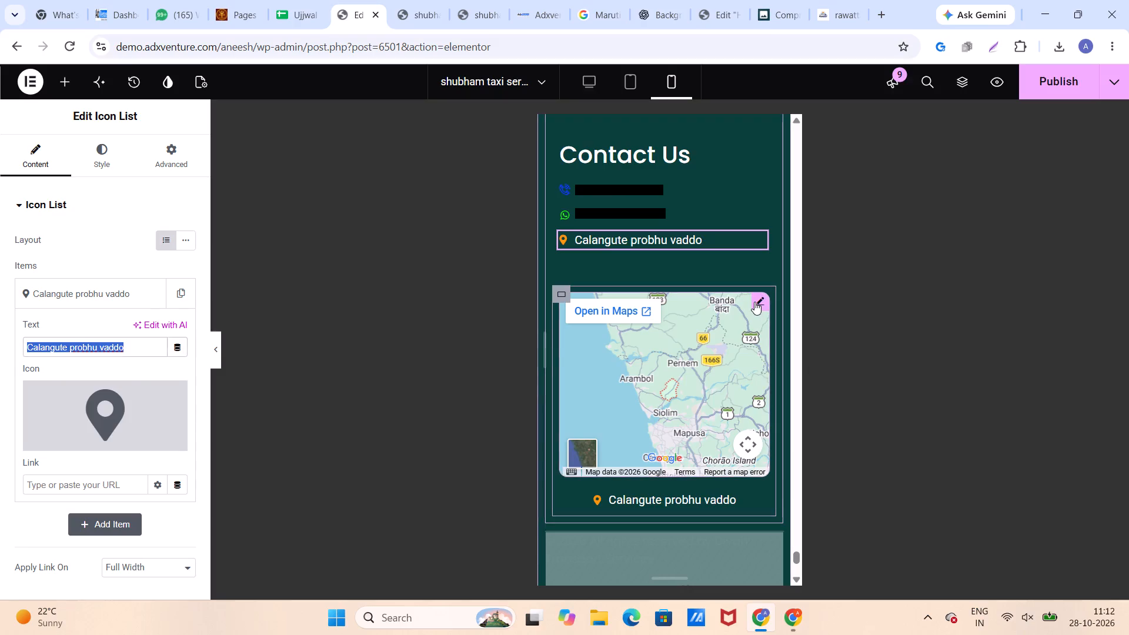
{"action": "left_click", "coordinate": [754, 302]}
{"action": "left_click", "coordinate": [141, 333]}
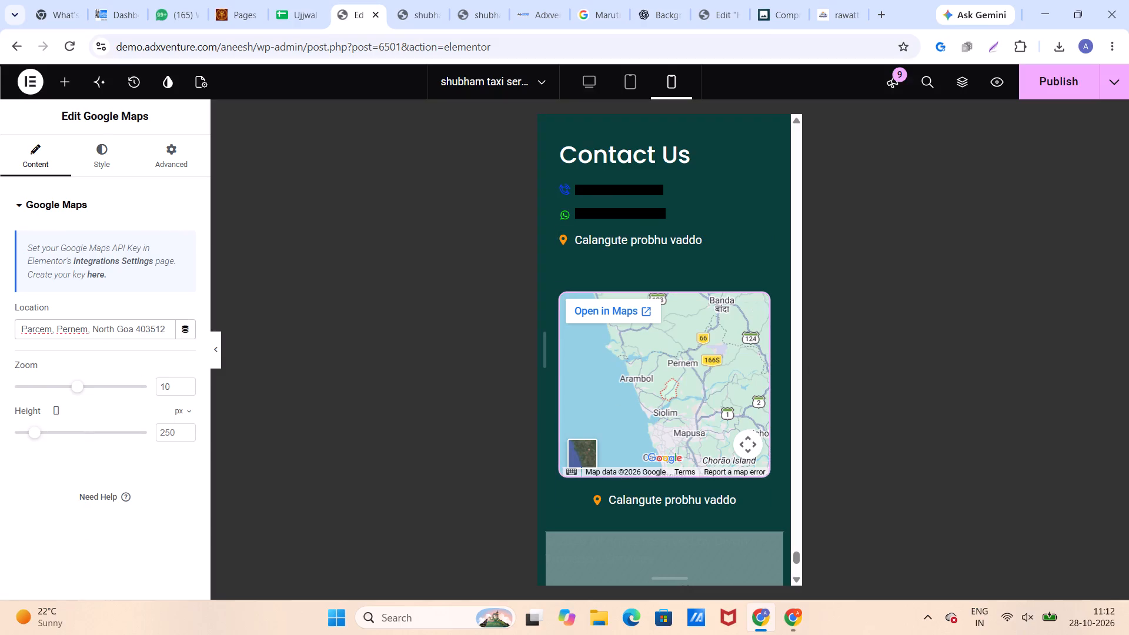
{"action": "key", "text": "ctrl+a"}
{"action": "key", "text": "BackSpace"}
{"action": "key", "text": "ctrl+v"}
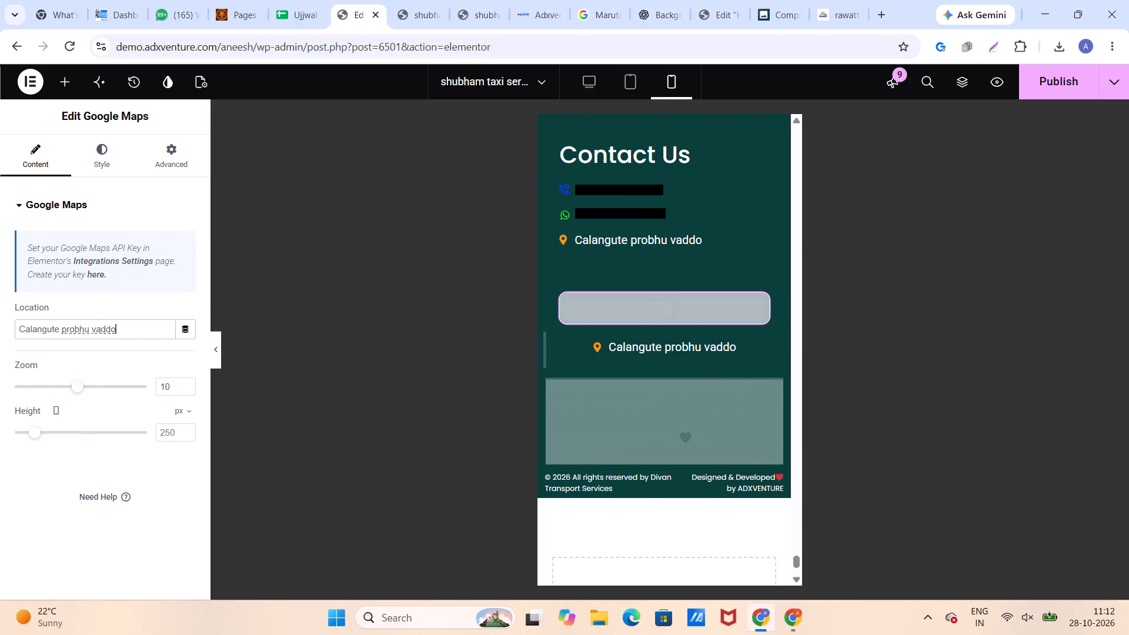
Publish the Divan Transport Services page.
{"action": "left_click", "coordinate": [1044, 84]}
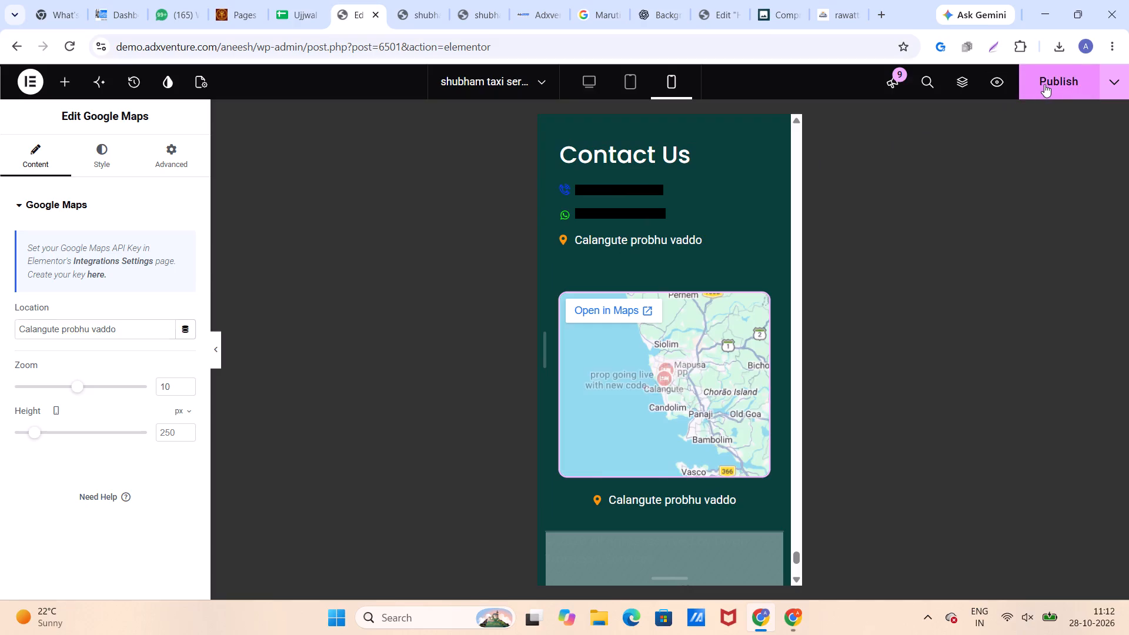
Review the mobile layout from the footer back up through Why Choose Us, the beach cards and About Us to the header.
{"action": "scroll", "coordinate": [527, 327], "scroll_direction": "up", "scroll_amount": 6}
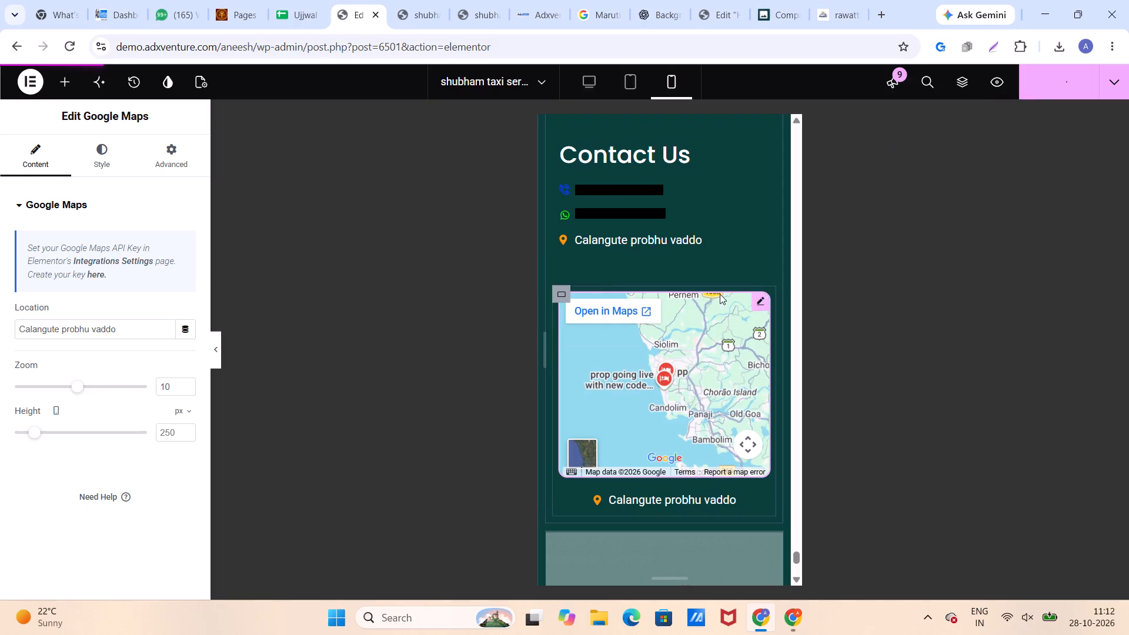
{"action": "scroll", "coordinate": [720, 294], "scroll_direction": "up", "scroll_amount": 14}
{"action": "scroll", "coordinate": [711, 276], "scroll_direction": "down", "scroll_amount": 1}
{"action": "scroll", "coordinate": [711, 276], "scroll_direction": "up", "scroll_amount": 20}
{"action": "scroll", "coordinate": [711, 276], "scroll_direction": "up", "scroll_amount": 19}
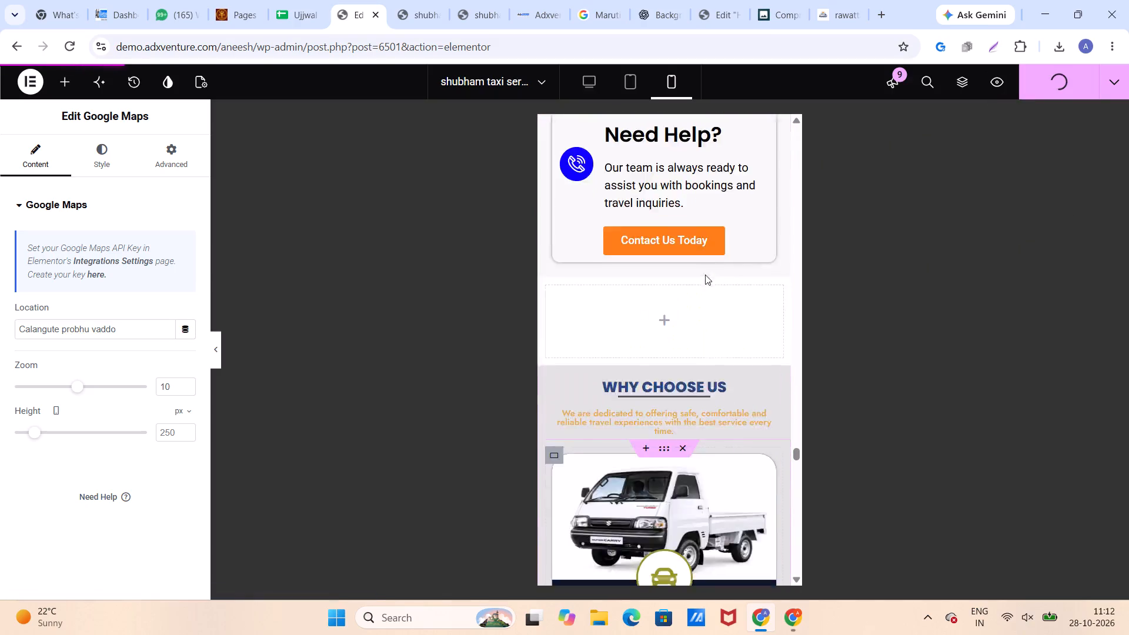
{"action": "scroll", "coordinate": [705, 275], "scroll_direction": "up", "scroll_amount": 20}
{"action": "scroll", "coordinate": [705, 275], "scroll_direction": "up", "scroll_amount": 20}
{"action": "scroll", "coordinate": [705, 275], "scroll_direction": "up", "scroll_amount": 11}
{"action": "scroll", "coordinate": [706, 273], "scroll_direction": "down", "scroll_amount": 1}
{"action": "scroll", "coordinate": [706, 273], "scroll_direction": "up", "scroll_amount": 6}
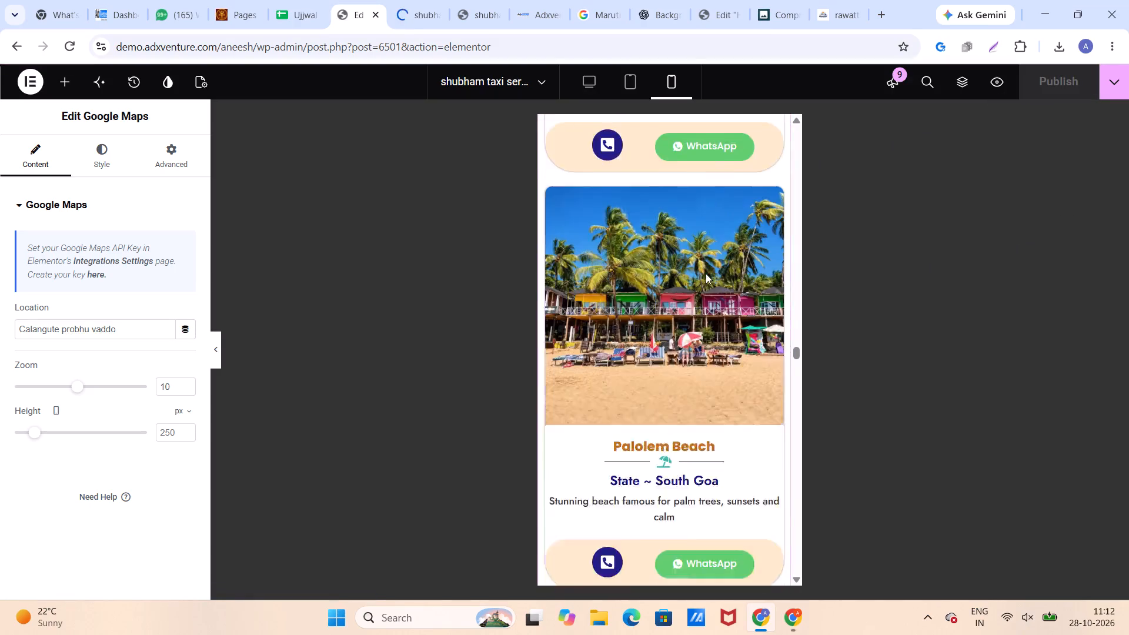
{"action": "scroll", "coordinate": [706, 273], "scroll_direction": "up", "scroll_amount": 20}
{"action": "scroll", "coordinate": [706, 273], "scroll_direction": "up", "scroll_amount": 20}
{"action": "scroll", "coordinate": [706, 273], "scroll_direction": "up", "scroll_amount": 15}
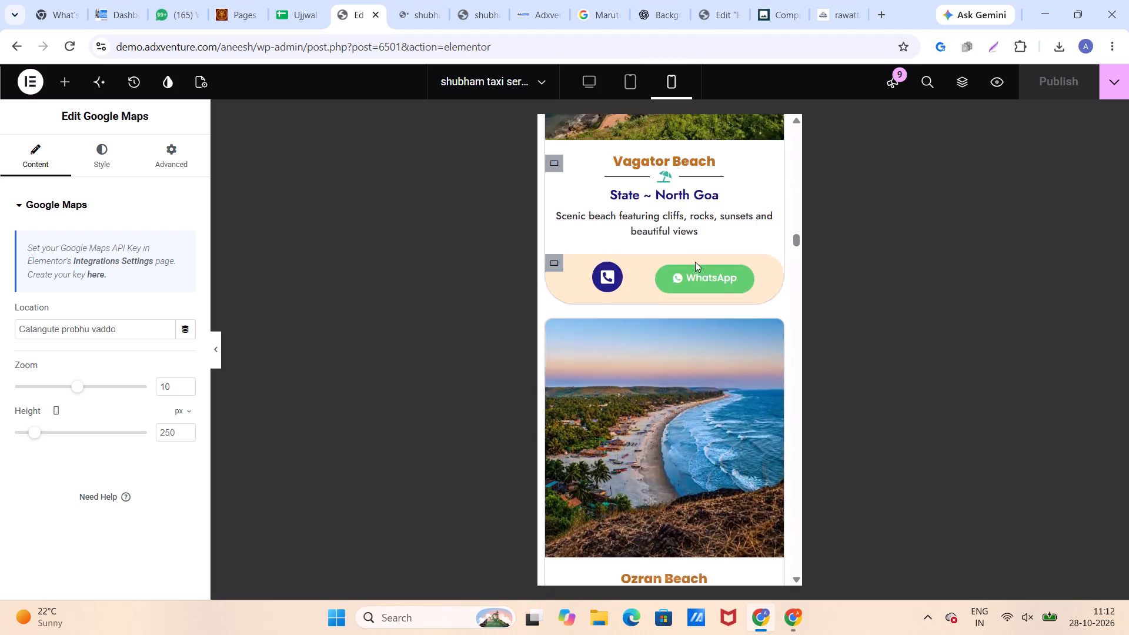
{"action": "scroll", "coordinate": [695, 262], "scroll_direction": "up", "scroll_amount": 20}
{"action": "scroll", "coordinate": [695, 262], "scroll_direction": "up", "scroll_amount": 20}
{"action": "scroll", "coordinate": [695, 262], "scroll_direction": "up", "scroll_amount": 7}
{"action": "scroll", "coordinate": [694, 258], "scroll_direction": "down", "scroll_amount": 1}
{"action": "scroll", "coordinate": [694, 258], "scroll_direction": "up", "scroll_amount": 10}
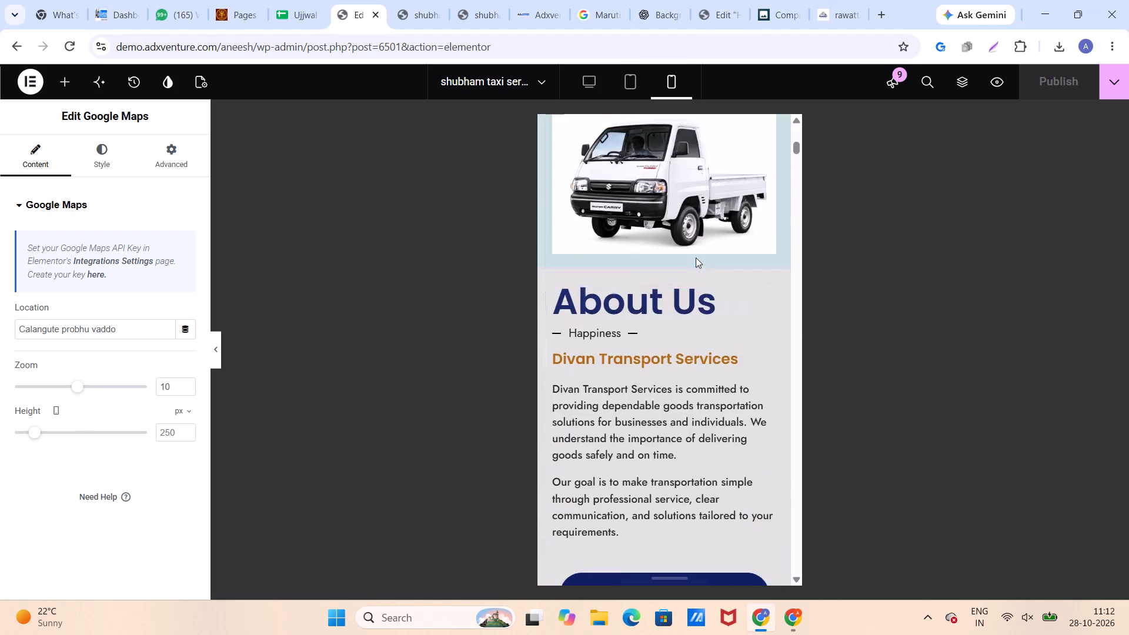
{"action": "scroll", "coordinate": [696, 258], "scroll_direction": "up", "scroll_amount": 14}
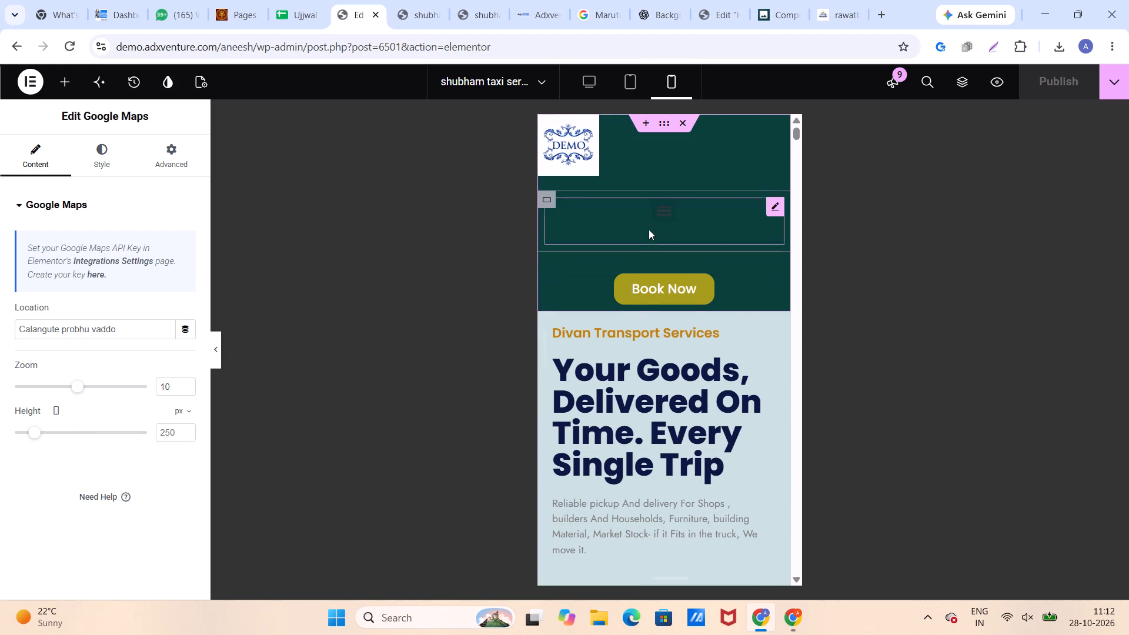
{"action": "left_click", "coordinate": [642, 303]}
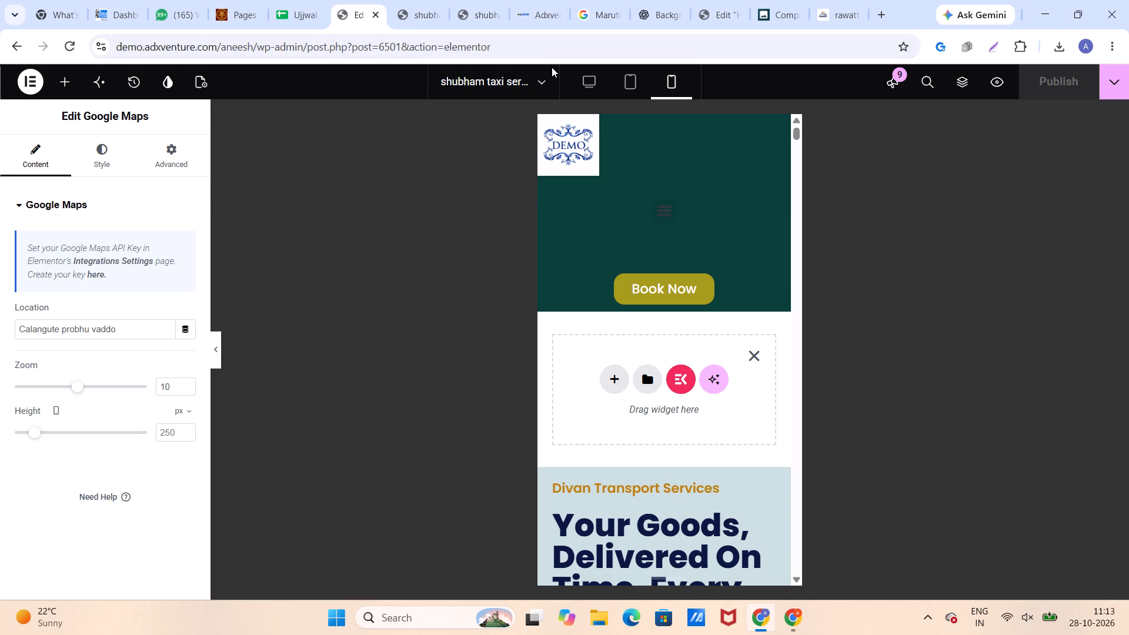
Open the abhishektourandtravels page for editing in Elementor from the first page of the WordPress pages list.
{"action": "left_click", "coordinate": [222, 4]}
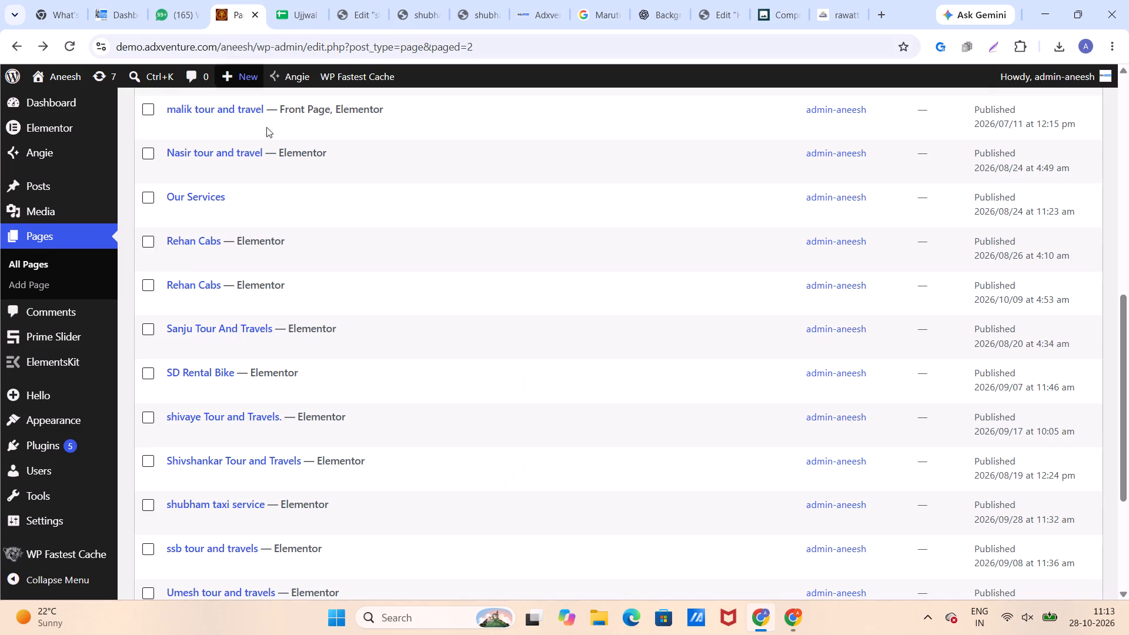
{"action": "scroll", "coordinate": [270, 251], "scroll_direction": "up", "scroll_amount": 12}
{"action": "scroll", "coordinate": [236, 432], "scroll_direction": "down", "scroll_amount": 2}
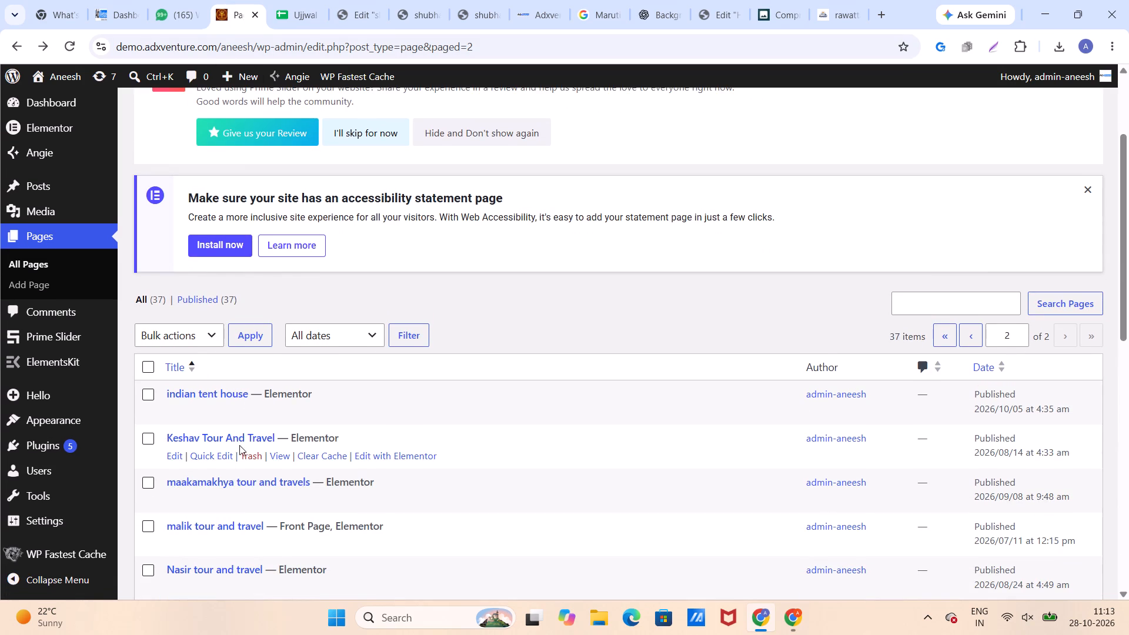
{"action": "scroll", "coordinate": [812, 370], "scroll_direction": "down", "scroll_amount": 7}
{"action": "scroll", "coordinate": [964, 459], "scroll_direction": "down", "scroll_amount": 13}
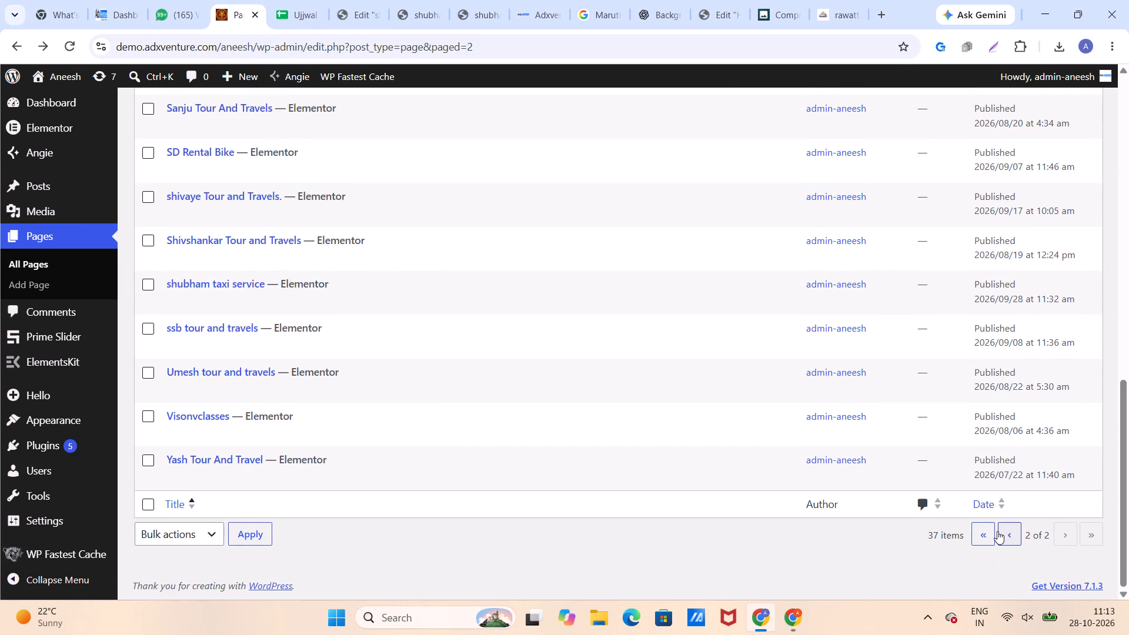
{"action": "left_click", "coordinate": [987, 532]}
{"action": "scroll", "coordinate": [409, 350], "scroll_direction": "up", "scroll_amount": 5}
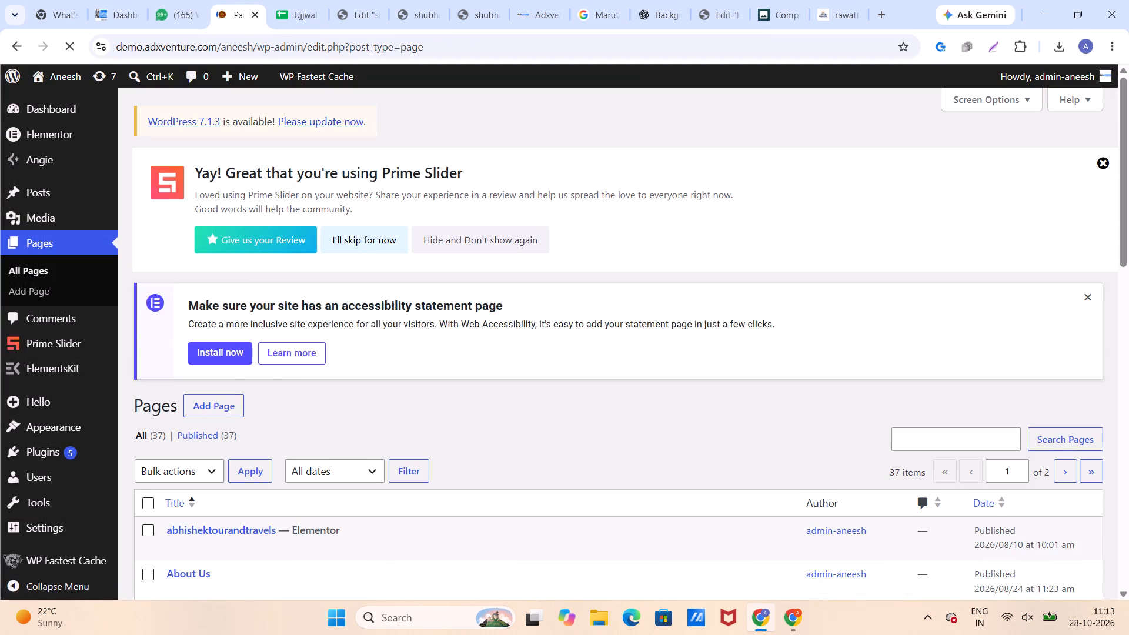
{"action": "scroll", "coordinate": [409, 350], "scroll_direction": "down", "scroll_amount": 4}
{"action": "scroll", "coordinate": [387, 394], "scroll_direction": "down", "scroll_amount": 5}
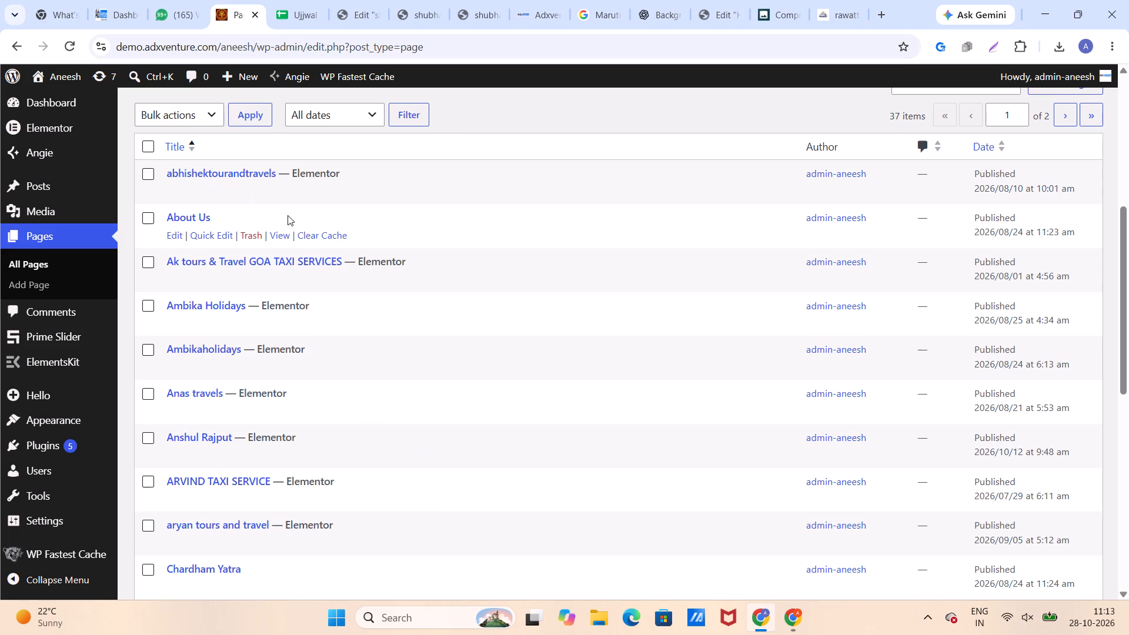
{"action": "left_click", "coordinate": [390, 193]}
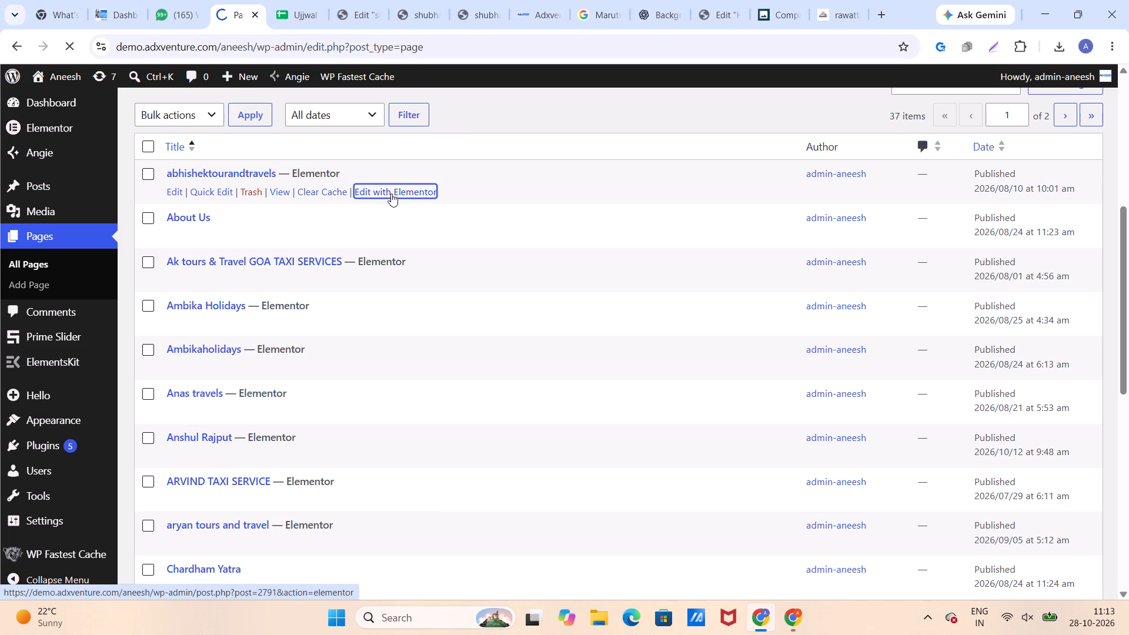
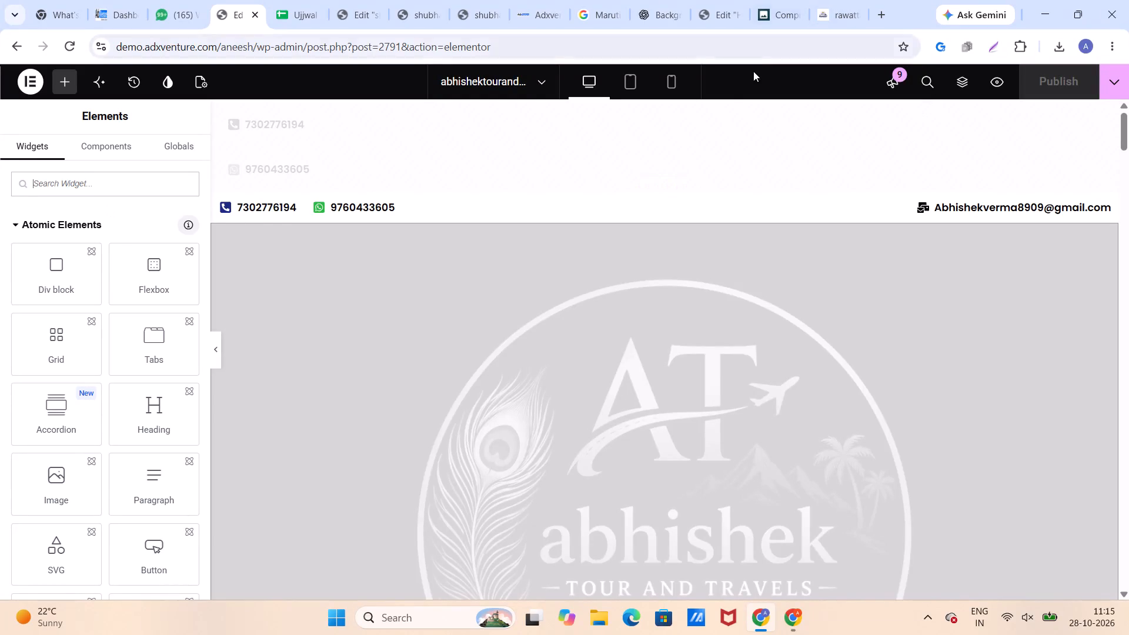
In the mobile layout of the abhishektourandtravels page, copy the header container with the logo, BOOK NOW button and menu.
{"action": "left_click", "coordinate": [664, 81]}
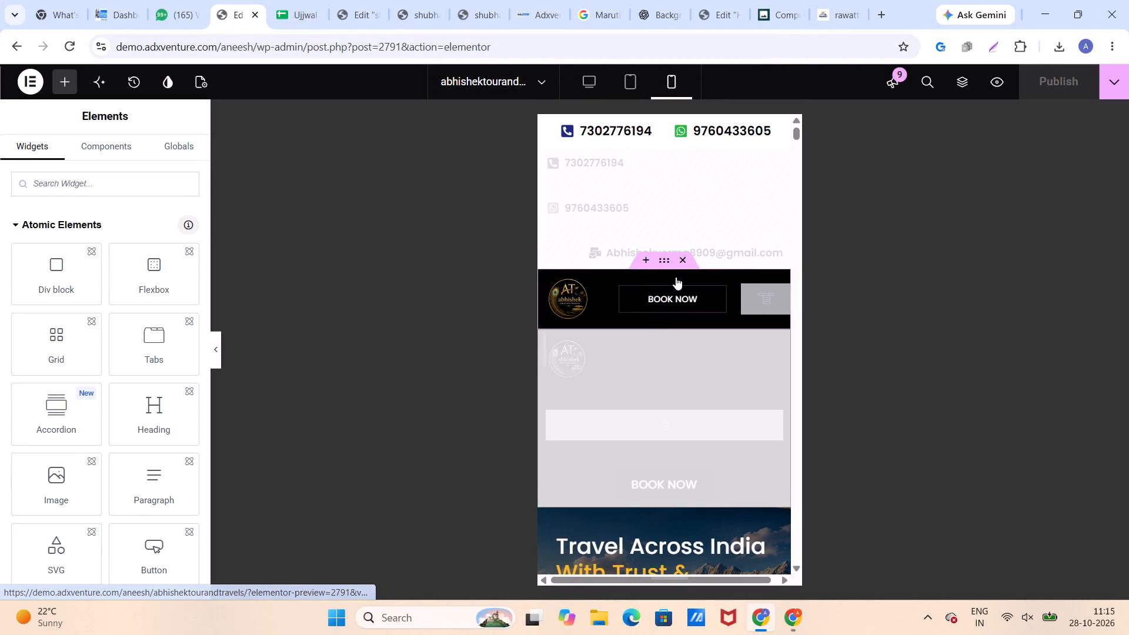
{"action": "left_click", "coordinate": [665, 261]}
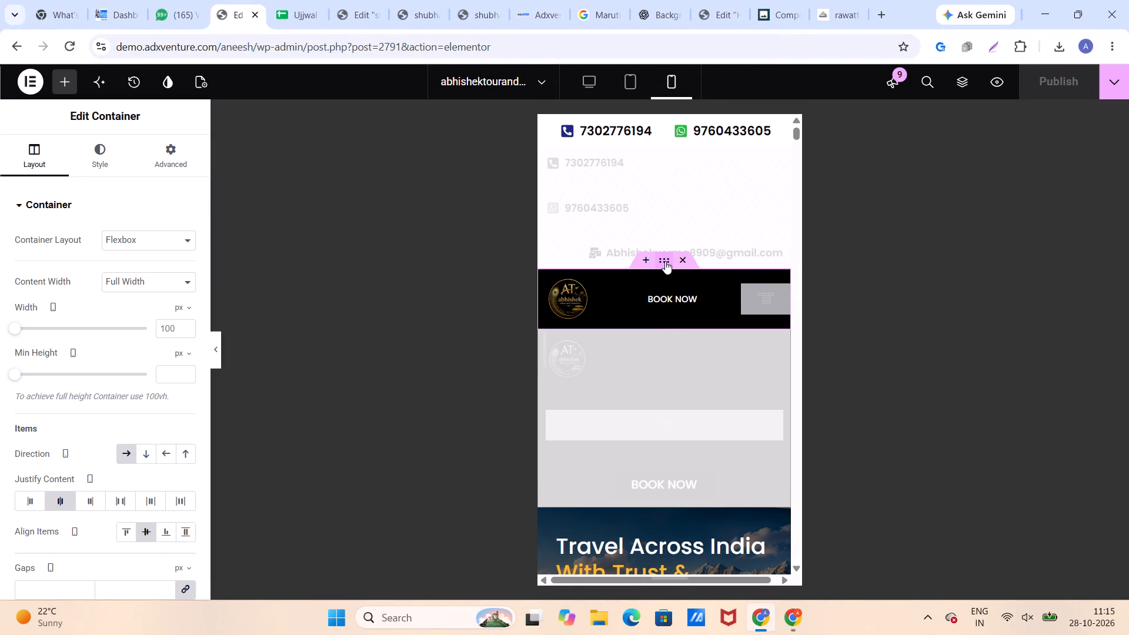
{"action": "right_click", "coordinate": [665, 261]}
{"action": "left_click", "coordinate": [697, 275]}
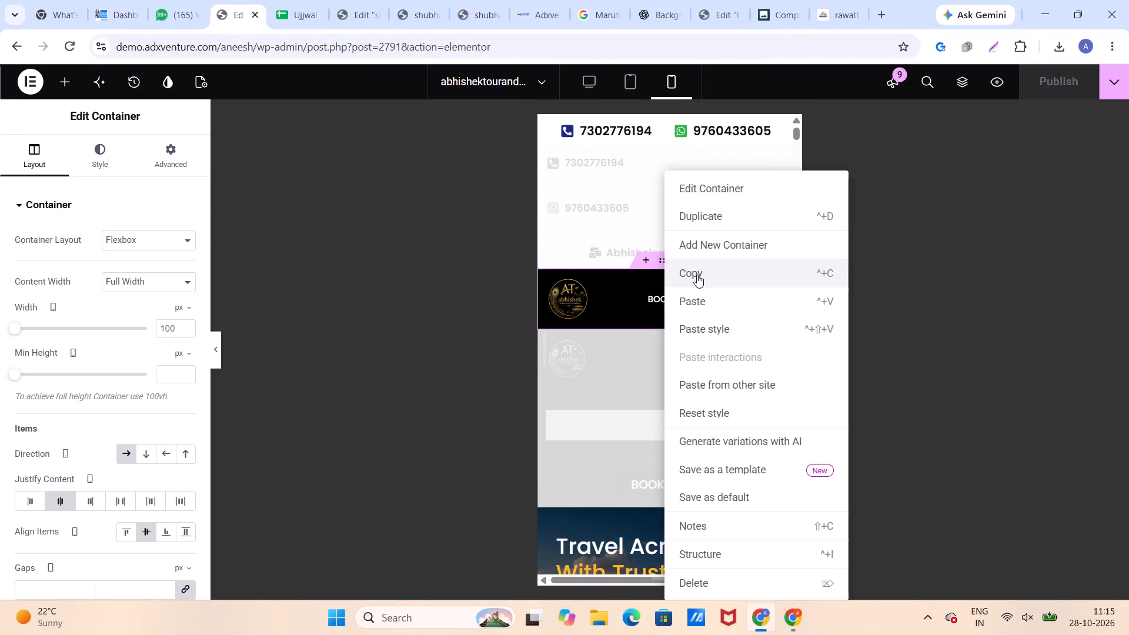
Paste the copied header from the other site into the Divan Transport Services page, above its hero section.
{"action": "left_click", "coordinate": [354, 14]}
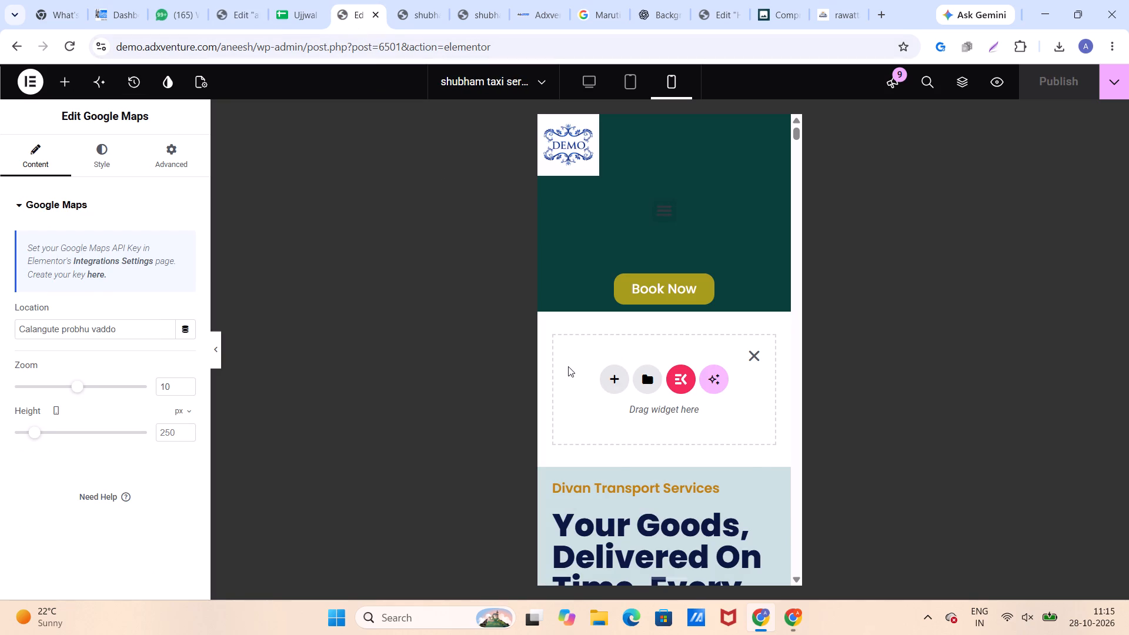
{"action": "right_click", "coordinate": [568, 366]}
{"action": "left_click", "coordinate": [631, 409]}
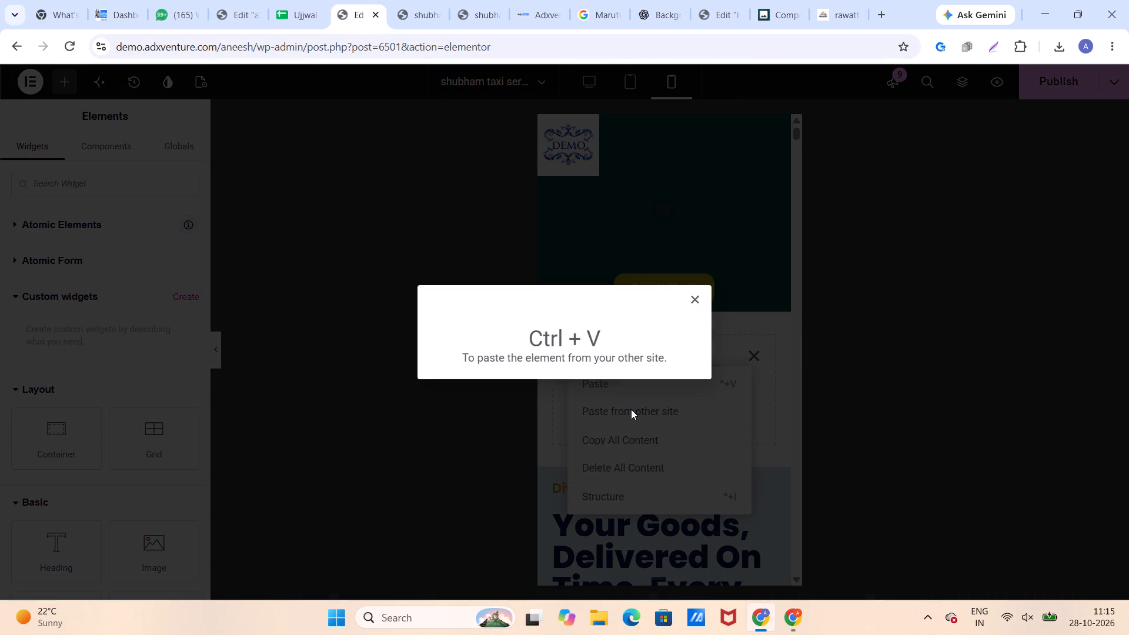
{"action": "key", "text": "ctrl+v"}
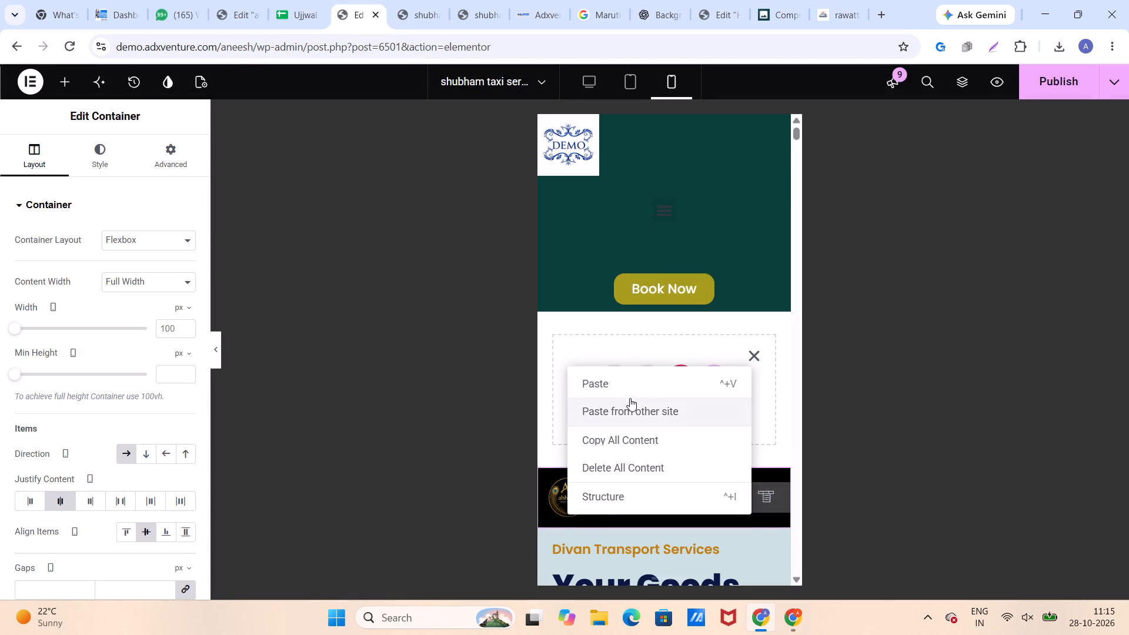
{"action": "left_click", "coordinate": [630, 343]}
Set the pasted header's background colour to #093F3C, copied from the page's existing header container.
{"action": "scroll", "coordinate": [629, 340], "scroll_direction": "up", "scroll_amount": 4}
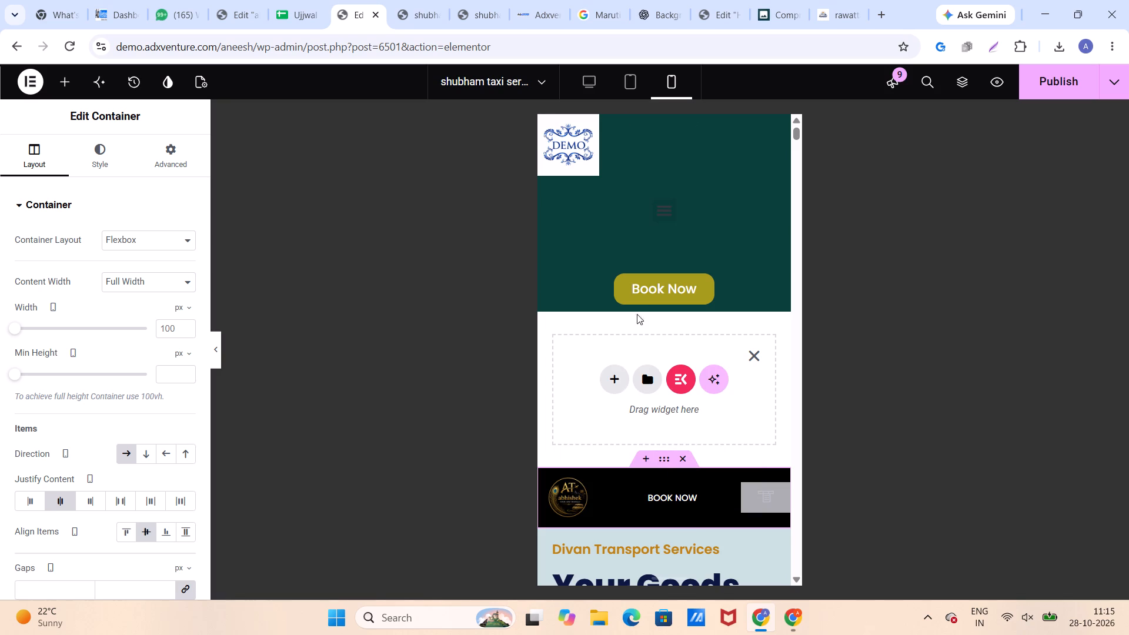
{"action": "scroll", "coordinate": [637, 285], "scroll_direction": "up", "scroll_amount": 4}
{"action": "left_click", "coordinate": [666, 122]}
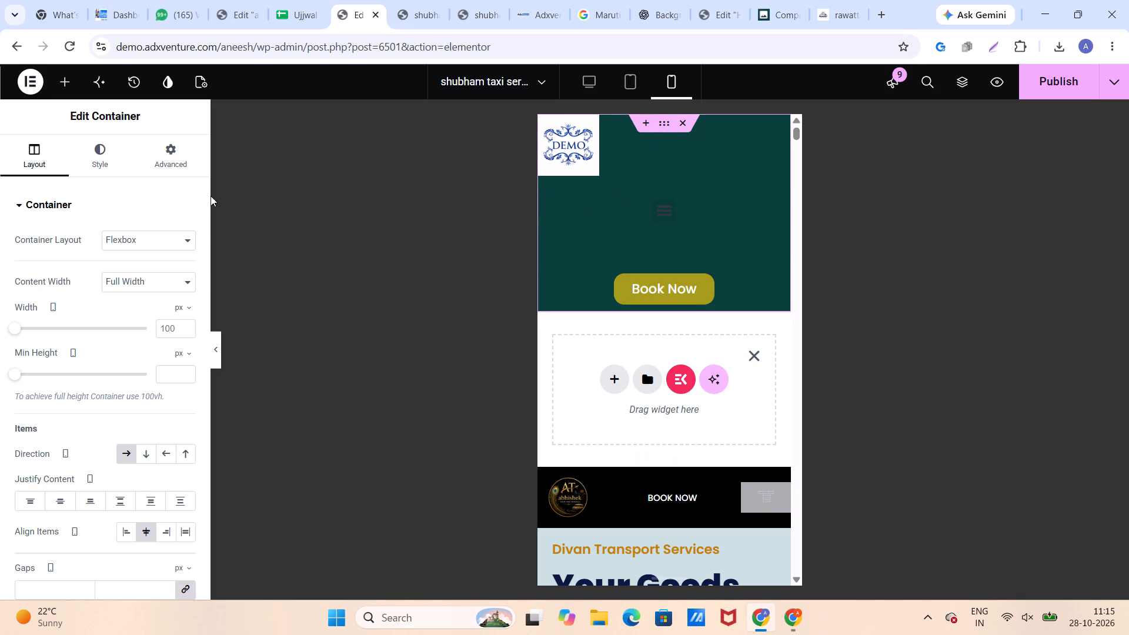
{"action": "left_click", "coordinate": [106, 154]}
{"action": "left_click", "coordinate": [181, 303]}
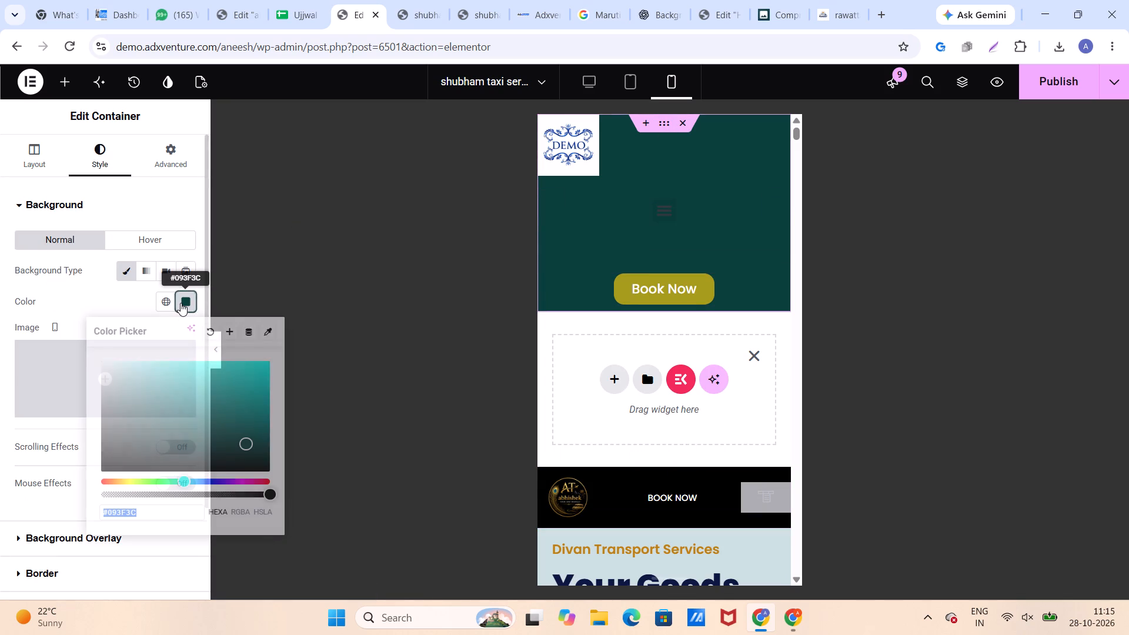
{"action": "key", "text": "ctrl+c"}
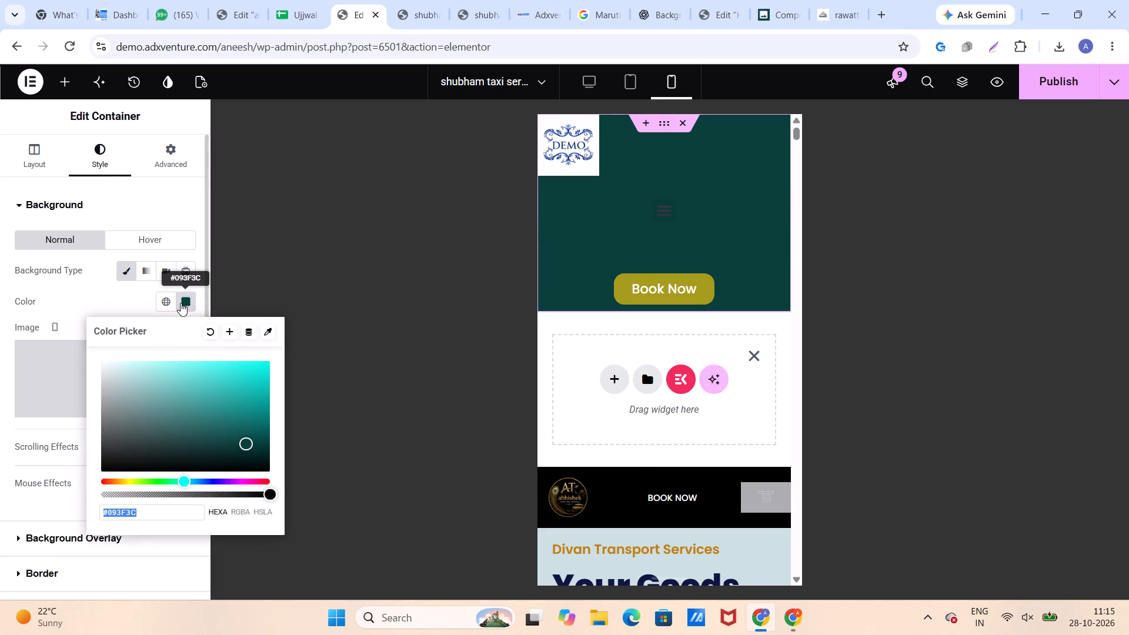
{"action": "left_click", "coordinate": [121, 295]}
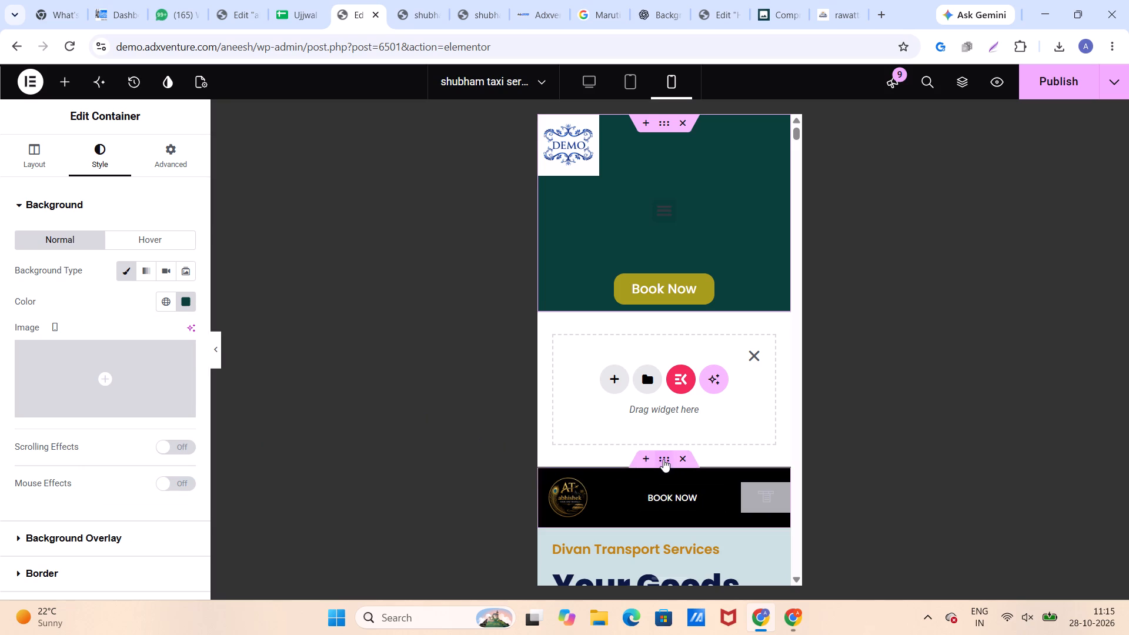
{"action": "left_click", "coordinate": [663, 459]}
{"action": "left_click", "coordinate": [106, 164]}
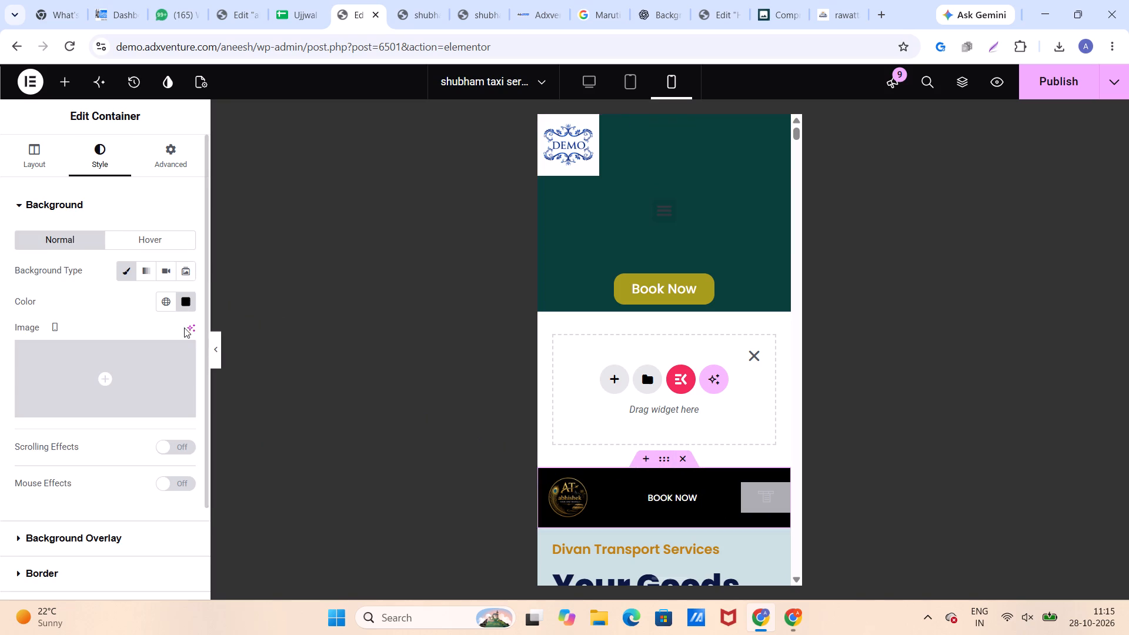
{"action": "left_click", "coordinate": [191, 304]}
{"action": "left_click_drag", "start_coordinate": [151, 510], "coordinate": [131, 513]}
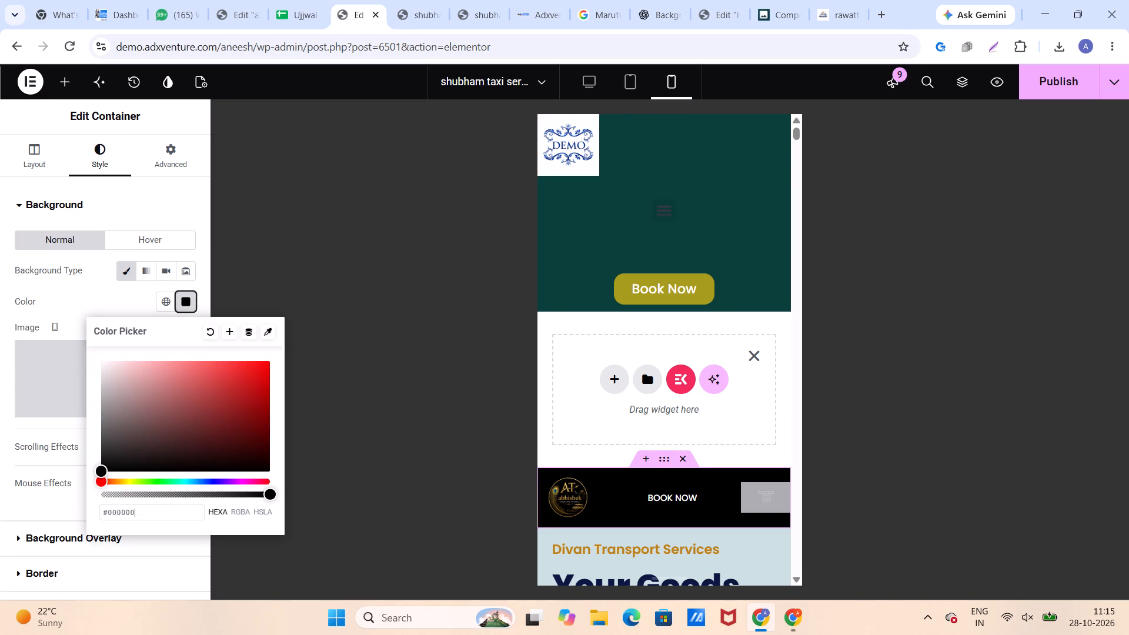
{"action": "left_click_drag", "start_coordinate": [131, 513], "coordinate": [72, 524]}
{"action": "key", "text": "ctrl+v"}
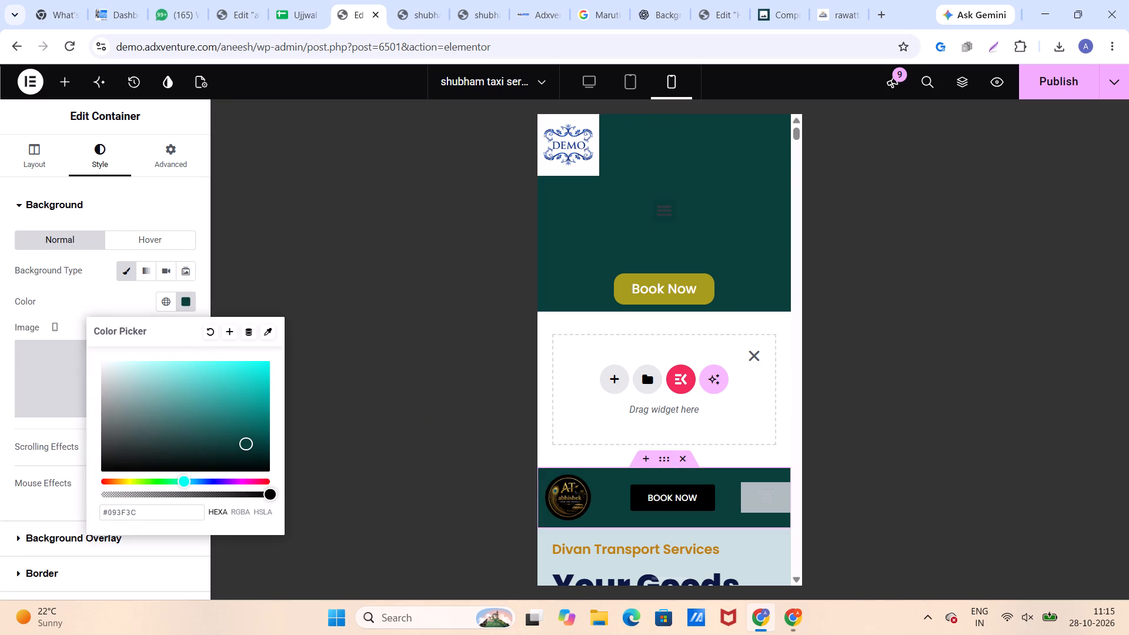
{"action": "left_click", "coordinate": [93, 289]}
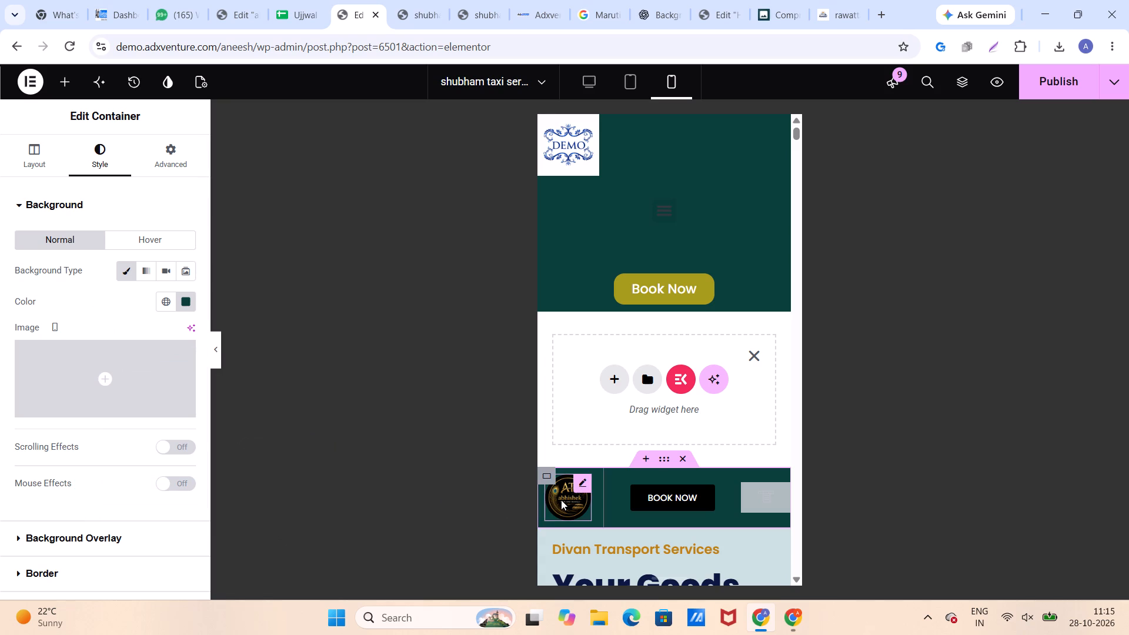
Replace the pasted header's logo with the blue DEMO logo image, found among the older items in the media library.
{"action": "left_click", "coordinate": [561, 500]}
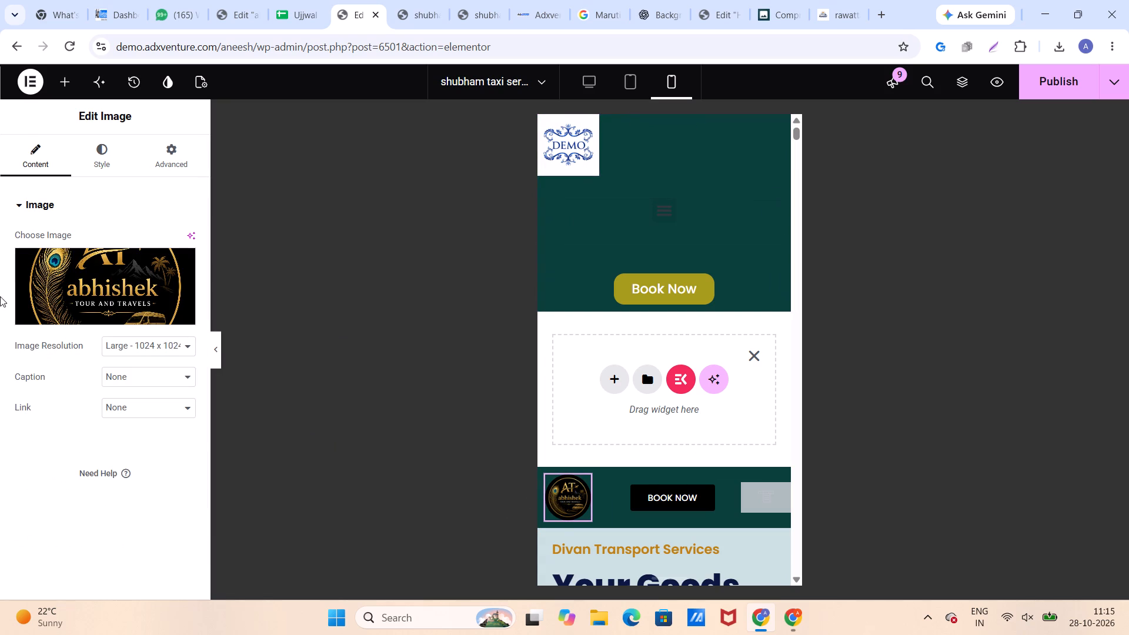
{"action": "left_click", "coordinate": [99, 282]}
{"action": "scroll", "coordinate": [628, 366], "scroll_direction": "down", "scroll_amount": 11}
{"action": "scroll", "coordinate": [620, 399], "scroll_direction": "up", "scroll_amount": 1}
{"action": "scroll", "coordinate": [620, 399], "scroll_direction": "down", "scroll_amount": 1}
{"action": "scroll", "coordinate": [620, 399], "scroll_direction": "up", "scroll_amount": 1}
{"action": "scroll", "coordinate": [612, 405], "scroll_direction": "down", "scroll_amount": 13}
{"action": "scroll", "coordinate": [589, 406], "scroll_direction": "up", "scroll_amount": 1}
{"action": "scroll", "coordinate": [589, 406], "scroll_direction": "down", "scroll_amount": 1}
{"action": "scroll", "coordinate": [589, 406], "scroll_direction": "up", "scroll_amount": 1}
{"action": "scroll", "coordinate": [589, 406], "scroll_direction": "down", "scroll_amount": 4}
{"action": "left_click", "coordinate": [535, 509]}
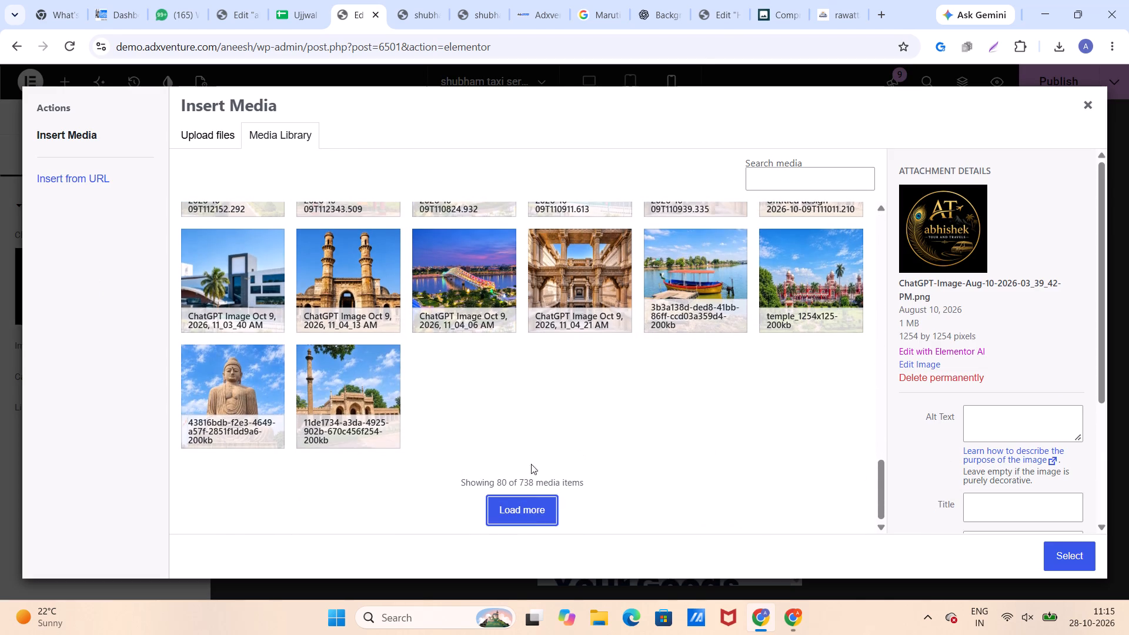
{"action": "scroll", "coordinate": [526, 431], "scroll_direction": "down", "scroll_amount": 3}
{"action": "scroll", "coordinate": [526, 431], "scroll_direction": "up", "scroll_amount": 1}
{"action": "scroll", "coordinate": [526, 431], "scroll_direction": "down", "scroll_amount": 5}
{"action": "scroll", "coordinate": [526, 431], "scroll_direction": "up", "scroll_amount": 1}
{"action": "scroll", "coordinate": [526, 431], "scroll_direction": "down", "scroll_amount": 11}
{"action": "scroll", "coordinate": [526, 431], "scroll_direction": "up", "scroll_amount": 1}
{"action": "scroll", "coordinate": [526, 431], "scroll_direction": "down", "scroll_amount": 1}
{"action": "scroll", "coordinate": [526, 431], "scroll_direction": "up", "scroll_amount": 1}
{"action": "scroll", "coordinate": [526, 431], "scroll_direction": "down", "scroll_amount": 3}
{"action": "scroll", "coordinate": [526, 431], "scroll_direction": "up", "scroll_amount": 1}
{"action": "scroll", "coordinate": [526, 431], "scroll_direction": "down", "scroll_amount": 2}
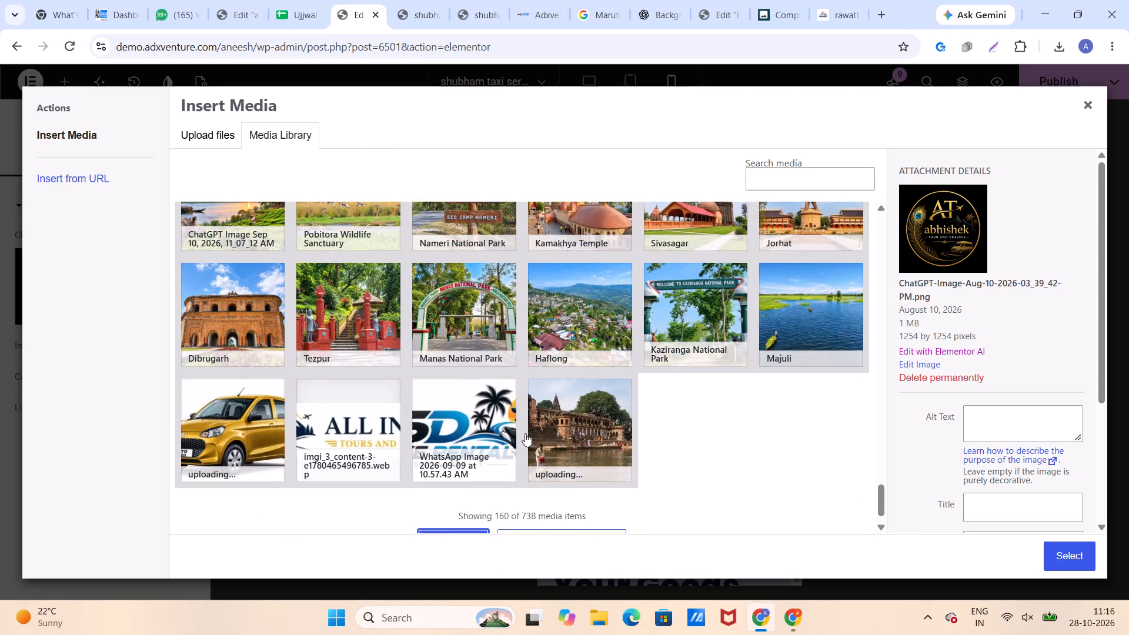
{"action": "scroll", "coordinate": [525, 433], "scroll_direction": "down", "scroll_amount": 4}
{"action": "scroll", "coordinate": [512, 512], "scroll_direction": "down", "scroll_amount": 2}
{"action": "left_click", "coordinate": [470, 508]}
{"action": "scroll", "coordinate": [482, 433], "scroll_direction": "down", "scroll_amount": 3}
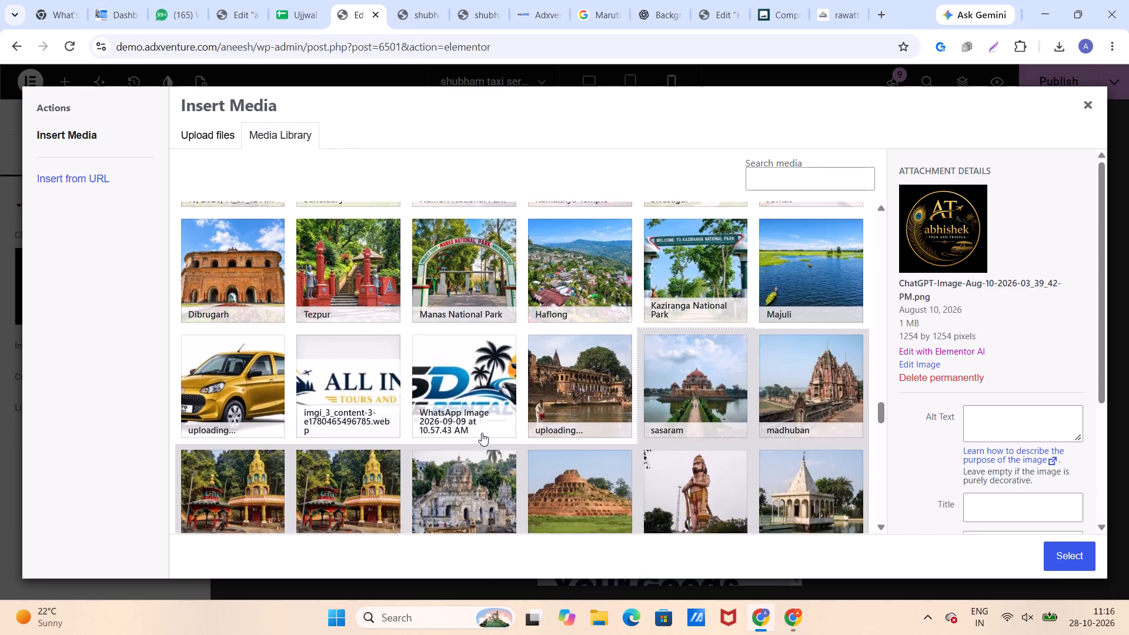
{"action": "scroll", "coordinate": [482, 433], "scroll_direction": "down", "scroll_amount": 13}
{"action": "scroll", "coordinate": [482, 433], "scroll_direction": "up", "scroll_amount": 7}
{"action": "scroll", "coordinate": [482, 433], "scroll_direction": "down", "scroll_amount": 6}
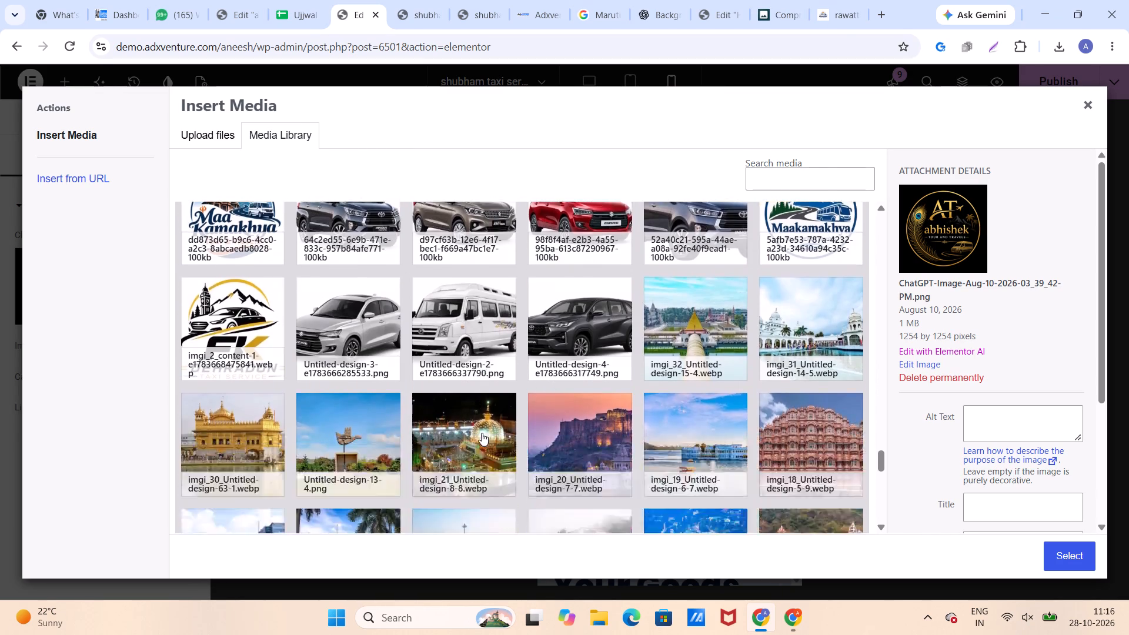
{"action": "scroll", "coordinate": [482, 433], "scroll_direction": "down", "scroll_amount": 13}
{"action": "left_click", "coordinate": [441, 507]}
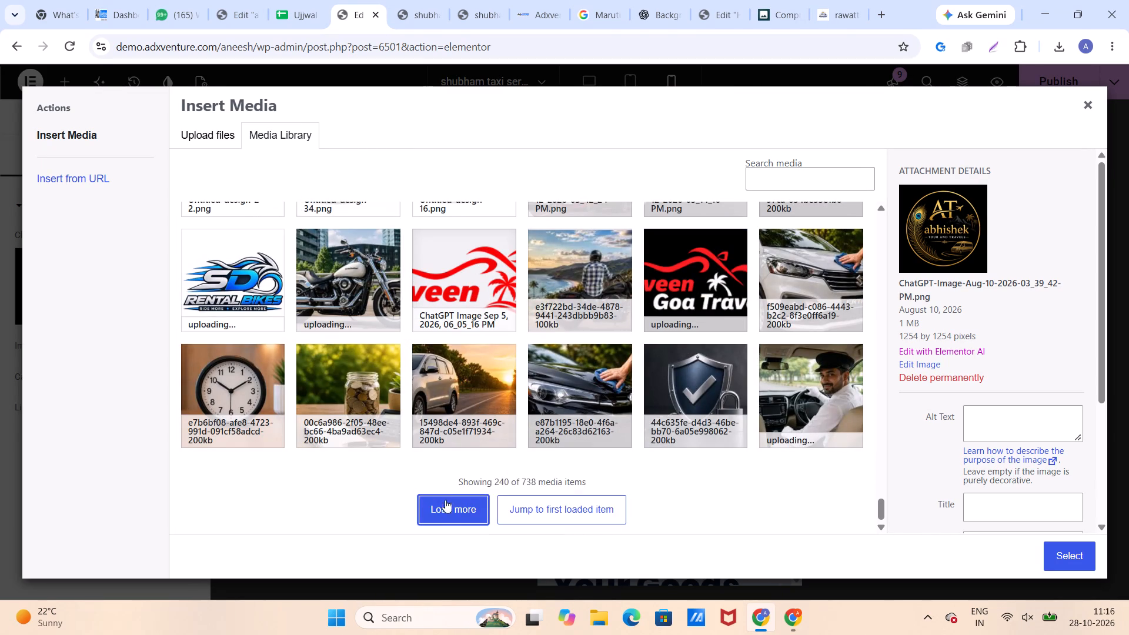
{"action": "scroll", "coordinate": [477, 429], "scroll_direction": "down", "scroll_amount": 12}
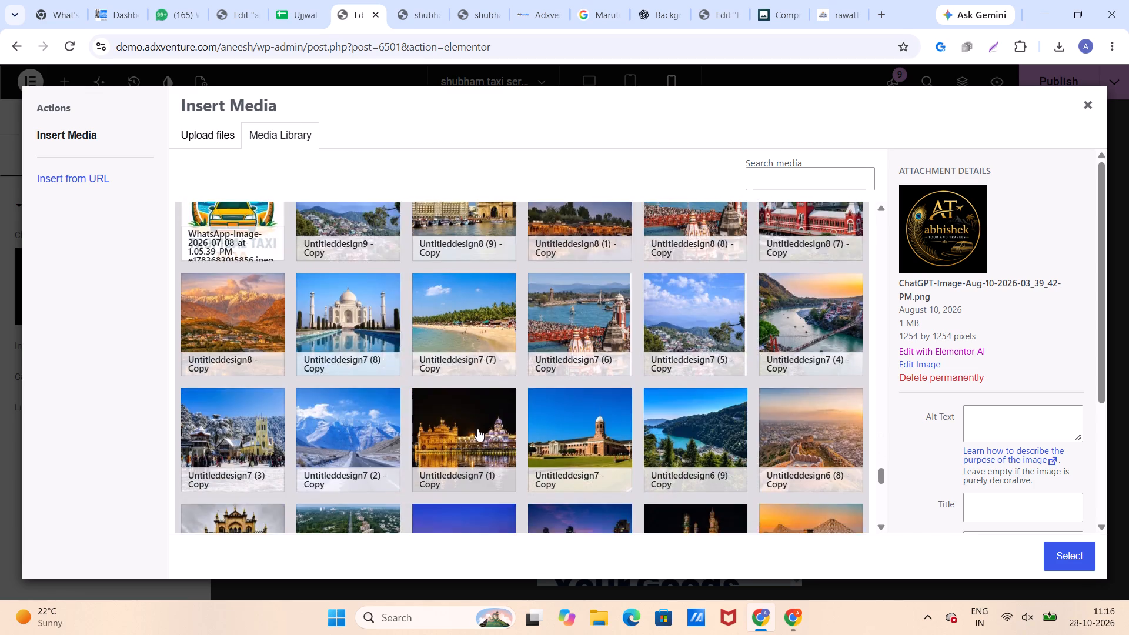
{"action": "scroll", "coordinate": [477, 429], "scroll_direction": "down", "scroll_amount": 16}
{"action": "left_click", "coordinate": [455, 505]}
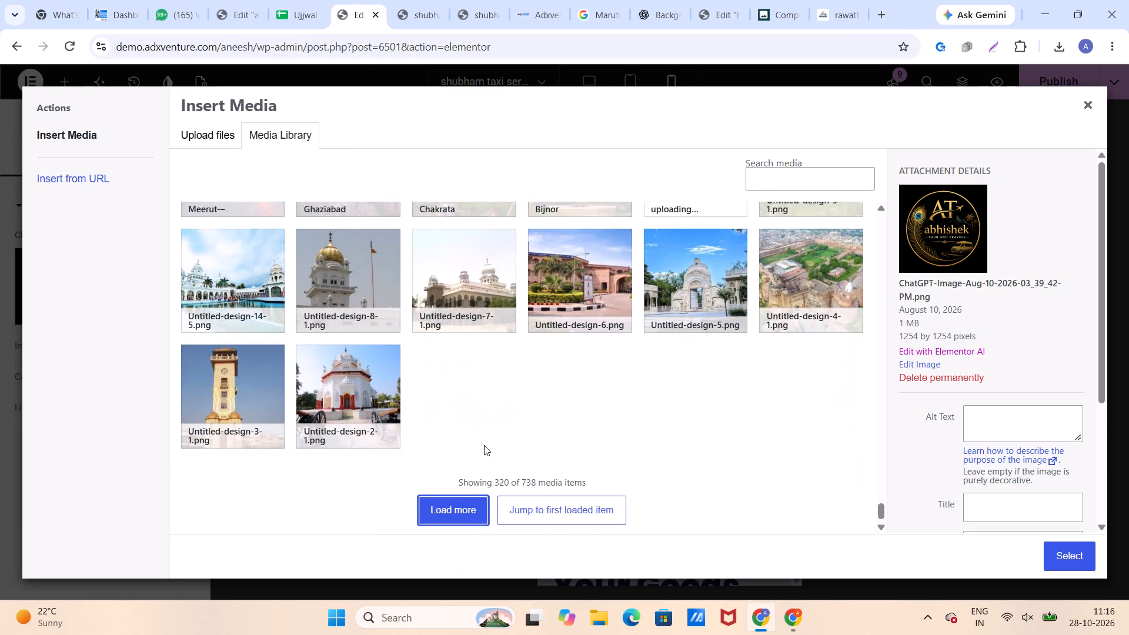
{"action": "scroll", "coordinate": [485, 443], "scroll_direction": "down", "scroll_amount": 5}
{"action": "left_click", "coordinate": [250, 356]}
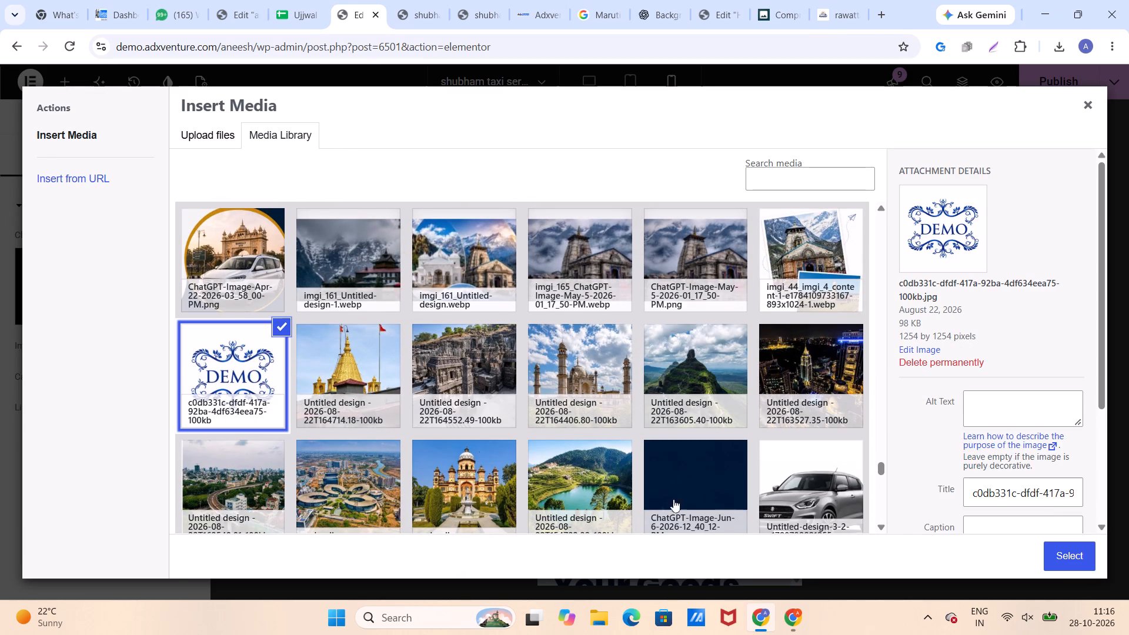
{"action": "left_click", "coordinate": [1078, 559]}
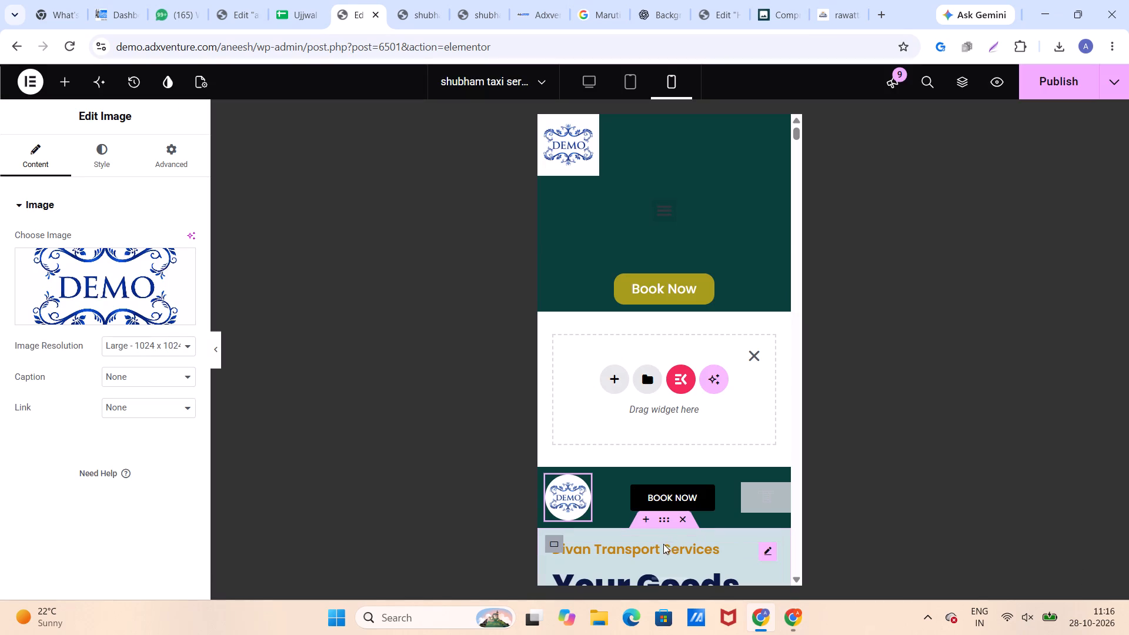
Set the pasted header's WordPress Menu widget to use the menu named "menu".
{"action": "scroll", "coordinate": [690, 492], "scroll_direction": "up", "scroll_amount": 3}
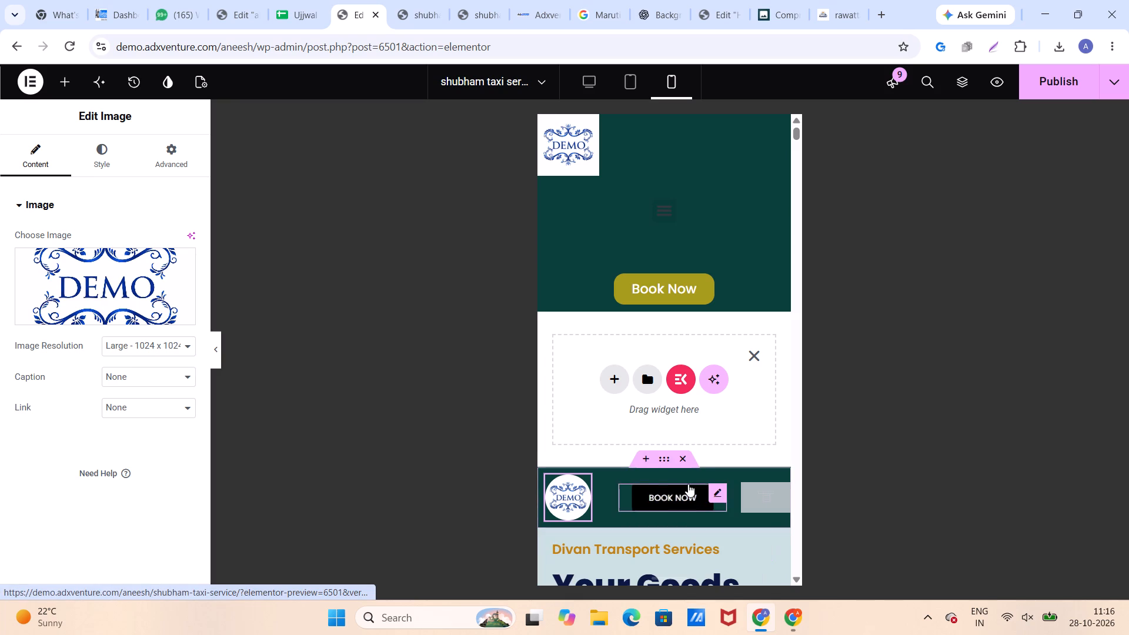
{"action": "left_click", "coordinate": [764, 496]}
{"action": "left_click", "coordinate": [131, 269]}
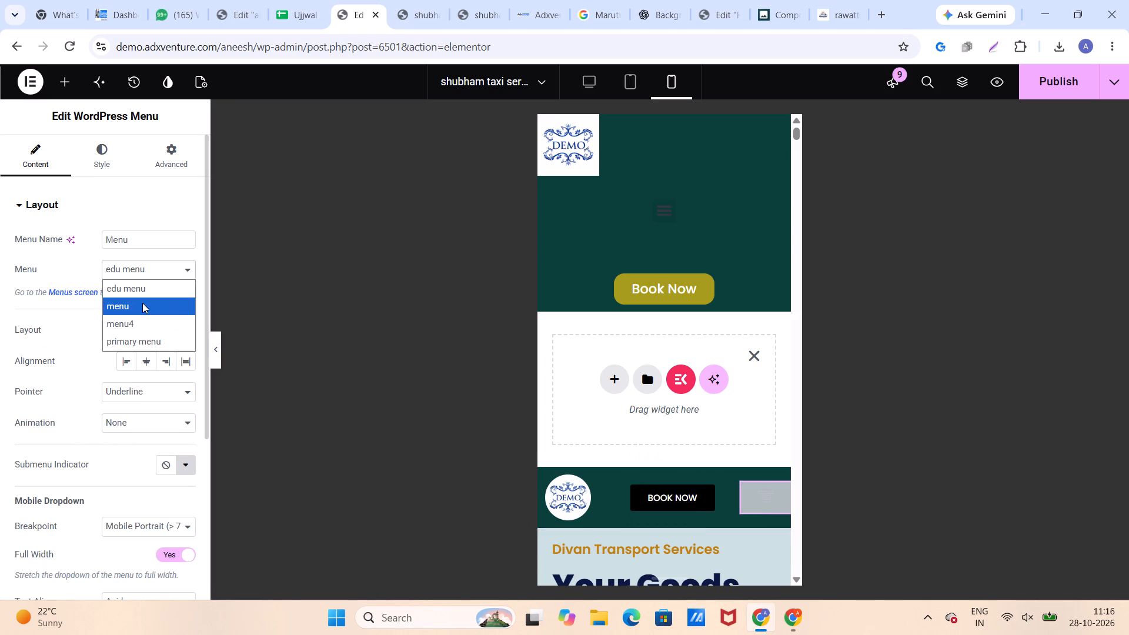
{"action": "left_click", "coordinate": [142, 303]}
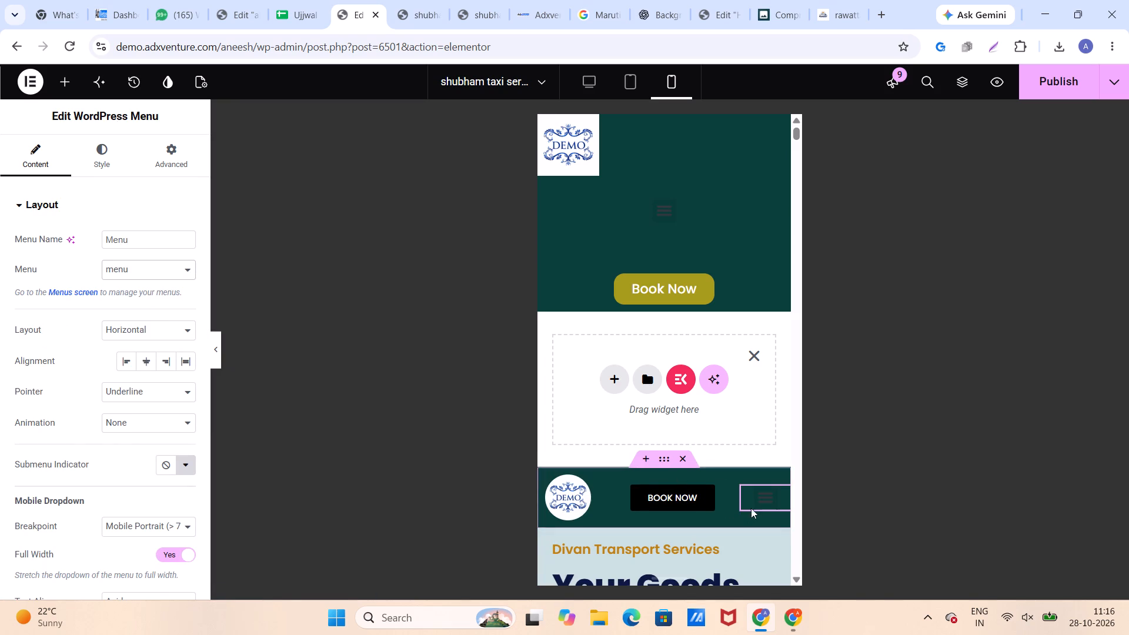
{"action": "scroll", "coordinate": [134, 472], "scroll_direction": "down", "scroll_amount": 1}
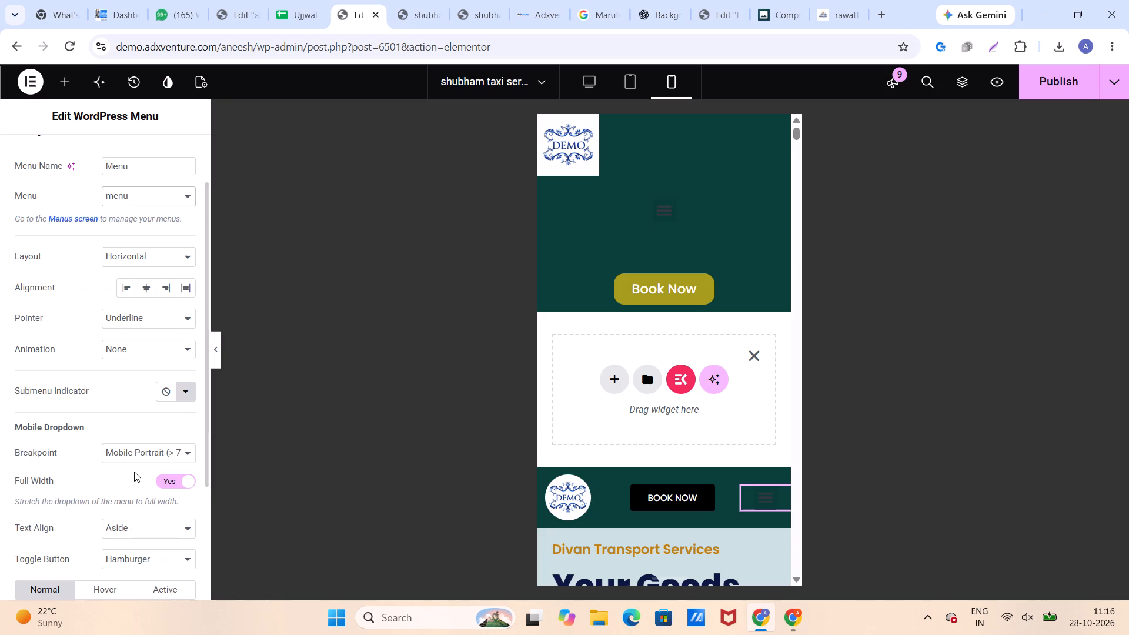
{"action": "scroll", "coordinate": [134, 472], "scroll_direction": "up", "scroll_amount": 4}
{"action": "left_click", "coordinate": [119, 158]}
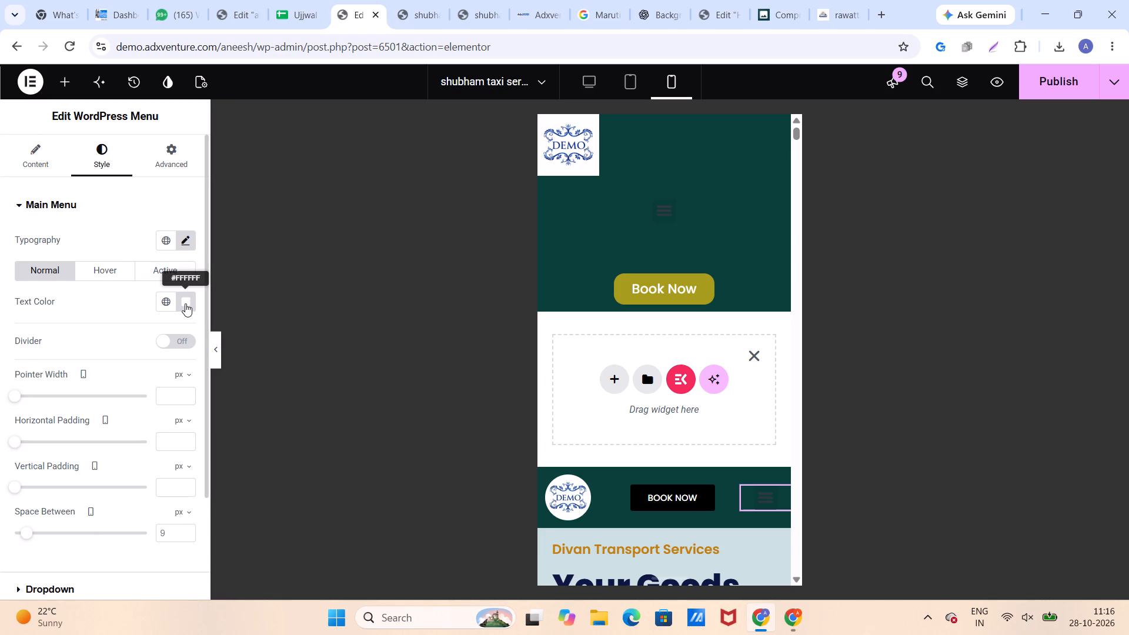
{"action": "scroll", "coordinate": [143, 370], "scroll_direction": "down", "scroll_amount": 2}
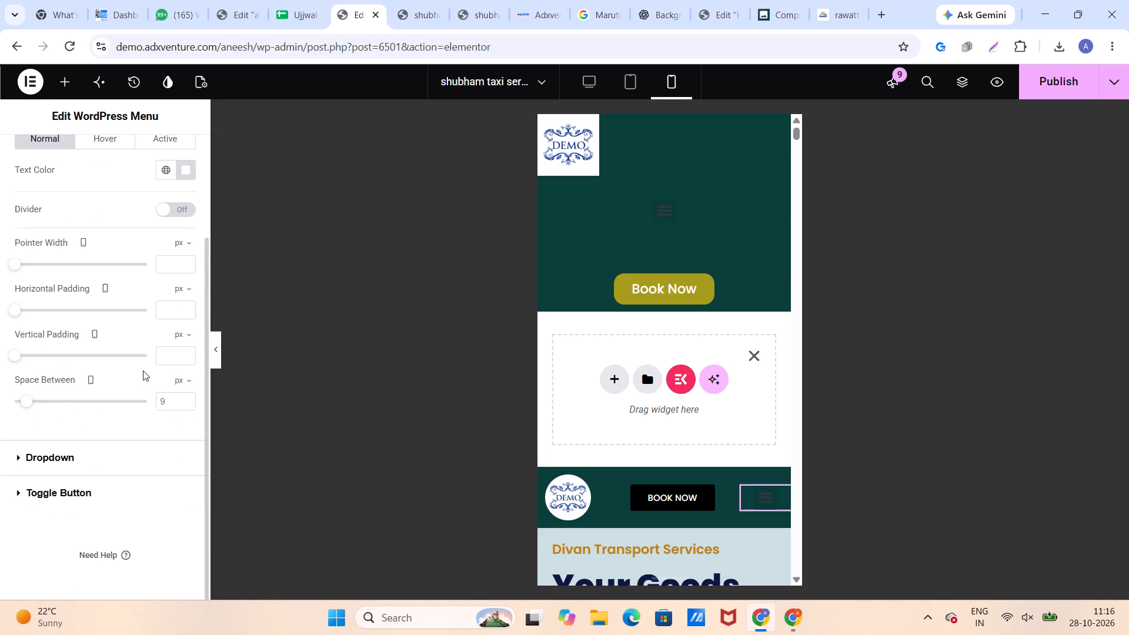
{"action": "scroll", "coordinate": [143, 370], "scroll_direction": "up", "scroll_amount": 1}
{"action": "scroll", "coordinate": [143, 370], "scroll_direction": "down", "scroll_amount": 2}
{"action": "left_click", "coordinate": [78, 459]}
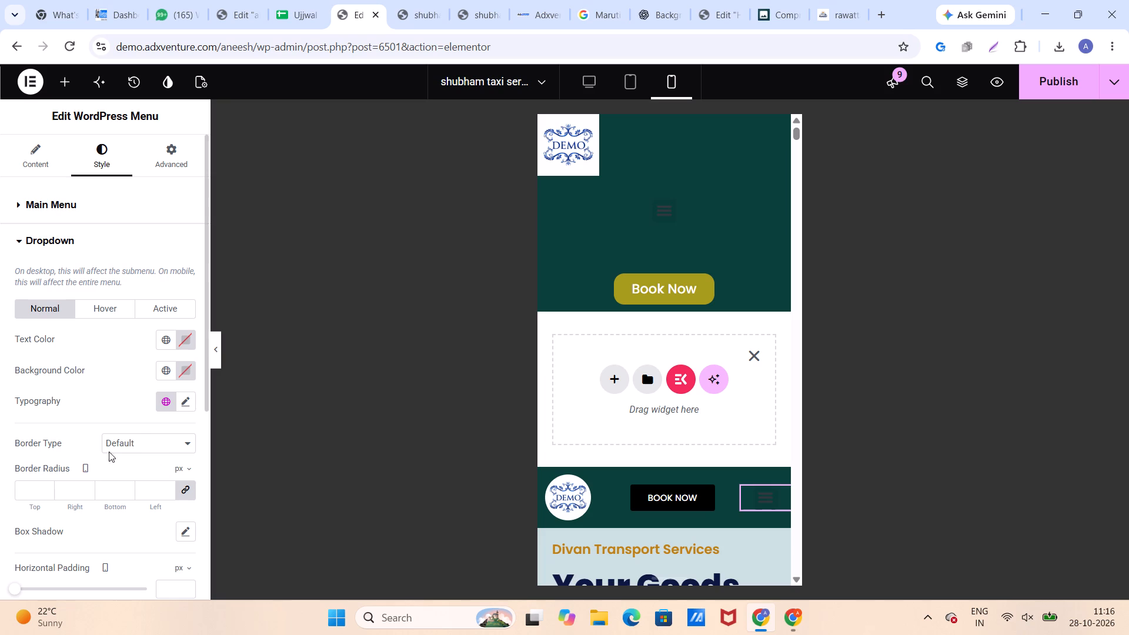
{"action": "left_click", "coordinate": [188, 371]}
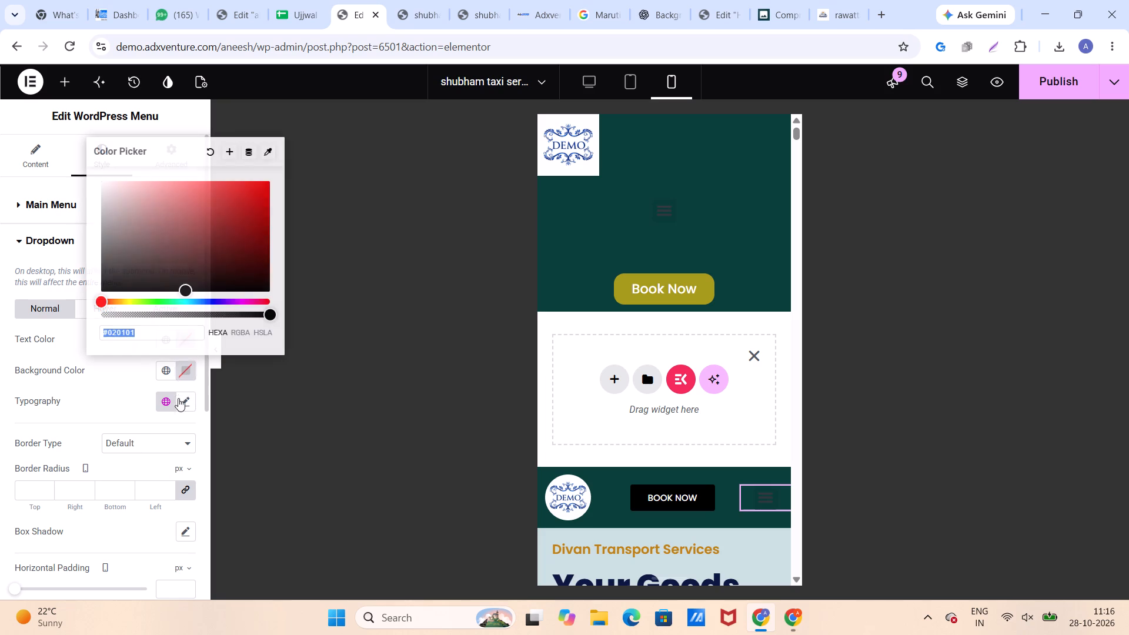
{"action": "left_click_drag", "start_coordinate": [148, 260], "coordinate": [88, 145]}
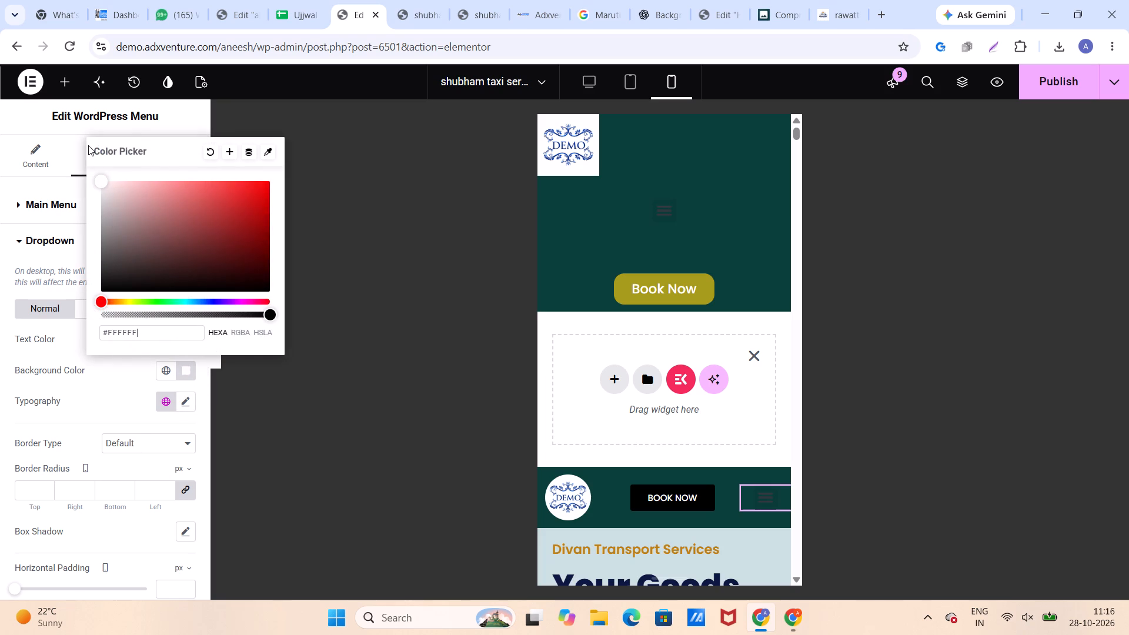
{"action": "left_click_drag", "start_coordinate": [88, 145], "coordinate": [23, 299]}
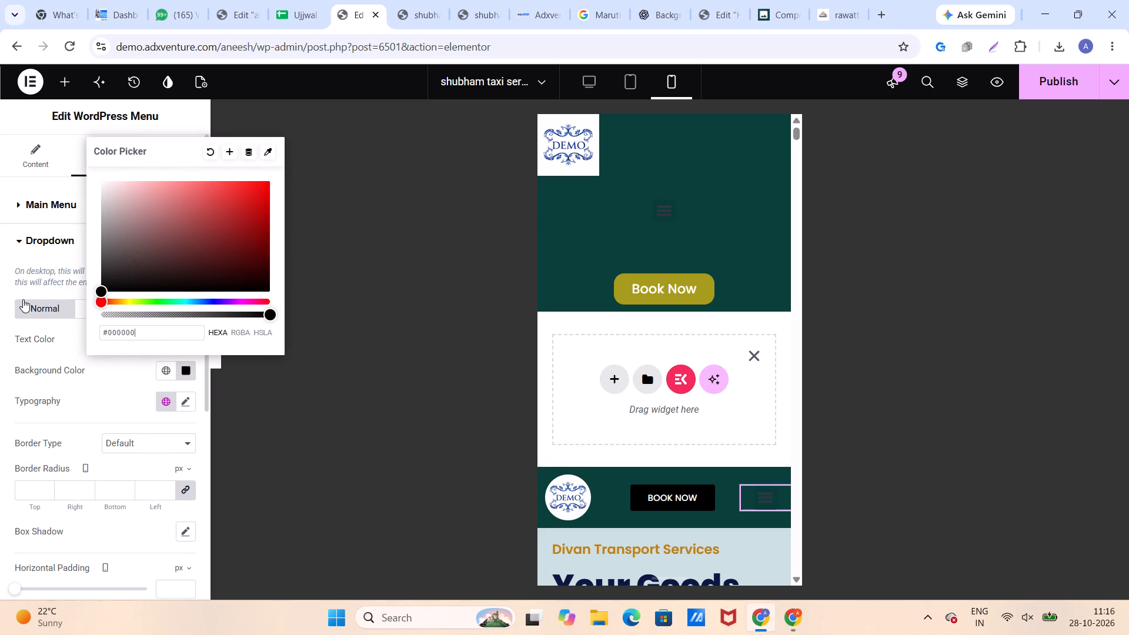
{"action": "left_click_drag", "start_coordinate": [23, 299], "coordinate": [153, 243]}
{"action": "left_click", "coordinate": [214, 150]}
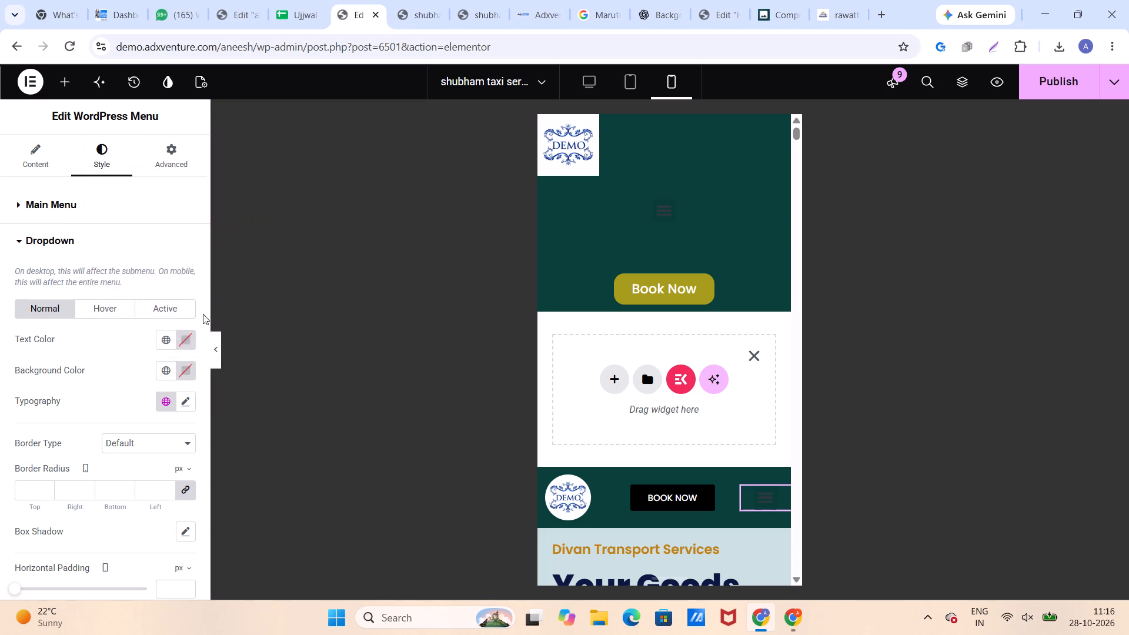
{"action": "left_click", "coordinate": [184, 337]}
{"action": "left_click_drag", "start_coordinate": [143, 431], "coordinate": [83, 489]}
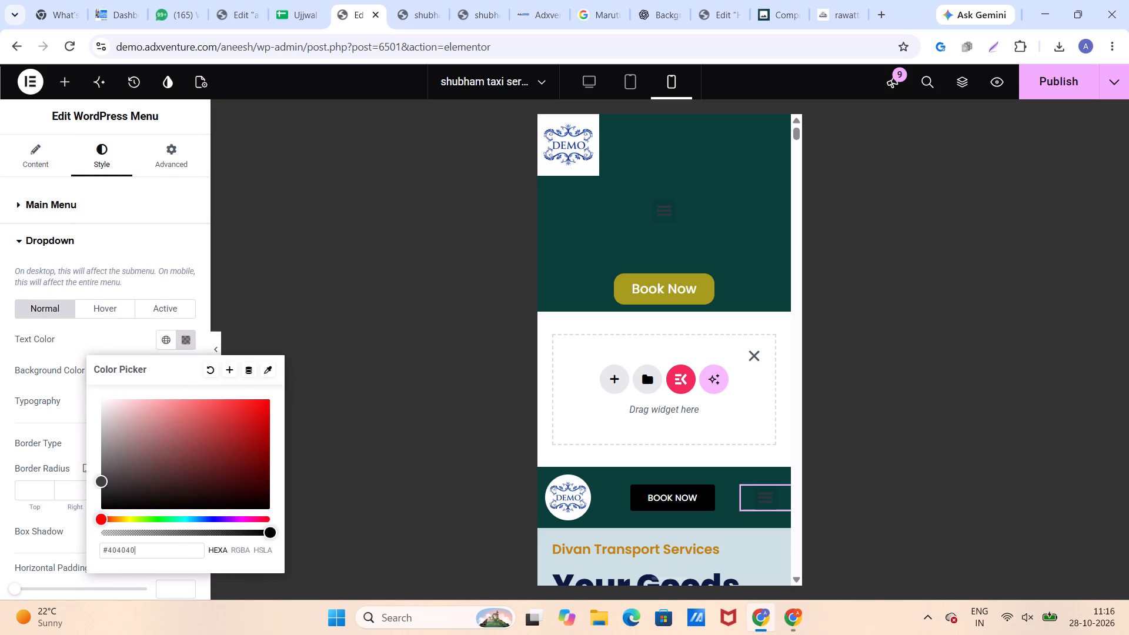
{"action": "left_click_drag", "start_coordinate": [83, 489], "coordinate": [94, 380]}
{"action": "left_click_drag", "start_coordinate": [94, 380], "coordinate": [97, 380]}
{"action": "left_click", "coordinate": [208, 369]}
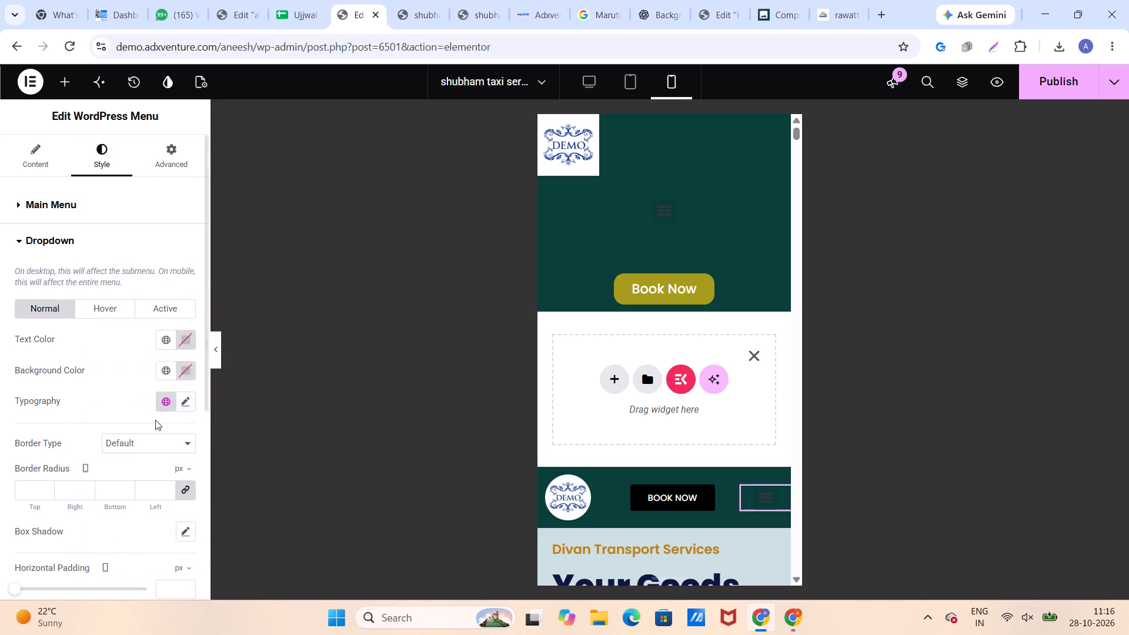
Set the toggle button colour of the pasted header's WordPress Menu widget to white.
{"action": "scroll", "coordinate": [155, 420], "scroll_direction": "down", "scroll_amount": 2}
{"action": "scroll", "coordinate": [154, 422], "scroll_direction": "up", "scroll_amount": 4}
{"action": "left_click", "coordinate": [95, 242]}
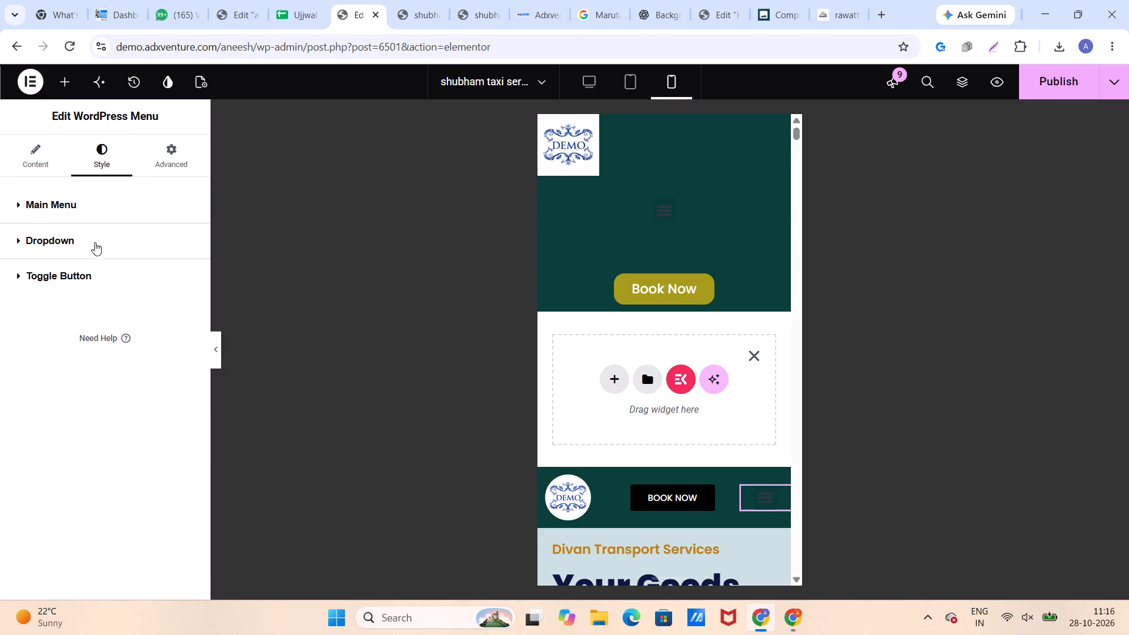
{"action": "left_click", "coordinate": [88, 273]}
{"action": "left_click", "coordinate": [181, 341]}
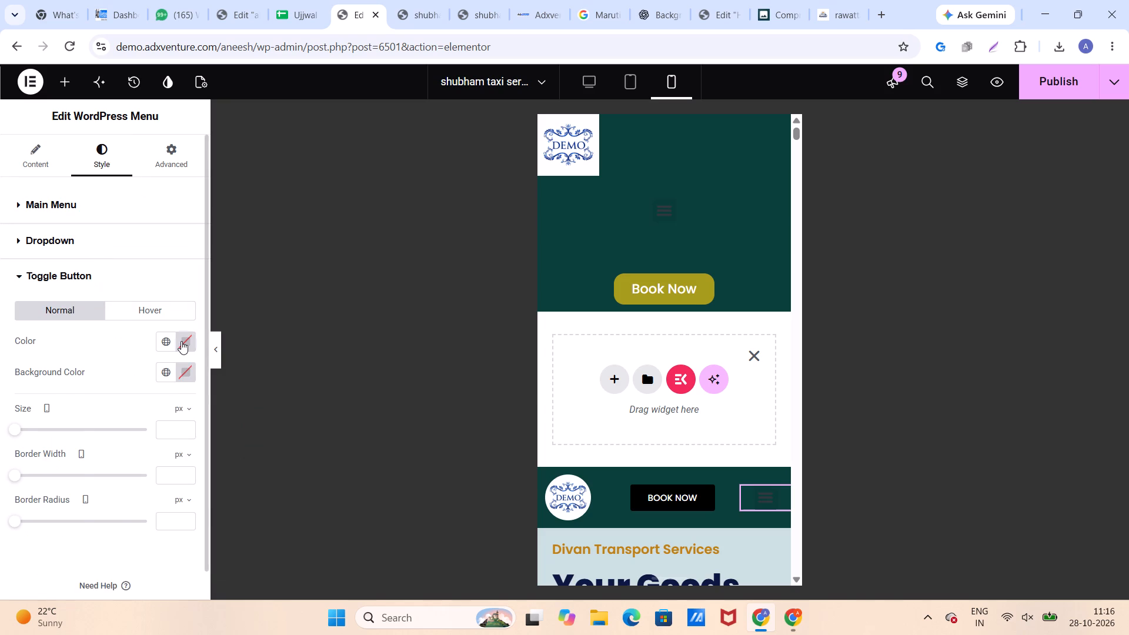
{"action": "left_click_drag", "start_coordinate": [155, 450], "coordinate": [75, 497]}
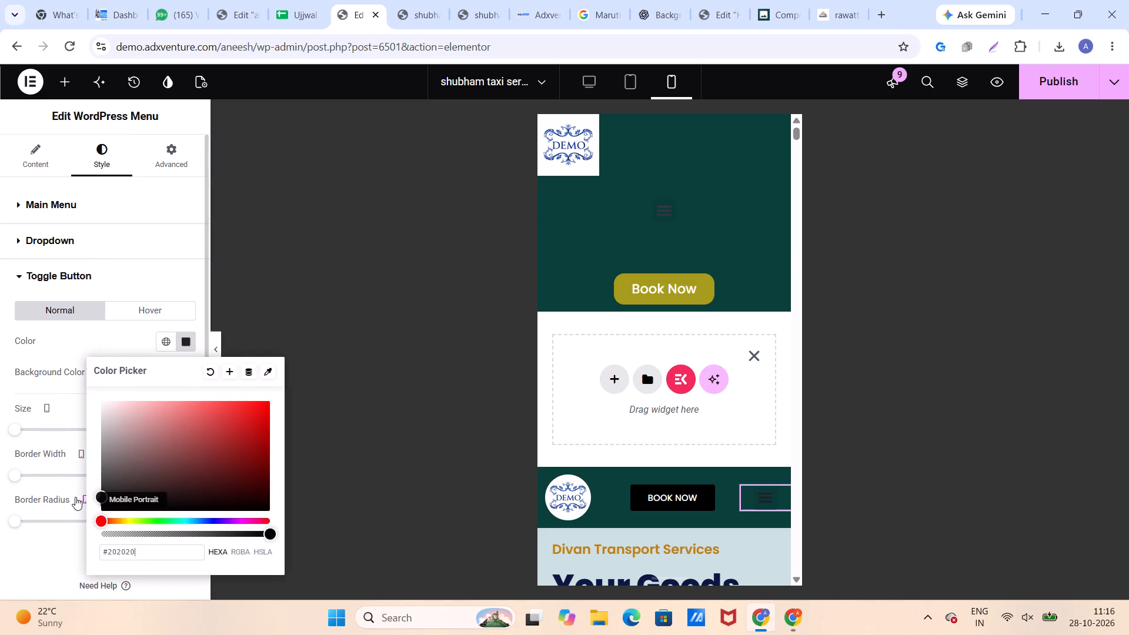
{"action": "left_click_drag", "start_coordinate": [75, 497], "coordinate": [95, 377]}
{"action": "left_click", "coordinate": [77, 328]}
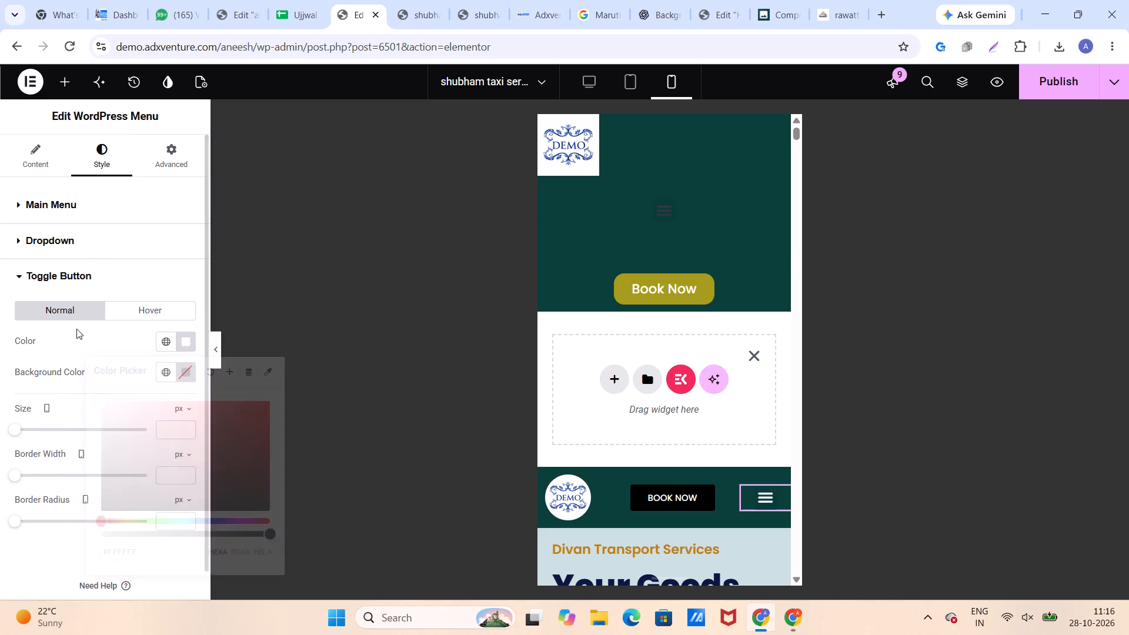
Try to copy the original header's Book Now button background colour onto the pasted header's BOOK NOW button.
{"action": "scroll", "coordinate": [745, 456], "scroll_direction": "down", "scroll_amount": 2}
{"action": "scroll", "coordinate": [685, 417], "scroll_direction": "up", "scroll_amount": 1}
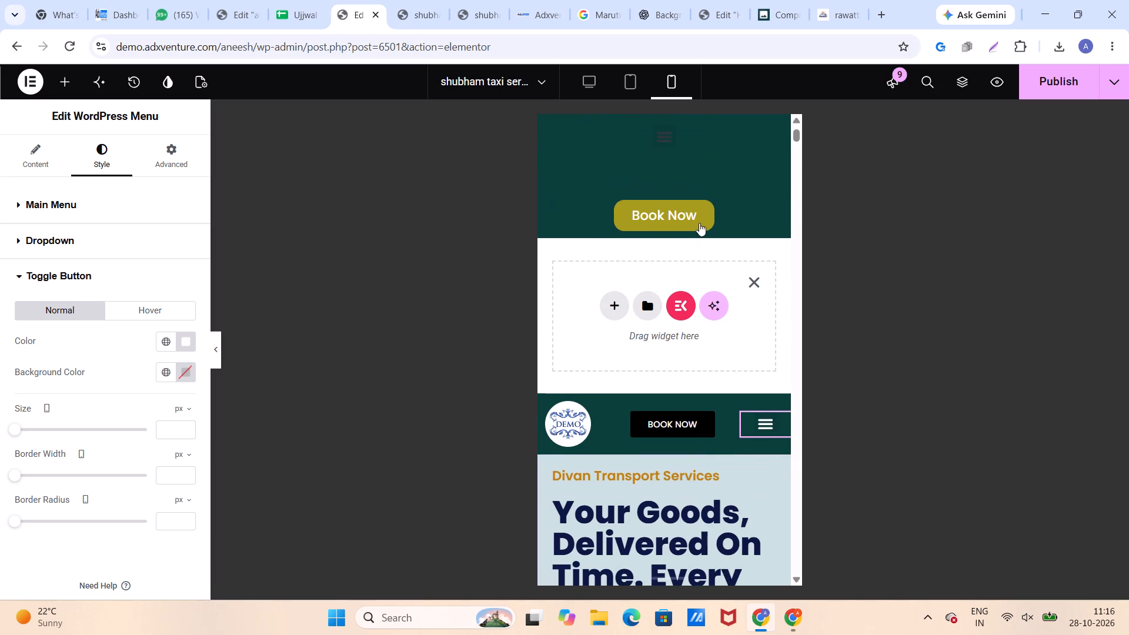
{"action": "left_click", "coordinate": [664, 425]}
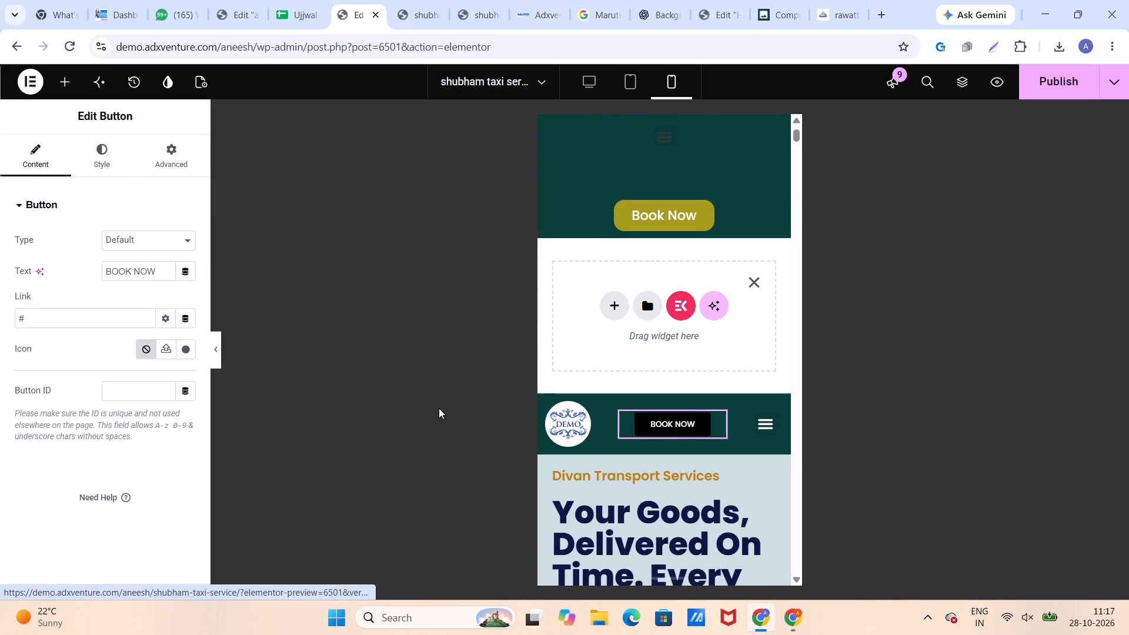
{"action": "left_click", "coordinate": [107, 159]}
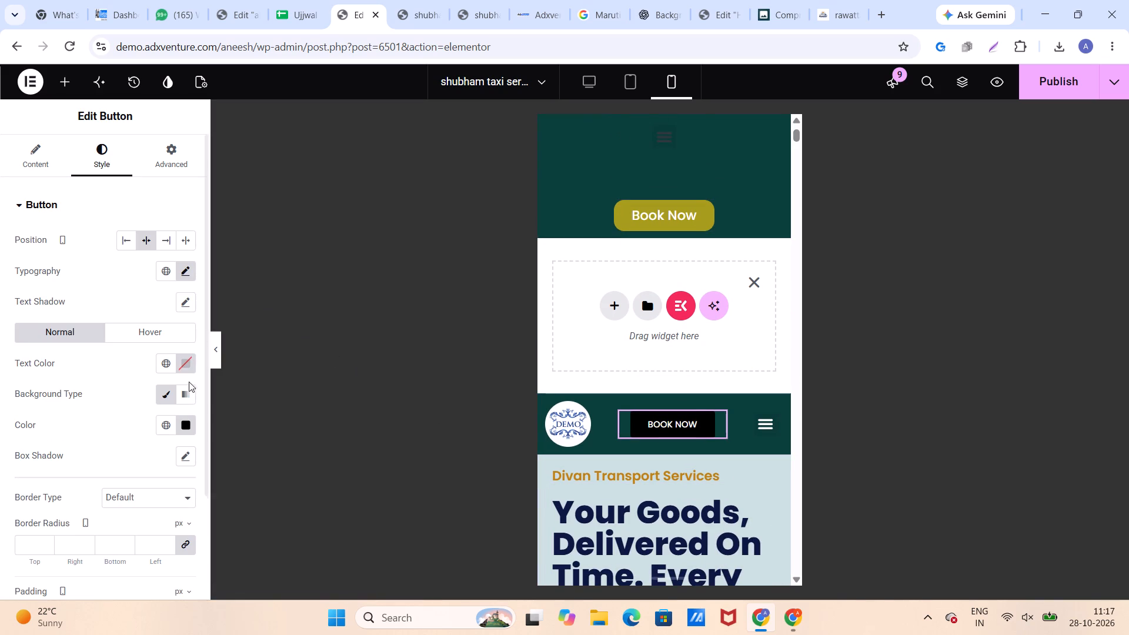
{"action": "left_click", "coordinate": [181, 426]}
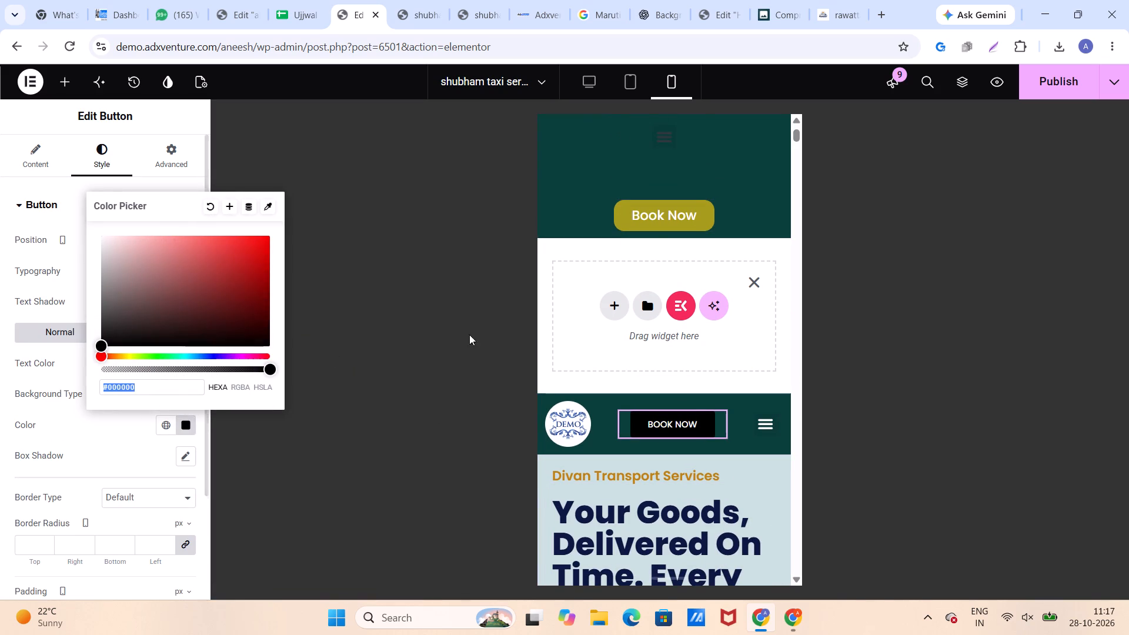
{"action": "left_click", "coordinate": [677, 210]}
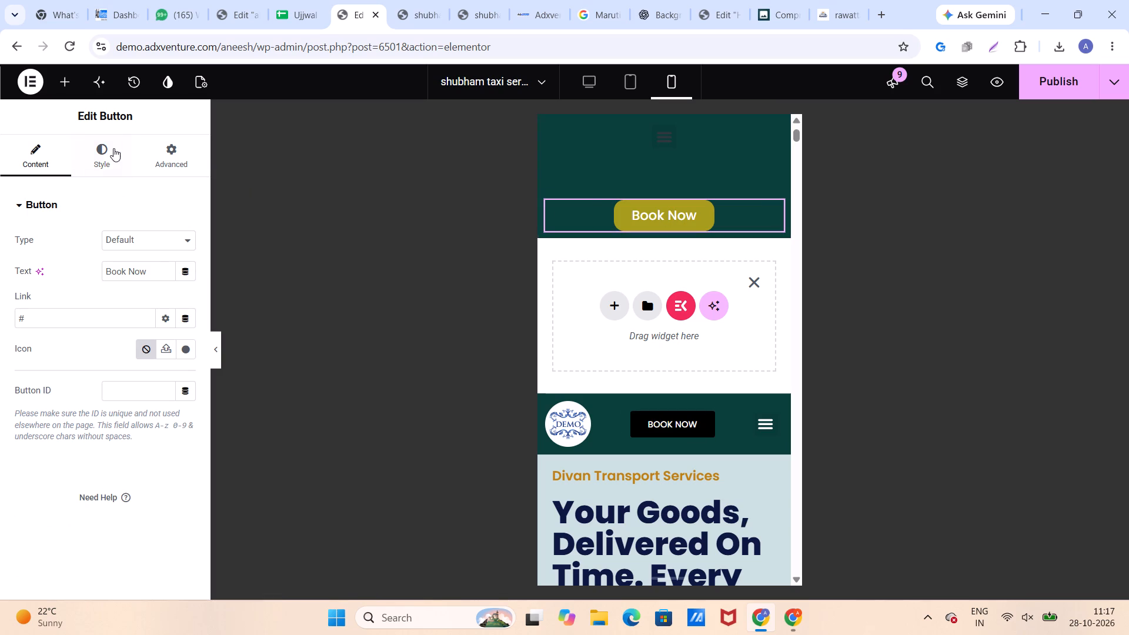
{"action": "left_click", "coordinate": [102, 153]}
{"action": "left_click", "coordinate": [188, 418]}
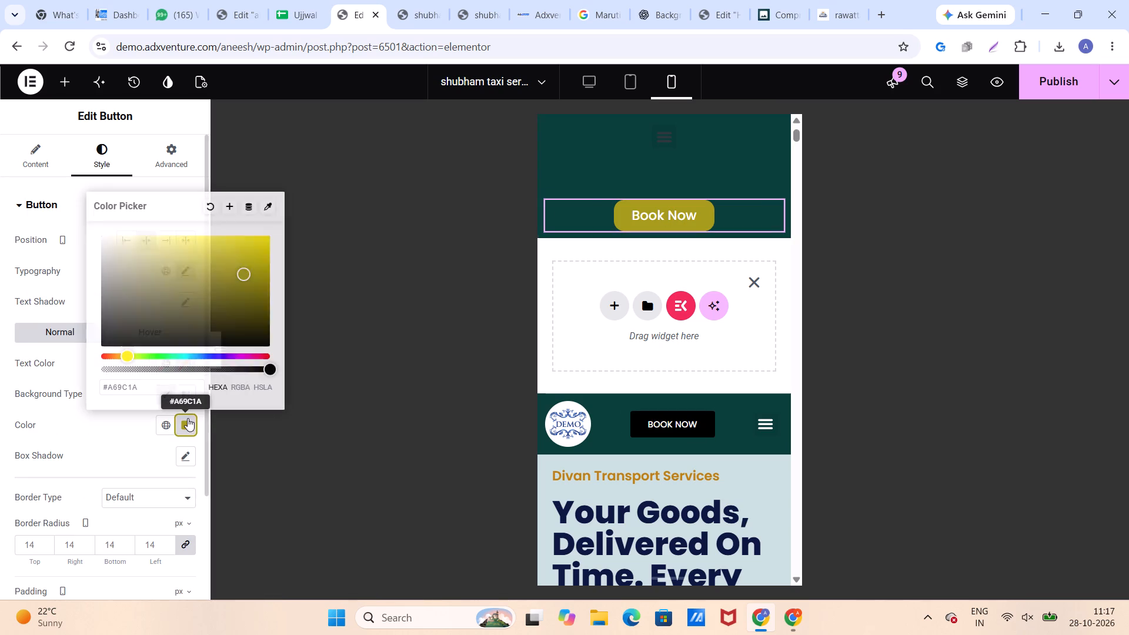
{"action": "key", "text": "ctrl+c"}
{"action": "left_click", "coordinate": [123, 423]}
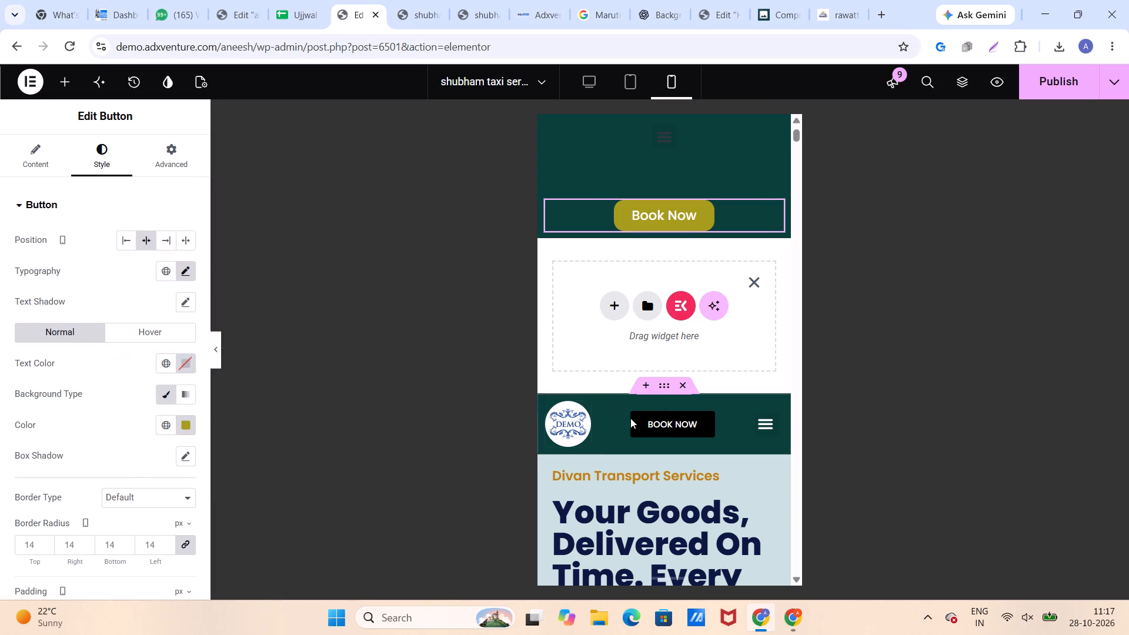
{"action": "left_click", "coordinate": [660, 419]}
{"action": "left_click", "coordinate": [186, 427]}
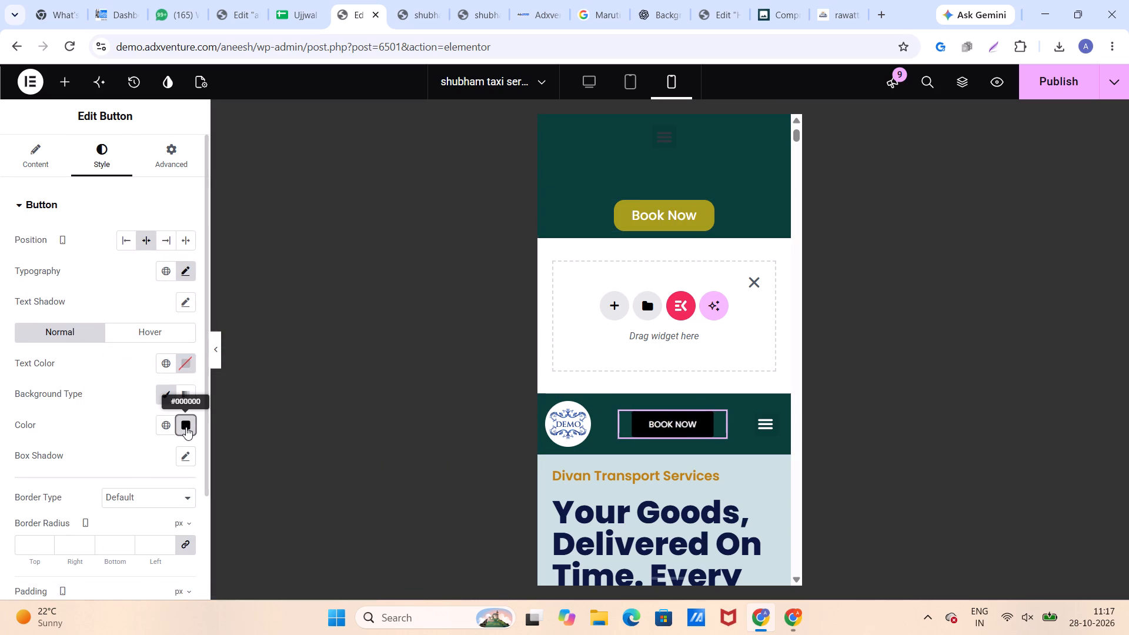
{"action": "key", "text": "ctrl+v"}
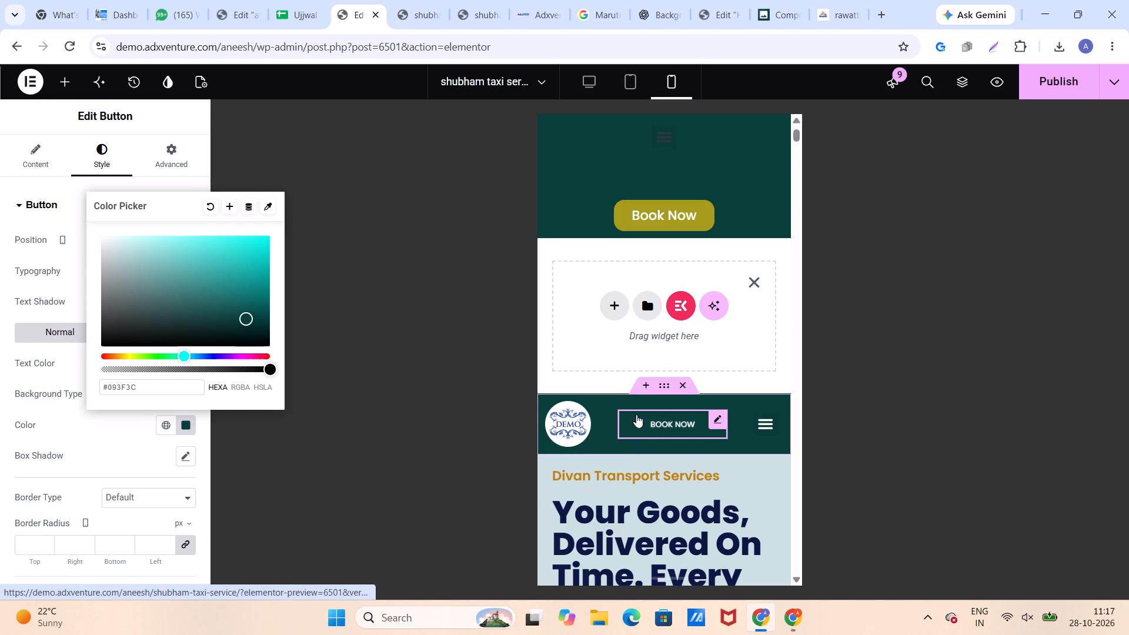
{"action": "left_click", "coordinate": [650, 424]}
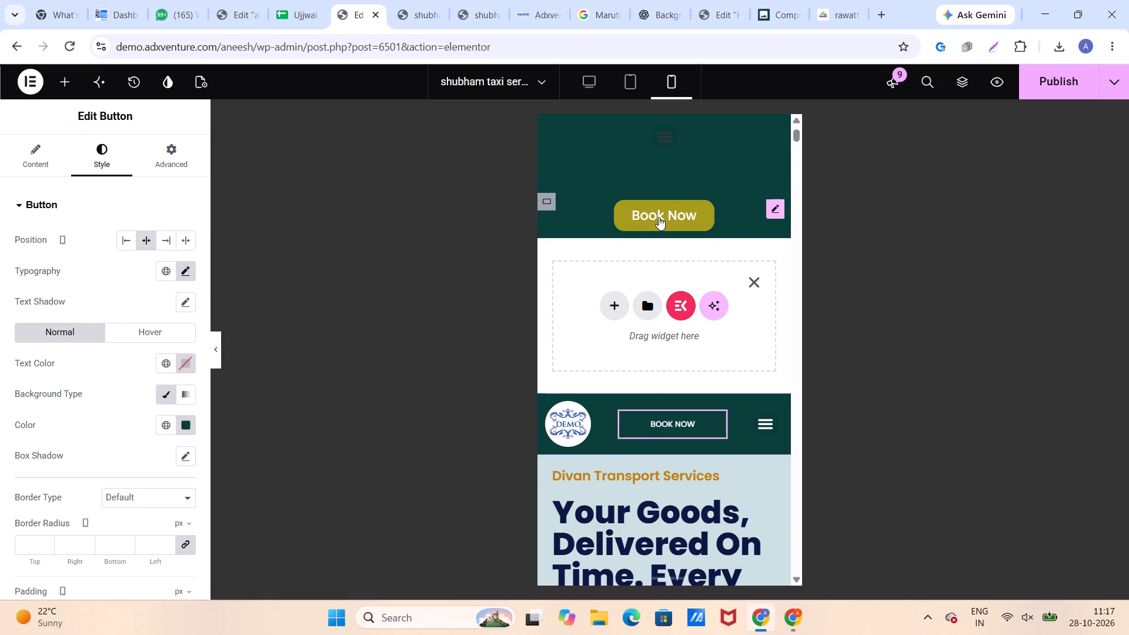
Set the pasted header's BOOK NOW button background colour to #A69C1A, copied from the original header's Book Now button.
{"action": "left_click", "coordinate": [659, 217]}
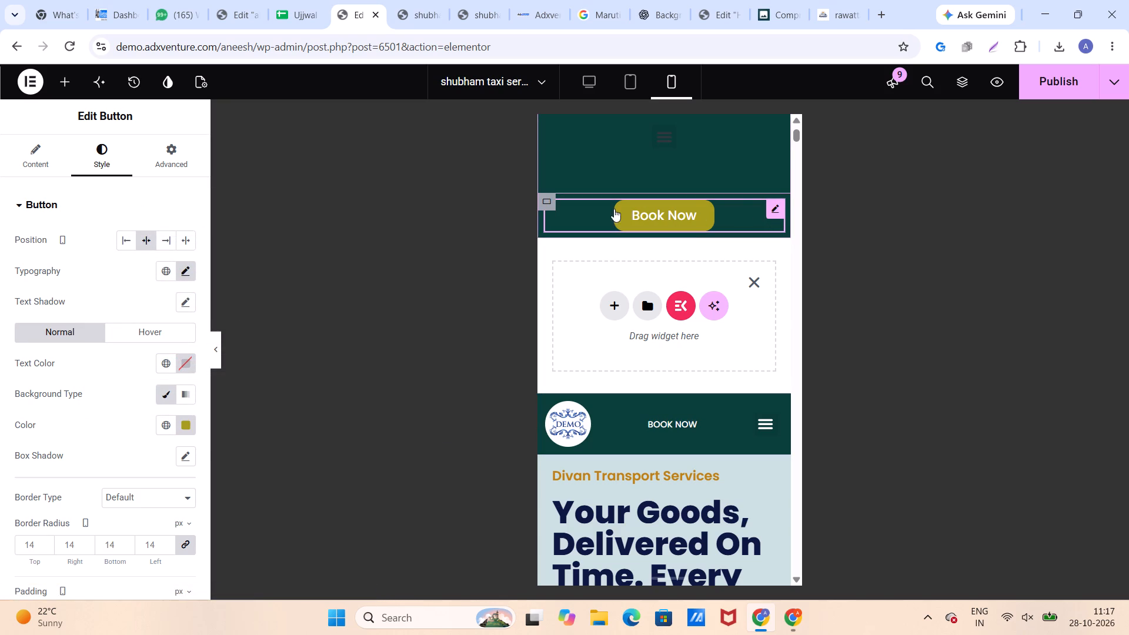
{"action": "left_click", "coordinate": [190, 423]}
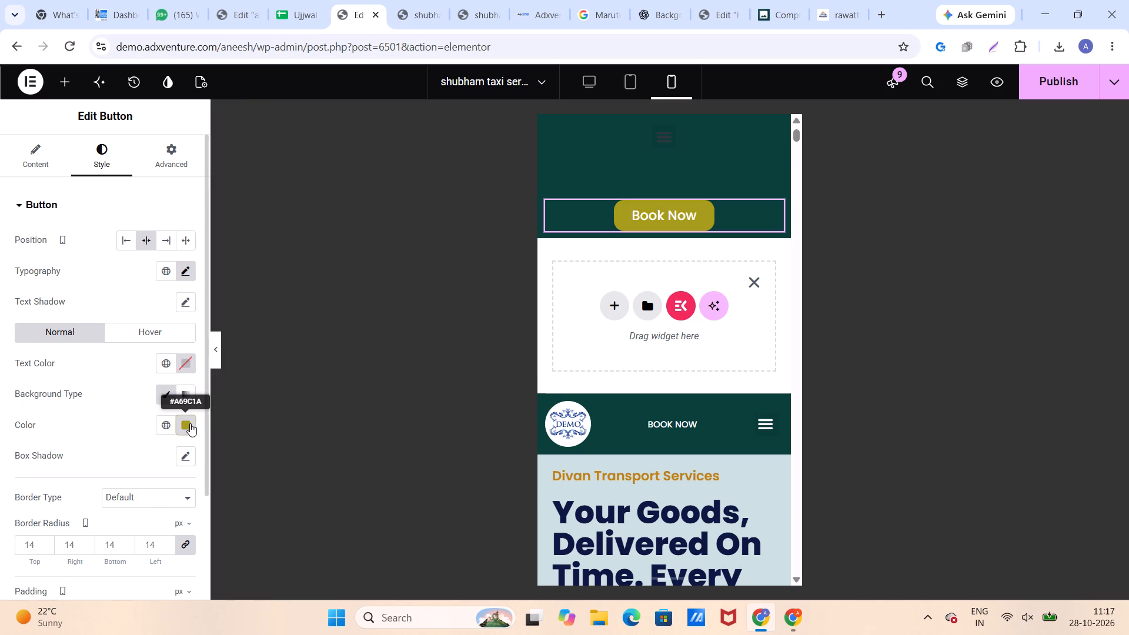
{"action": "key", "text": "ctrl+c"}
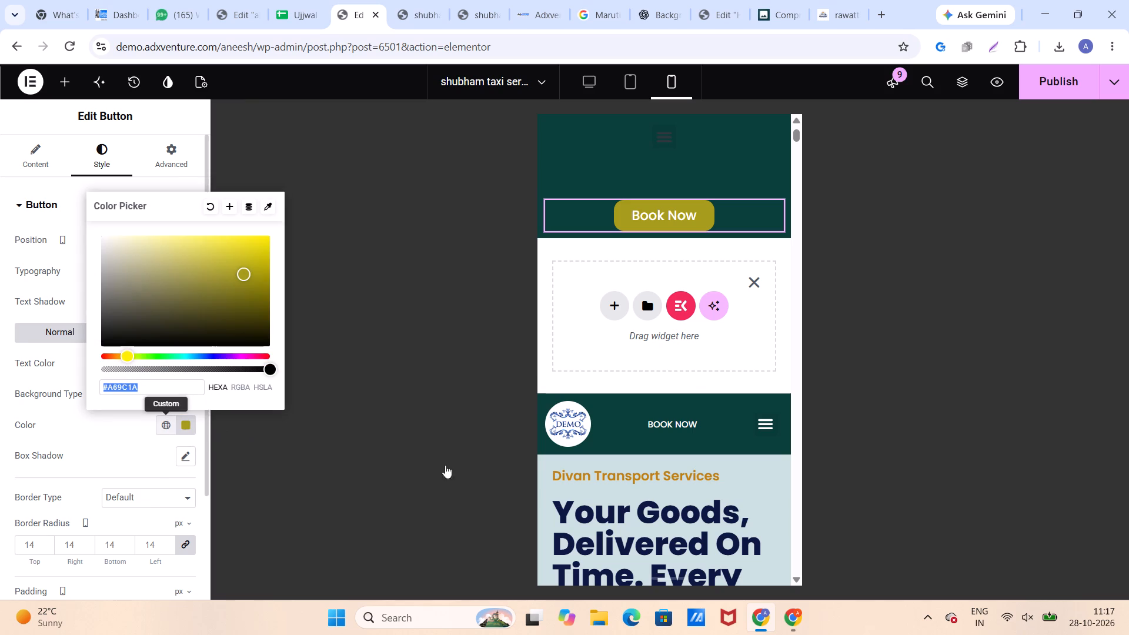
{"action": "left_click", "coordinate": [674, 427]}
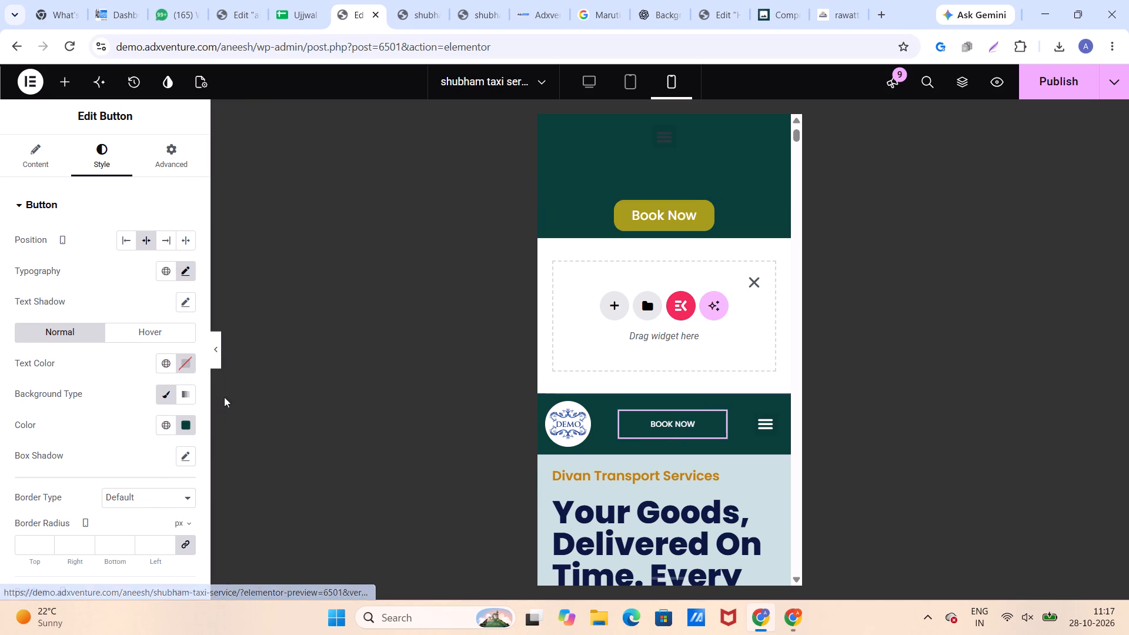
{"action": "left_click", "coordinate": [186, 427]}
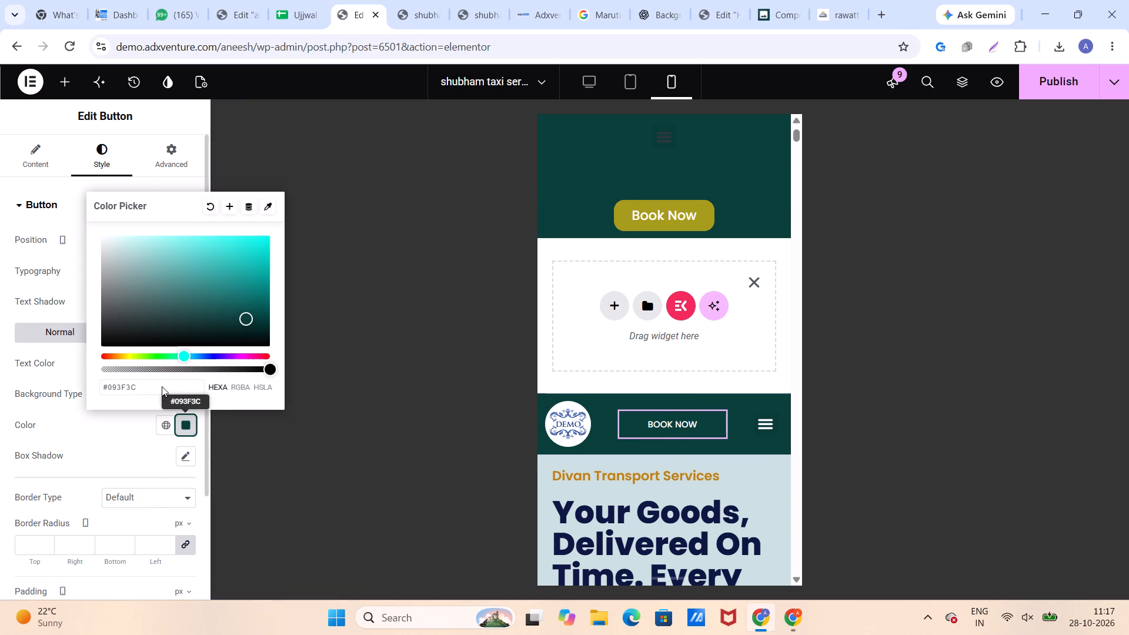
{"action": "left_click_drag", "start_coordinate": [162, 386], "coordinate": [35, 387]}
{"action": "key", "text": "ctrl+v"}
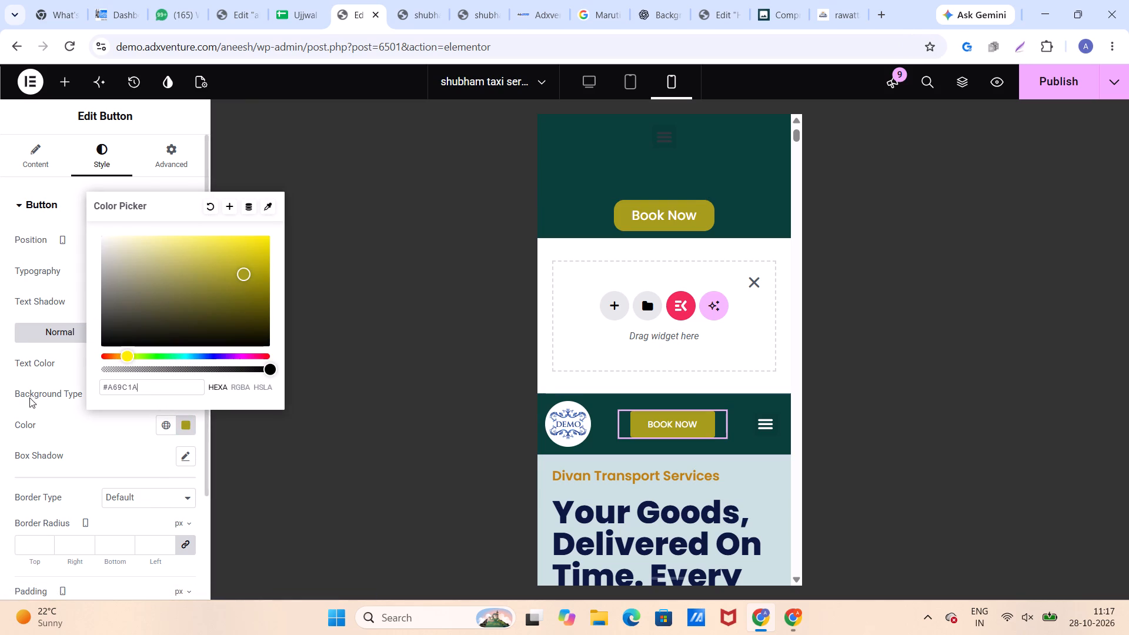
{"action": "left_click", "coordinate": [139, 457]}
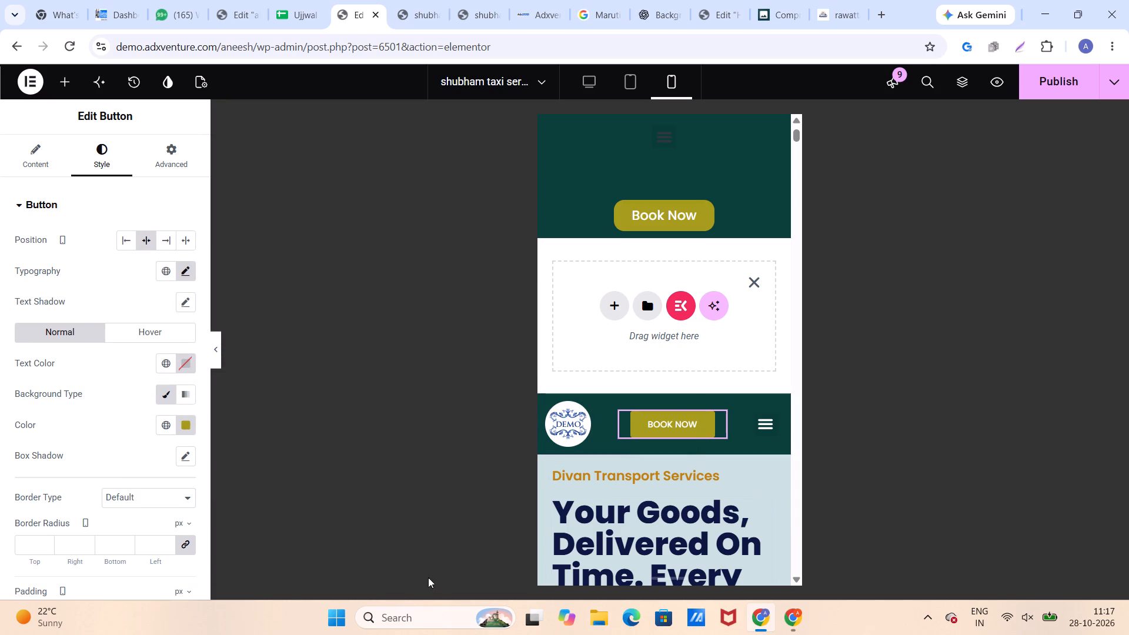
Hide the page's original header container on Tablet Portrait through its responsive visibility settings.
{"action": "scroll", "coordinate": [646, 357], "scroll_direction": "up", "scroll_amount": 8}
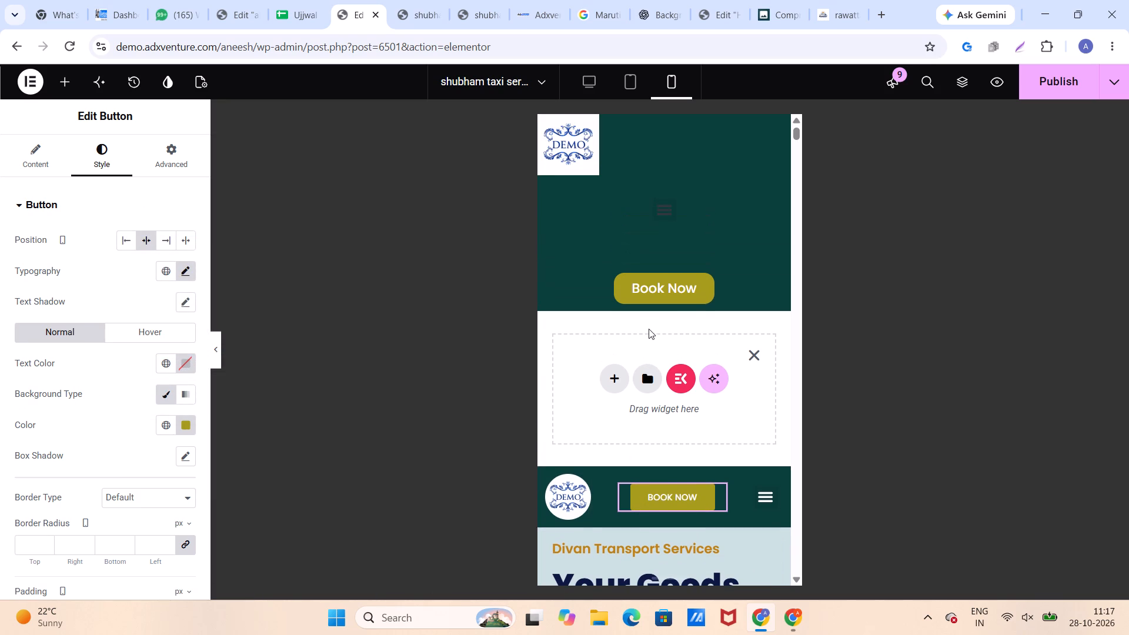
{"action": "left_click", "coordinate": [664, 126]}
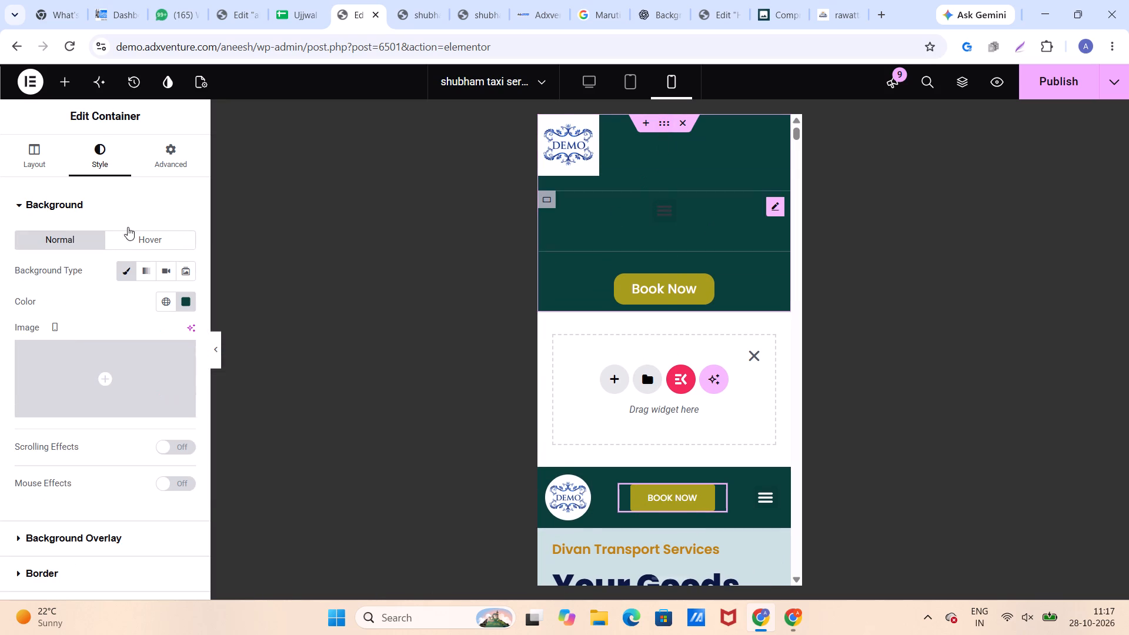
{"action": "left_click", "coordinate": [188, 153]}
{"action": "scroll", "coordinate": [99, 443], "scroll_direction": "down", "scroll_amount": 10}
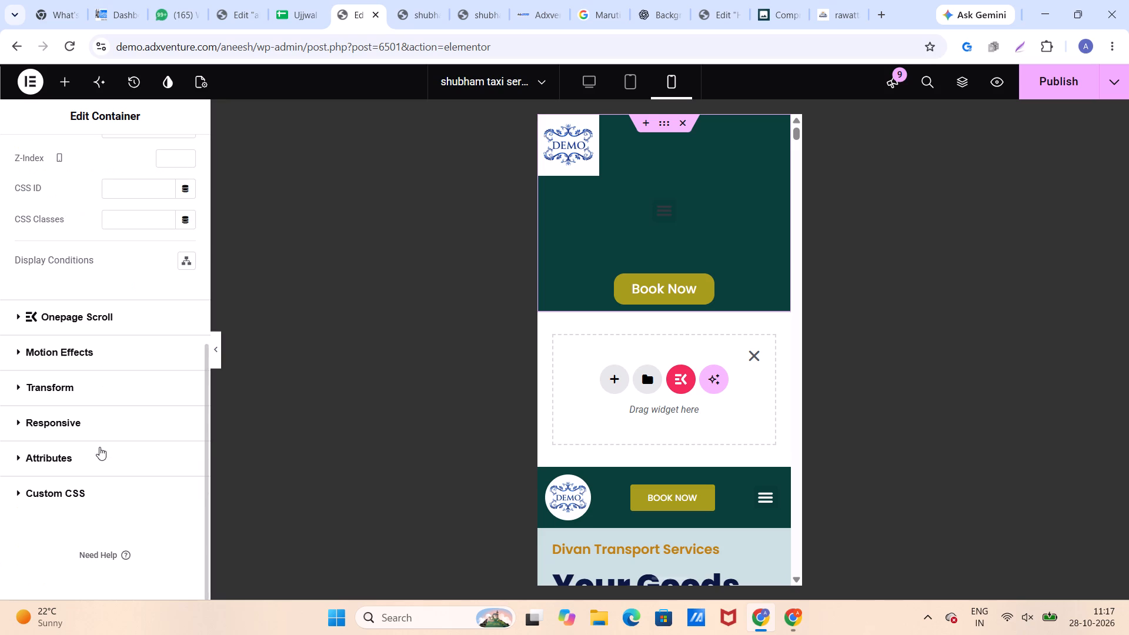
{"action": "scroll", "coordinate": [99, 447], "scroll_direction": "down", "scroll_amount": 1}
{"action": "left_click", "coordinate": [62, 422]}
{"action": "left_click", "coordinate": [173, 470]}
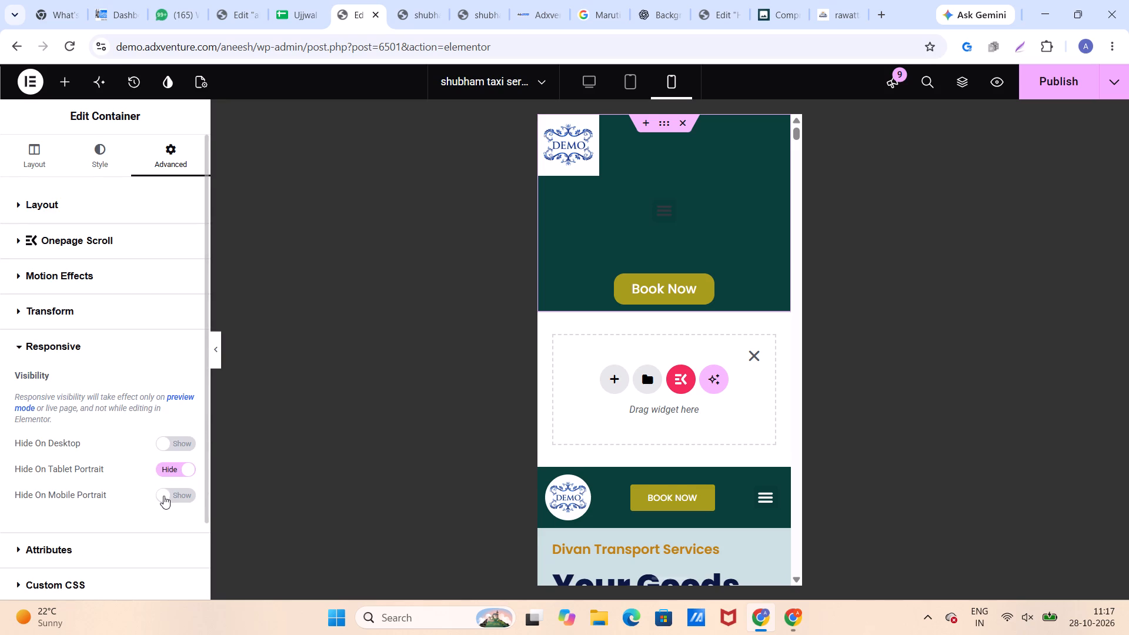
Hide the page's original header container on Mobile Portrait as well.
{"action": "left_click", "coordinate": [163, 496]}
Check the pasted mobile header container's responsive visibility settings for desktop, tablet and mobile.
{"action": "scroll", "coordinate": [583, 483], "scroll_direction": "down", "scroll_amount": 1}
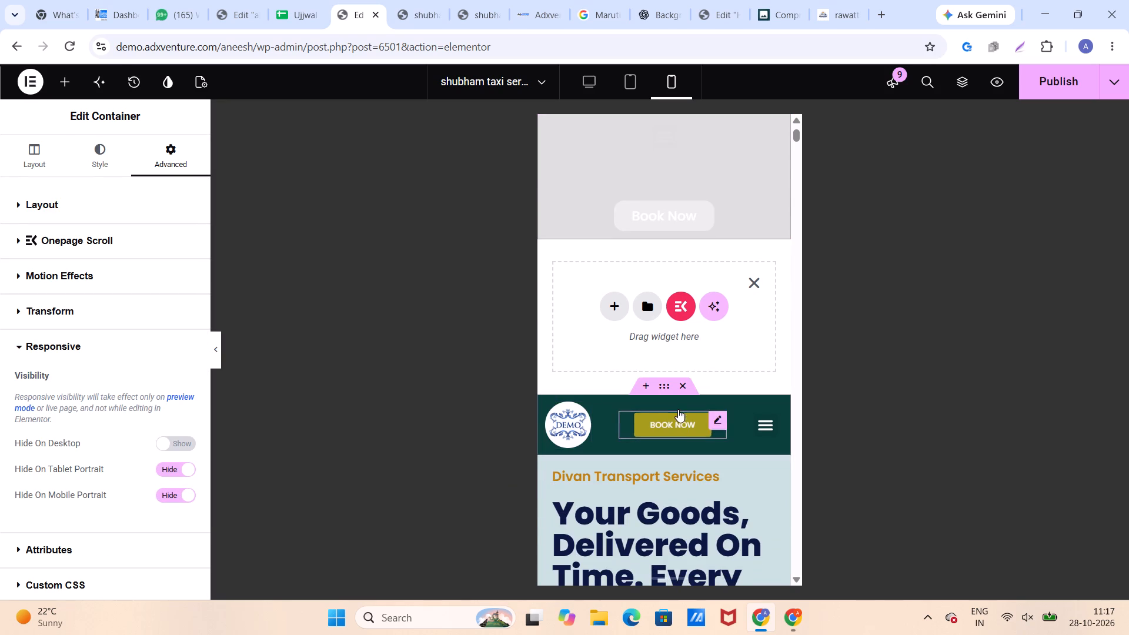
{"action": "left_click", "coordinate": [667, 385]}
{"action": "left_click", "coordinate": [176, 162]}
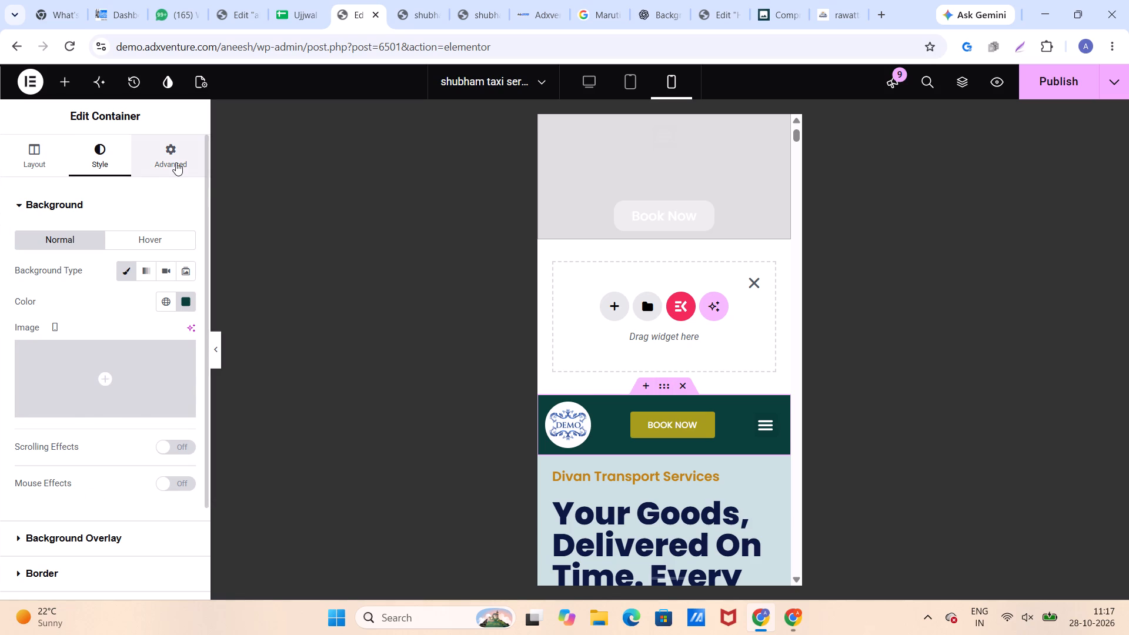
{"action": "scroll", "coordinate": [129, 379], "scroll_direction": "down", "scroll_amount": 10}
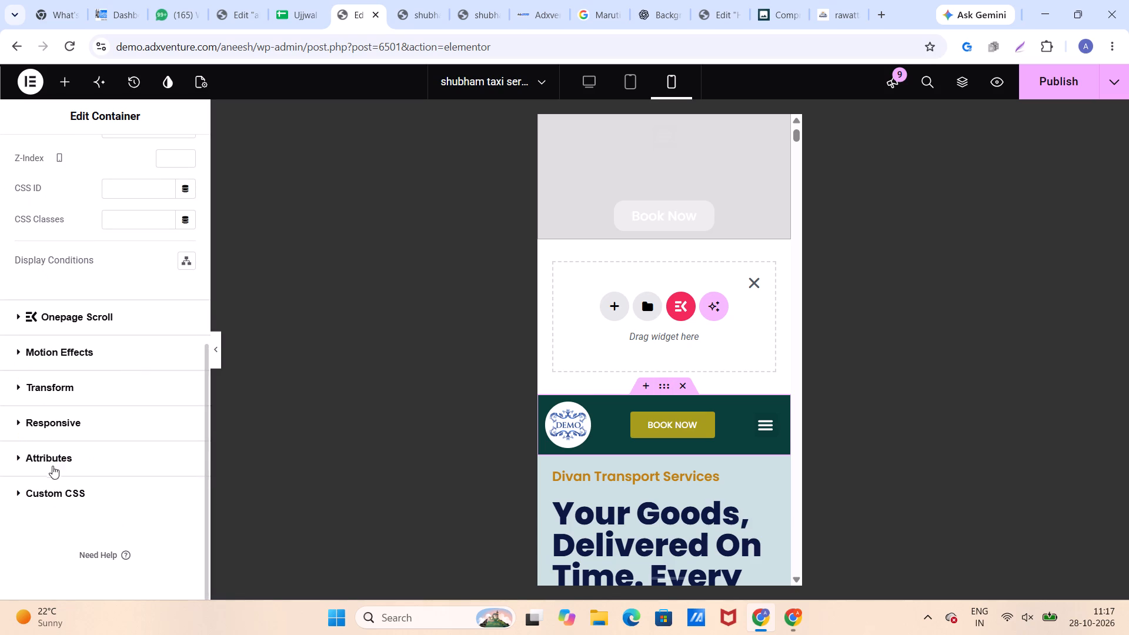
{"action": "left_click", "coordinate": [56, 426]}
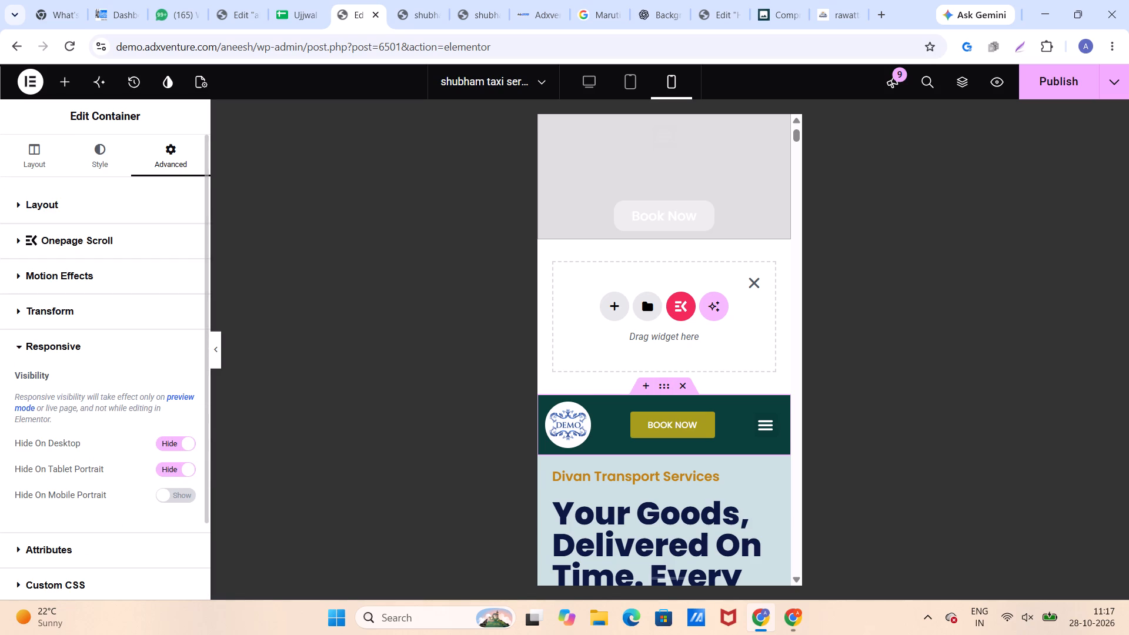
Publish the page with the updated header visibility.
{"action": "left_click", "coordinate": [1044, 82]}
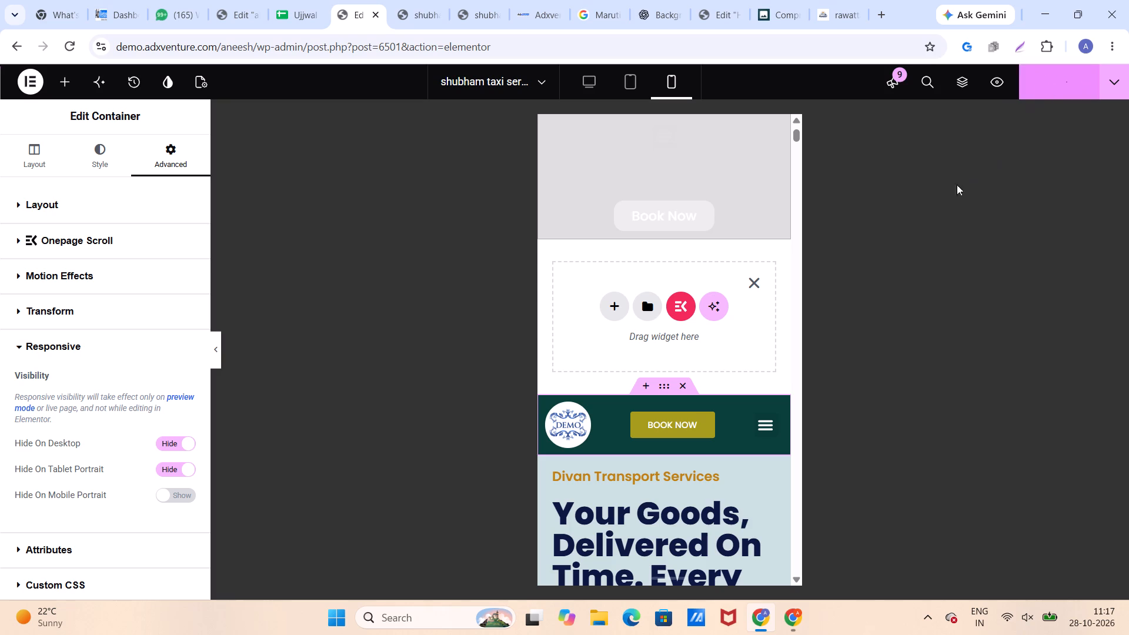
Review the mobile layout from the hero down through the first Goa destination cards.
{"action": "scroll", "coordinate": [535, 512], "scroll_direction": "down", "scroll_amount": 6}
{"action": "scroll", "coordinate": [669, 457], "scroll_direction": "down", "scroll_amount": 4}
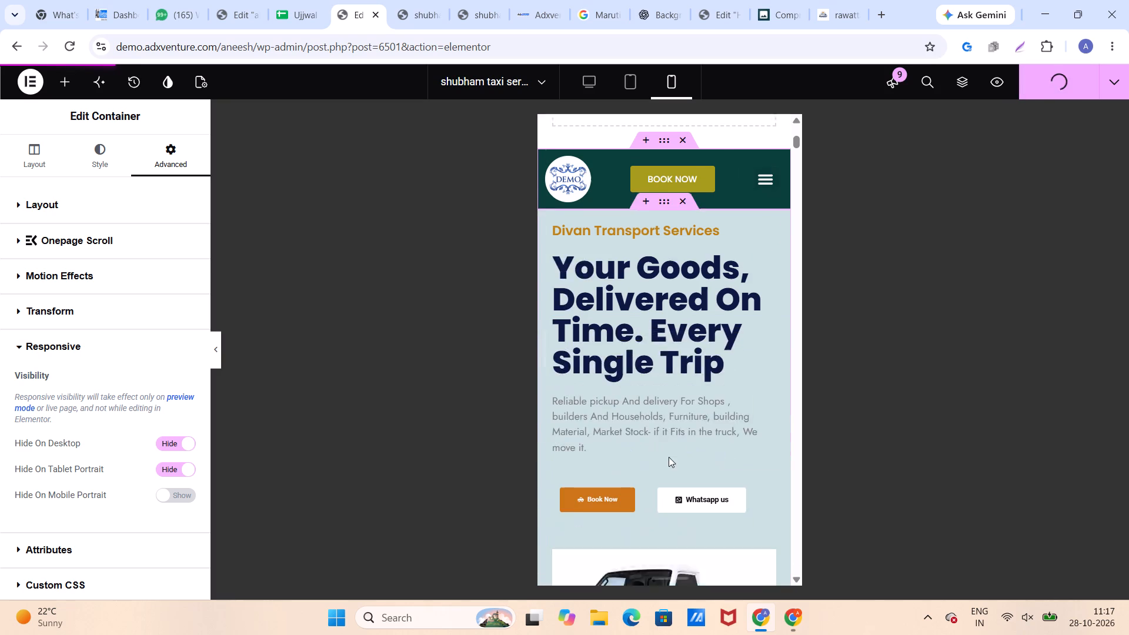
{"action": "scroll", "coordinate": [669, 457], "scroll_direction": "down", "scroll_amount": 16}
{"action": "scroll", "coordinate": [669, 460], "scroll_direction": "up", "scroll_amount": 1}
{"action": "scroll", "coordinate": [669, 460], "scroll_direction": "down", "scroll_amount": 5}
{"action": "scroll", "coordinate": [669, 460], "scroll_direction": "up", "scroll_amount": 1}
{"action": "scroll", "coordinate": [669, 460], "scroll_direction": "down", "scroll_amount": 1}
{"action": "scroll", "coordinate": [669, 460], "scroll_direction": "up", "scroll_amount": 1}
{"action": "scroll", "coordinate": [669, 460], "scroll_direction": "down", "scroll_amount": 2}
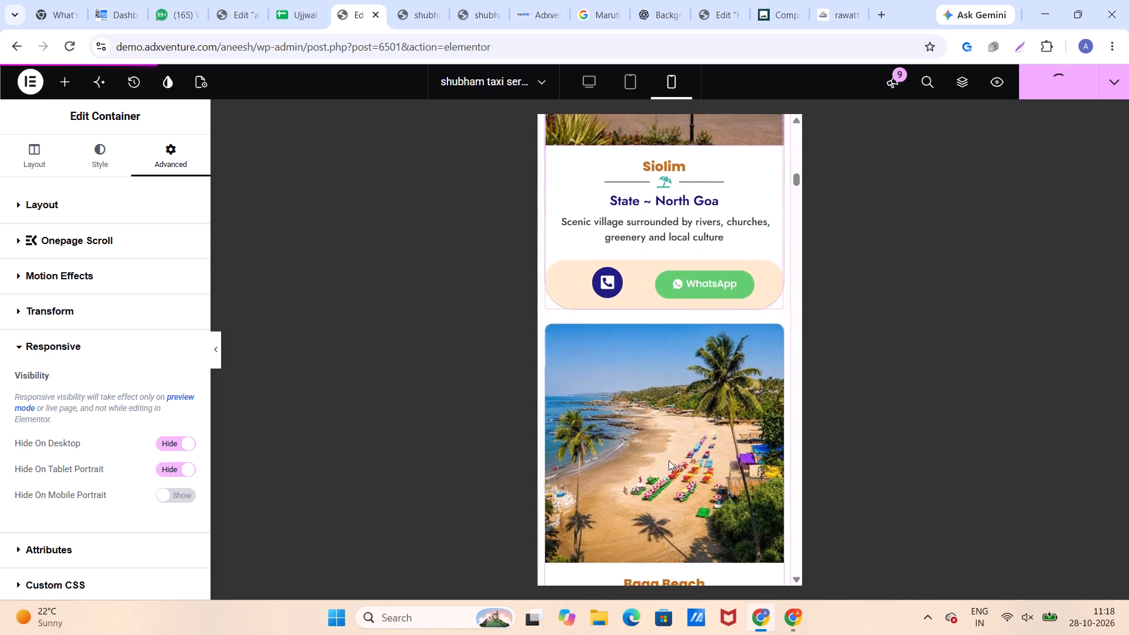
{"action": "scroll", "coordinate": [669, 460], "scroll_direction": "down", "scroll_amount": 1}
{"action": "scroll", "coordinate": [669, 462], "scroll_direction": "up", "scroll_amount": 1}
{"action": "scroll", "coordinate": [669, 462], "scroll_direction": "down", "scroll_amount": 1}
{"action": "scroll", "coordinate": [669, 462], "scroll_direction": "up", "scroll_amount": 1}
{"action": "scroll", "coordinate": [669, 462], "scroll_direction": "down", "scroll_amount": 9}
{"action": "scroll", "coordinate": [669, 462], "scroll_direction": "up", "scroll_amount": 1}
{"action": "scroll", "coordinate": [669, 462], "scroll_direction": "down", "scroll_amount": 1}
{"action": "scroll", "coordinate": [669, 462], "scroll_direction": "up", "scroll_amount": 1}
{"action": "scroll", "coordinate": [669, 462], "scroll_direction": "down", "scroll_amount": 1}
{"action": "scroll", "coordinate": [669, 462], "scroll_direction": "up", "scroll_amount": 1}
{"action": "scroll", "coordinate": [669, 462], "scroll_direction": "down", "scroll_amount": 1}
{"action": "scroll", "coordinate": [669, 462], "scroll_direction": "up", "scroll_amount": 1}
{"action": "scroll", "coordinate": [669, 462], "scroll_direction": "down", "scroll_amount": 1}
{"action": "scroll", "coordinate": [669, 462], "scroll_direction": "up", "scroll_amount": 1}
{"action": "scroll", "coordinate": [669, 462], "scroll_direction": "down", "scroll_amount": 1}
{"action": "scroll", "coordinate": [669, 462], "scroll_direction": "up", "scroll_amount": 1}
{"action": "scroll", "coordinate": [669, 462], "scroll_direction": "down", "scroll_amount": 2}
Inspect the content settings of the phone icon and WhatsApp button on the Calangute Beach card.
{"action": "left_click", "coordinate": [613, 242]}
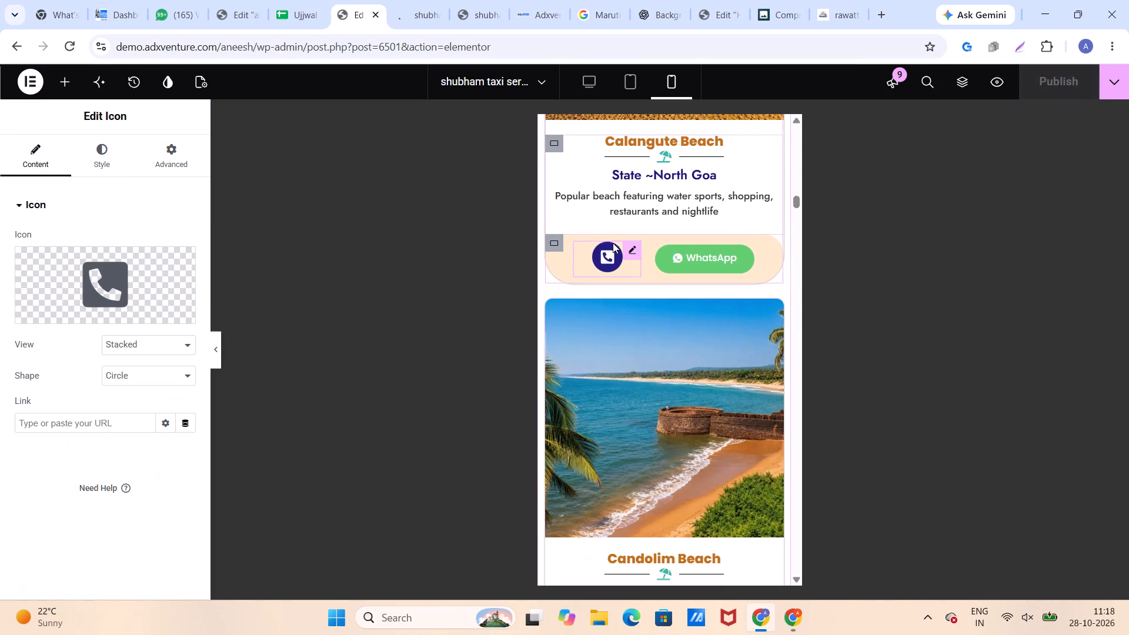
{"action": "left_click", "coordinate": [613, 250]}
{"action": "left_click", "coordinate": [613, 263]}
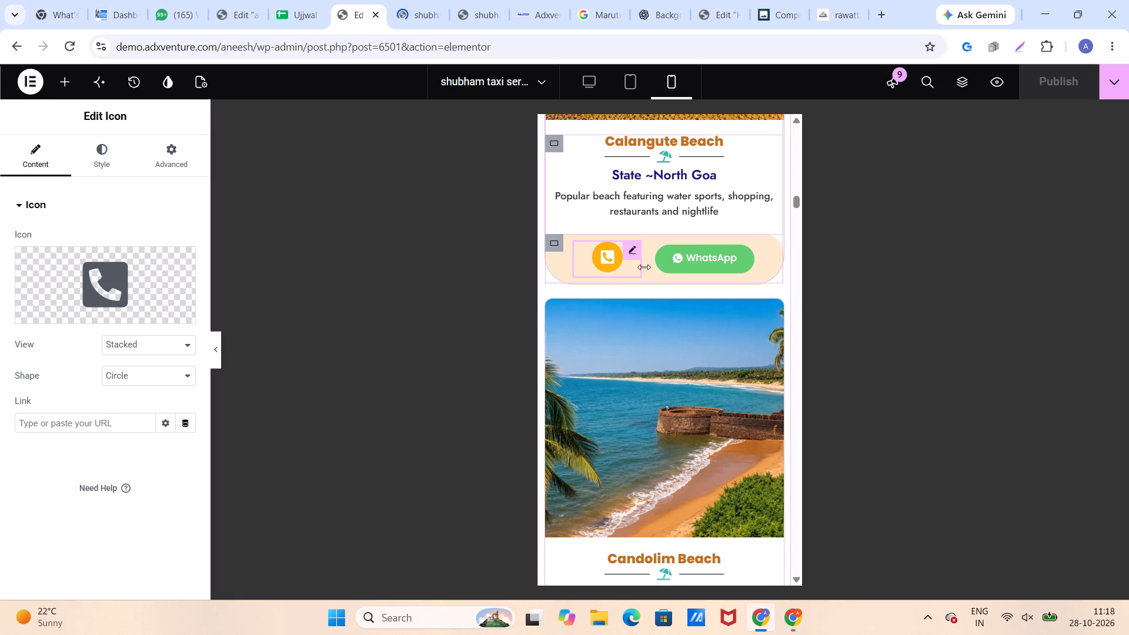
{"action": "left_click", "coordinate": [709, 265]}
Review the mobile layout of the further destination cards, down past Morjim Beach to Ashwem Beach.
{"action": "scroll", "coordinate": [679, 415], "scroll_direction": "down", "scroll_amount": 15}
{"action": "scroll", "coordinate": [679, 415], "scroll_direction": "up", "scroll_amount": 1}
{"action": "scroll", "coordinate": [679, 415], "scroll_direction": "down", "scroll_amount": 5}
{"action": "scroll", "coordinate": [679, 415], "scroll_direction": "up", "scroll_amount": 1}
{"action": "scroll", "coordinate": [679, 415], "scroll_direction": "down", "scroll_amount": 13}
{"action": "scroll", "coordinate": [679, 415], "scroll_direction": "up", "scroll_amount": 1}
{"action": "scroll", "coordinate": [679, 415], "scroll_direction": "down", "scroll_amount": 1}
{"action": "scroll", "coordinate": [679, 415], "scroll_direction": "up", "scroll_amount": 1}
{"action": "scroll", "coordinate": [679, 415], "scroll_direction": "down", "scroll_amount": 3}
{"action": "scroll", "coordinate": [679, 415], "scroll_direction": "up", "scroll_amount": 1}
{"action": "scroll", "coordinate": [679, 415], "scroll_direction": "down", "scroll_amount": 1}
{"action": "scroll", "coordinate": [679, 415], "scroll_direction": "up", "scroll_amount": 1}
{"action": "scroll", "coordinate": [679, 415], "scroll_direction": "down", "scroll_amount": 3}
{"action": "scroll", "coordinate": [679, 415], "scroll_direction": "up", "scroll_amount": 1}
{"action": "scroll", "coordinate": [679, 415], "scroll_direction": "down", "scroll_amount": 5}
{"action": "scroll", "coordinate": [679, 415], "scroll_direction": "up", "scroll_amount": 1}
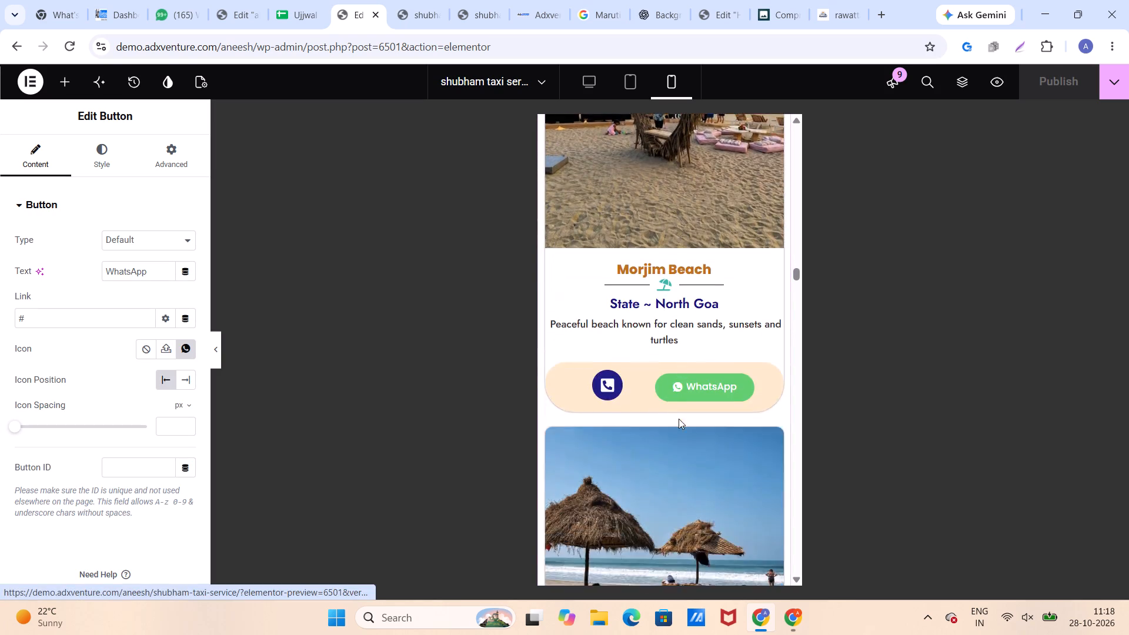
{"action": "scroll", "coordinate": [679, 419], "scroll_direction": "down", "scroll_amount": 3}
{"action": "scroll", "coordinate": [679, 419], "scroll_direction": "up", "scroll_amount": 1}
{"action": "scroll", "coordinate": [679, 419], "scroll_direction": "down", "scroll_amount": 1}
{"action": "scroll", "coordinate": [679, 419], "scroll_direction": "up", "scroll_amount": 1}
{"action": "scroll", "coordinate": [679, 419], "scroll_direction": "down", "scroll_amount": 2}
{"action": "scroll", "coordinate": [679, 419], "scroll_direction": "up", "scroll_amount": 1}
{"action": "scroll", "coordinate": [679, 419], "scroll_direction": "down", "scroll_amount": 2}
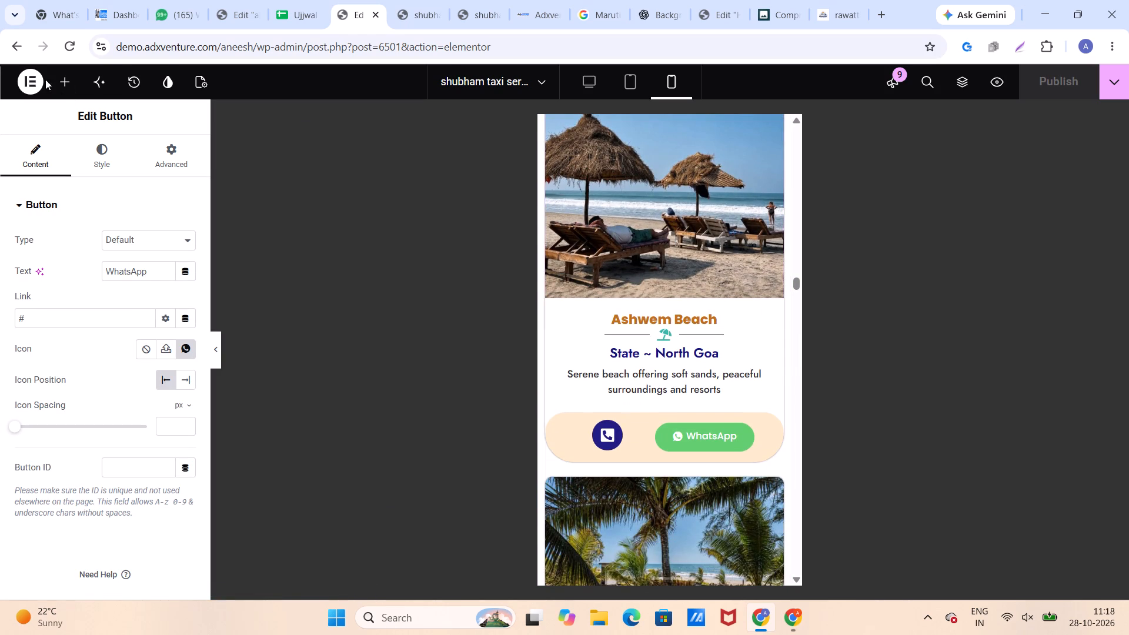
Exit the Elementor editor to the page's WordPress edit screen.
{"action": "left_click", "coordinate": [32, 74]}
{"action": "left_click", "coordinate": [69, 290]}
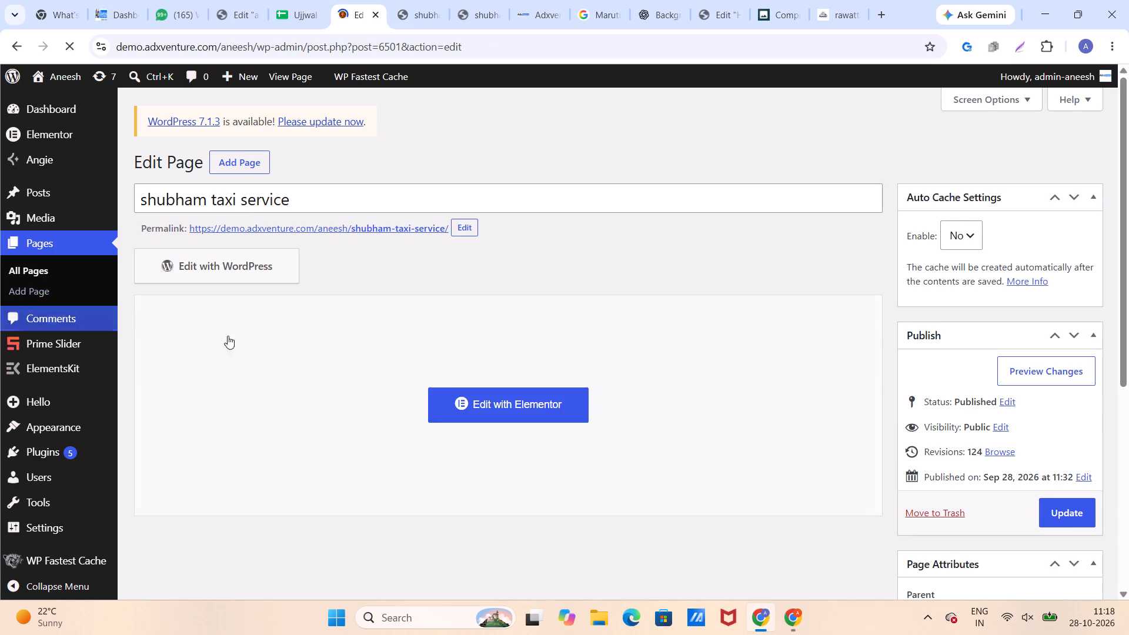
{"action": "left_click_drag", "start_coordinate": [329, 338], "coordinate": [49, 358]}
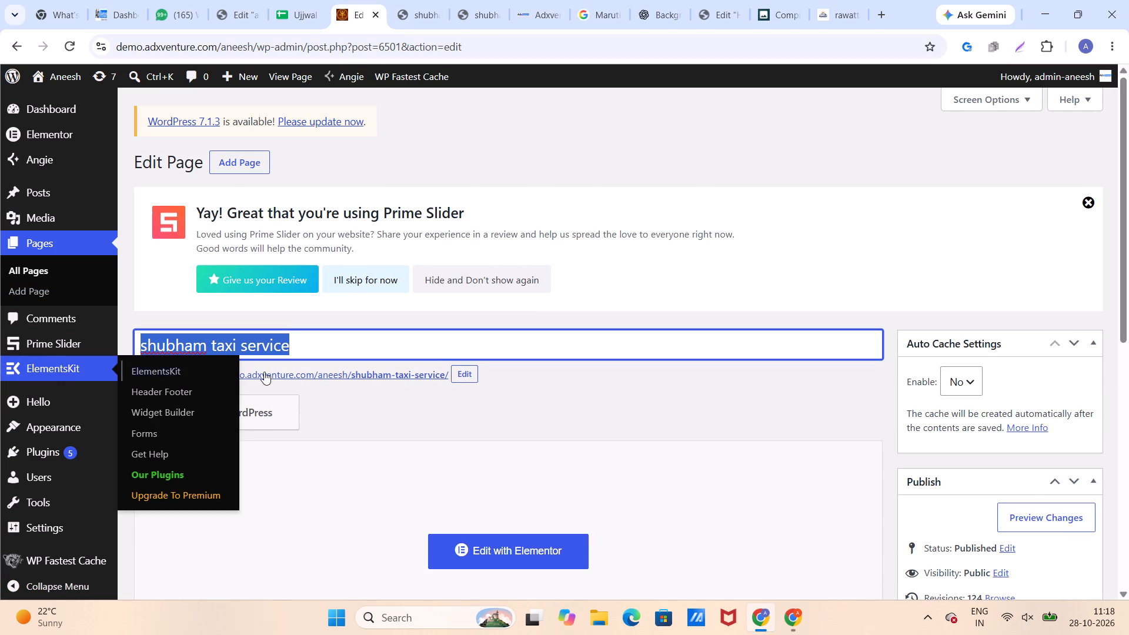
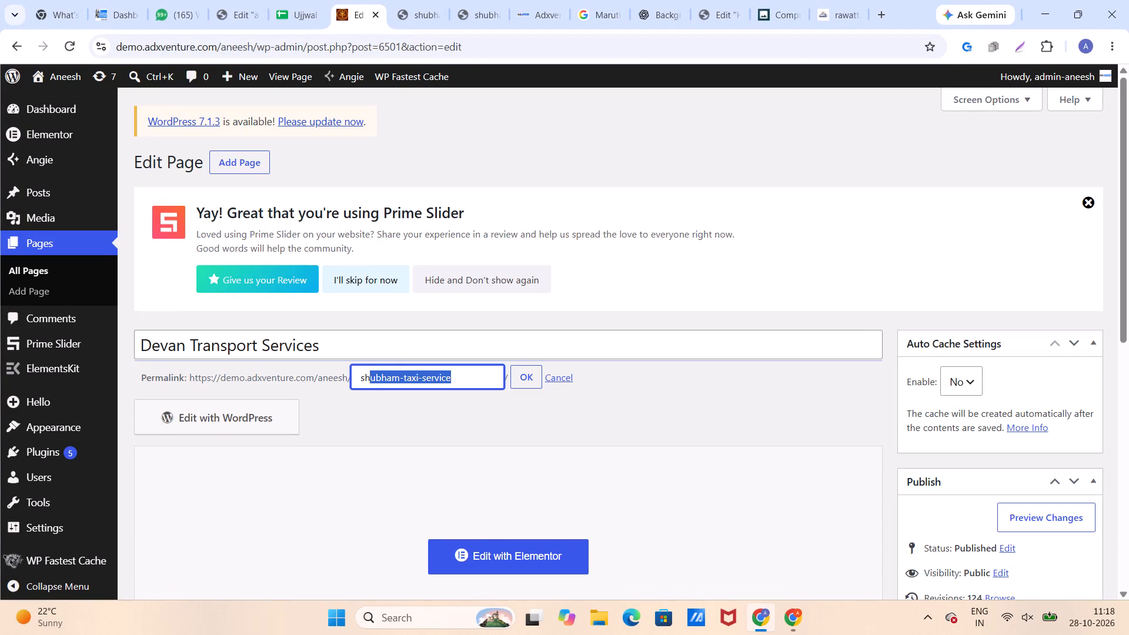
Replace the page's permalink slug with Devan Transport Services, matching the page title, and update the page.
{"action": "left_click_drag", "start_coordinate": [370, 379], "coordinate": [358, 376]}
{"action": "key", "text": "ctrl+v"}
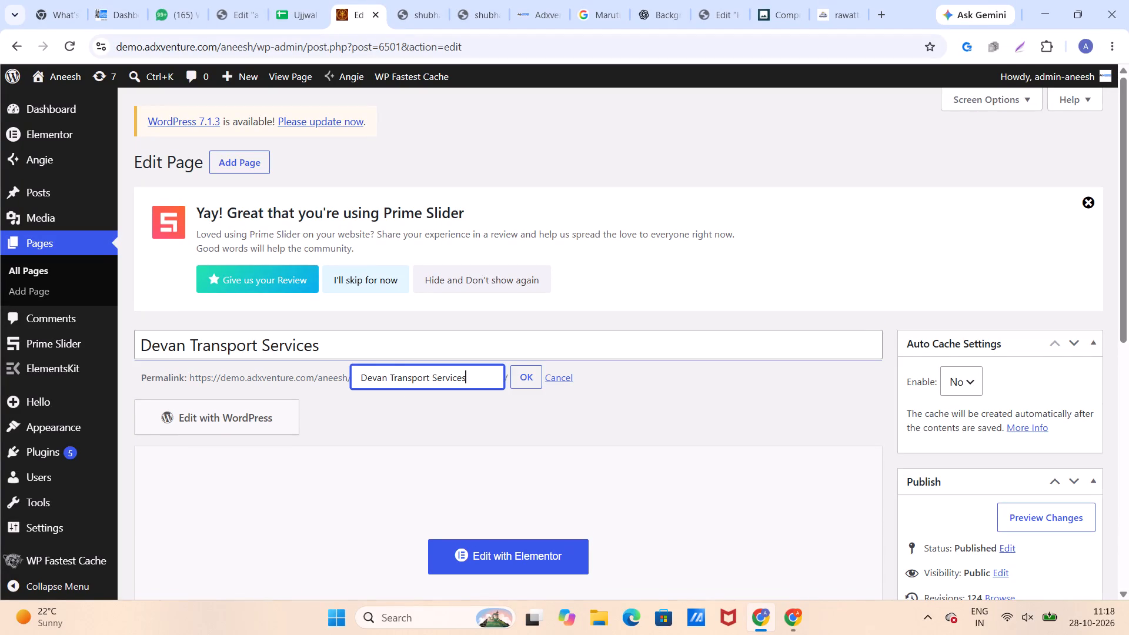
{"action": "left_click", "coordinate": [531, 373]}
{"action": "scroll", "coordinate": [882, 401], "scroll_direction": "down", "scroll_amount": 2}
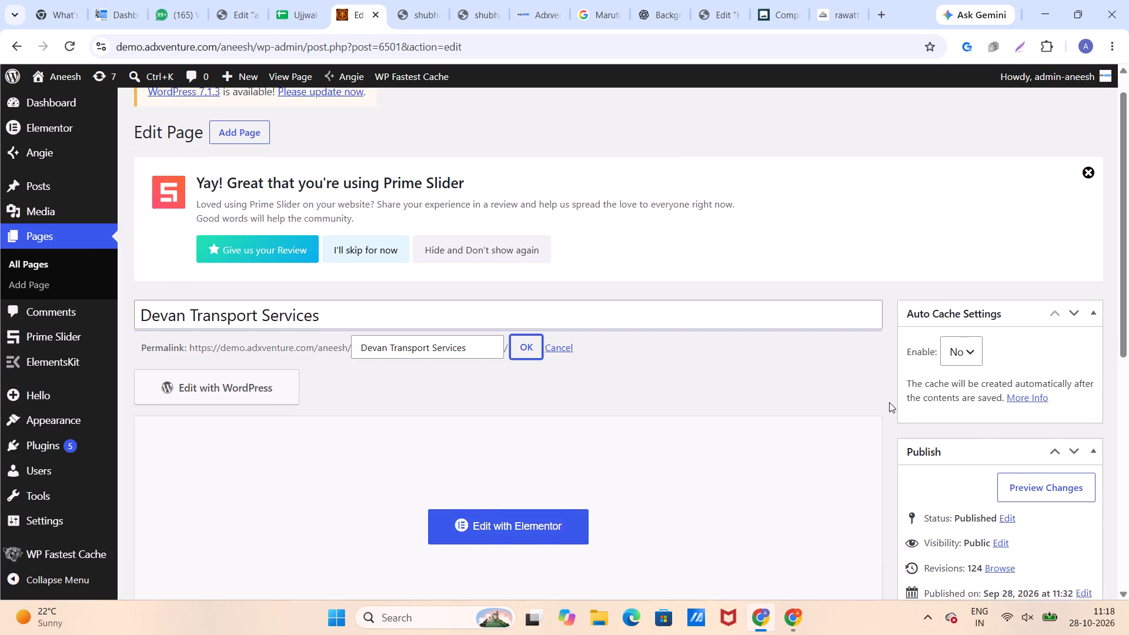
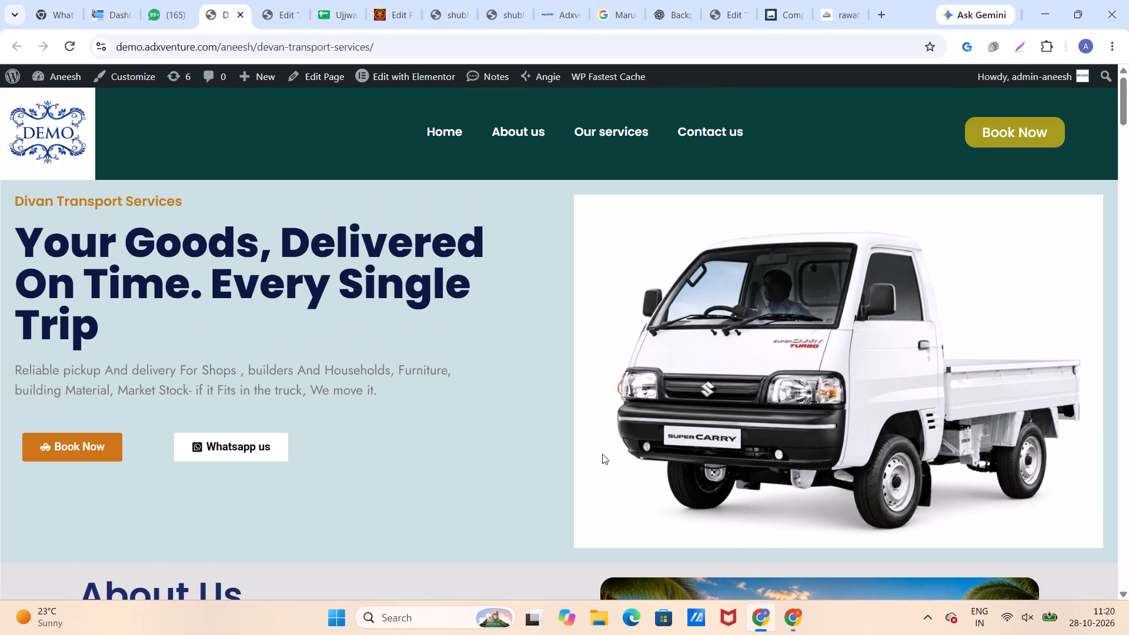
Review the published Devan Transport Services page from the header through the About Us and Our Services sections to the vehicle booking section.
{"action": "scroll", "coordinate": [604, 454], "scroll_direction": "down", "scroll_amount": 5}
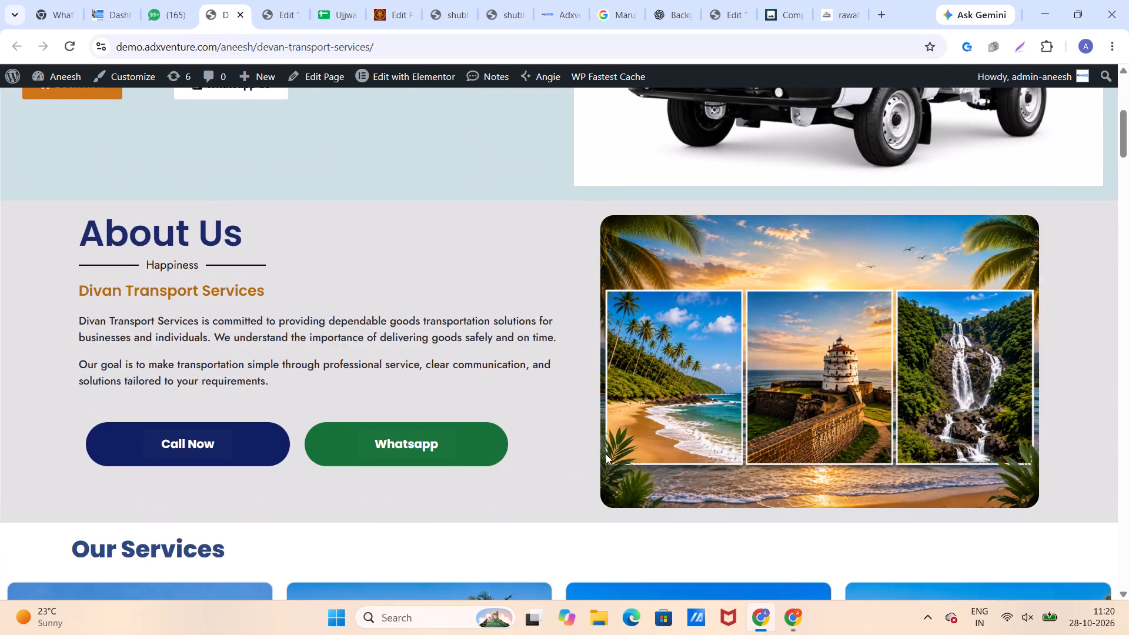
{"action": "scroll", "coordinate": [606, 454], "scroll_direction": "down", "scroll_amount": 5}
{"action": "scroll", "coordinate": [606, 454], "scroll_direction": "up", "scroll_amount": 4}
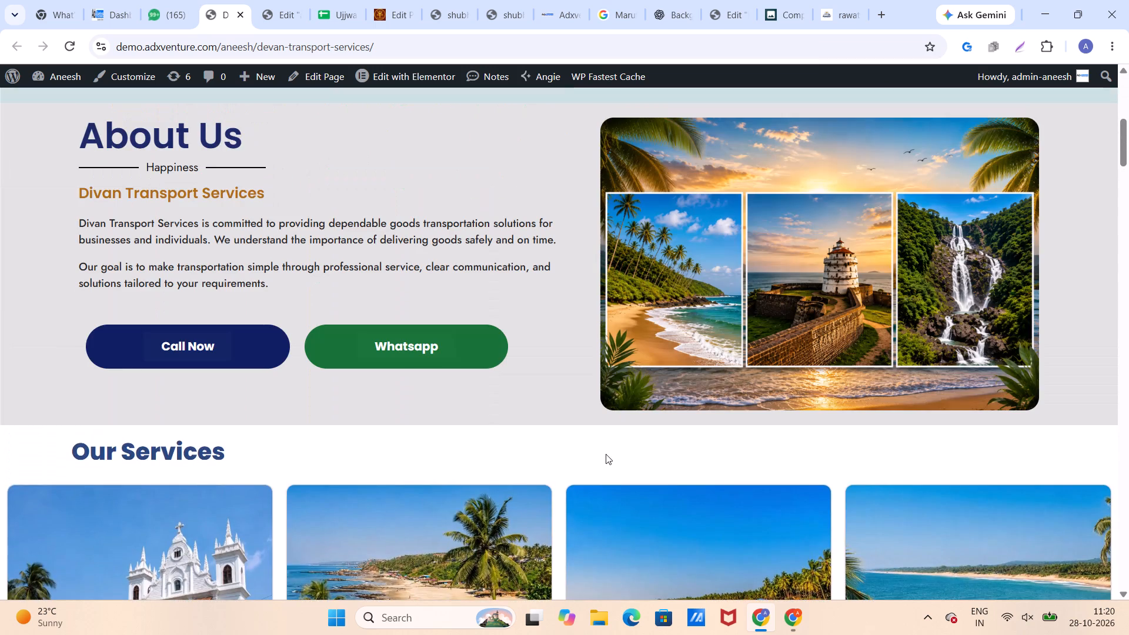
{"action": "scroll", "coordinate": [606, 453], "scroll_direction": "down", "scroll_amount": 5}
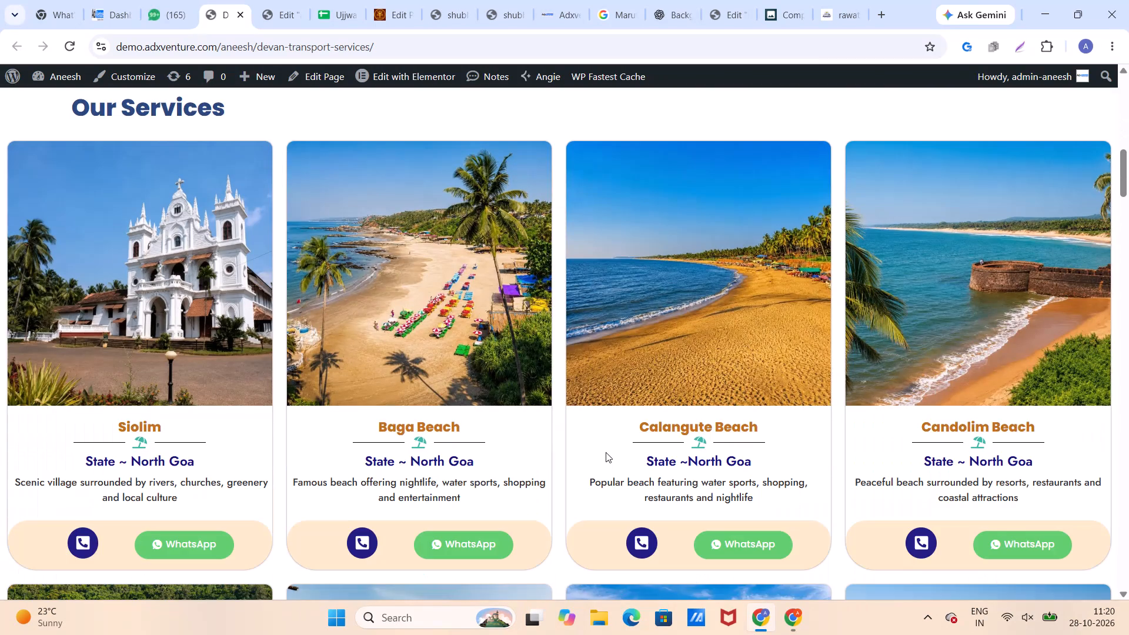
{"action": "scroll", "coordinate": [606, 452], "scroll_direction": "down", "scroll_amount": 9}
{"action": "scroll", "coordinate": [606, 452], "scroll_direction": "up", "scroll_amount": 1}
{"action": "scroll", "coordinate": [606, 452], "scroll_direction": "down", "scroll_amount": 1}
{"action": "scroll", "coordinate": [606, 452], "scroll_direction": "up", "scroll_amount": 1}
{"action": "scroll", "coordinate": [606, 452], "scroll_direction": "down", "scroll_amount": 5}
{"action": "scroll", "coordinate": [606, 452], "scroll_direction": "up", "scroll_amount": 1}
{"action": "scroll", "coordinate": [606, 452], "scroll_direction": "down", "scroll_amount": 11}
{"action": "scroll", "coordinate": [606, 452], "scroll_direction": "up", "scroll_amount": 1}
{"action": "scroll", "coordinate": [606, 452], "scroll_direction": "down", "scroll_amount": 1}
{"action": "scroll", "coordinate": [606, 452], "scroll_direction": "up", "scroll_amount": 1}
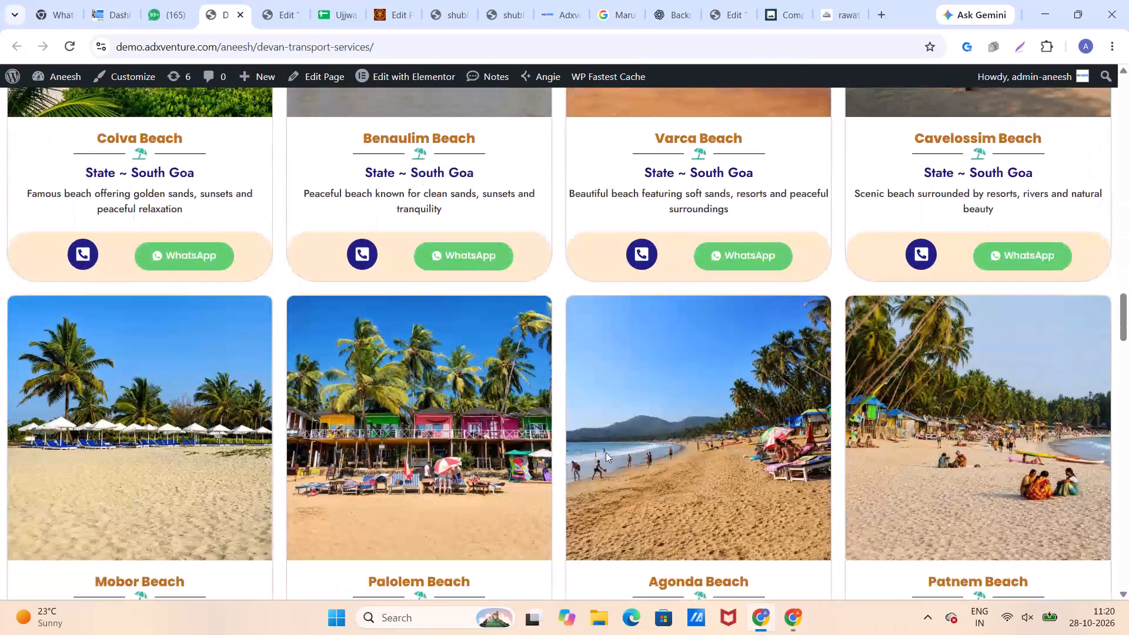
{"action": "scroll", "coordinate": [606, 452], "scroll_direction": "down", "scroll_amount": 1}
{"action": "scroll", "coordinate": [606, 452], "scroll_direction": "up", "scroll_amount": 1}
{"action": "scroll", "coordinate": [606, 452], "scroll_direction": "down", "scroll_amount": 1}
{"action": "scroll", "coordinate": [606, 452], "scroll_direction": "up", "scroll_amount": 1}
{"action": "scroll", "coordinate": [606, 452], "scroll_direction": "down", "scroll_amount": 3}
{"action": "scroll", "coordinate": [606, 452], "scroll_direction": "up", "scroll_amount": 1}
{"action": "scroll", "coordinate": [606, 452], "scroll_direction": "down", "scroll_amount": 1}
{"action": "scroll", "coordinate": [606, 452], "scroll_direction": "up", "scroll_amount": 1}
{"action": "scroll", "coordinate": [606, 452], "scroll_direction": "down", "scroll_amount": 17}
{"action": "scroll", "coordinate": [606, 452], "scroll_direction": "up", "scroll_amount": 5}
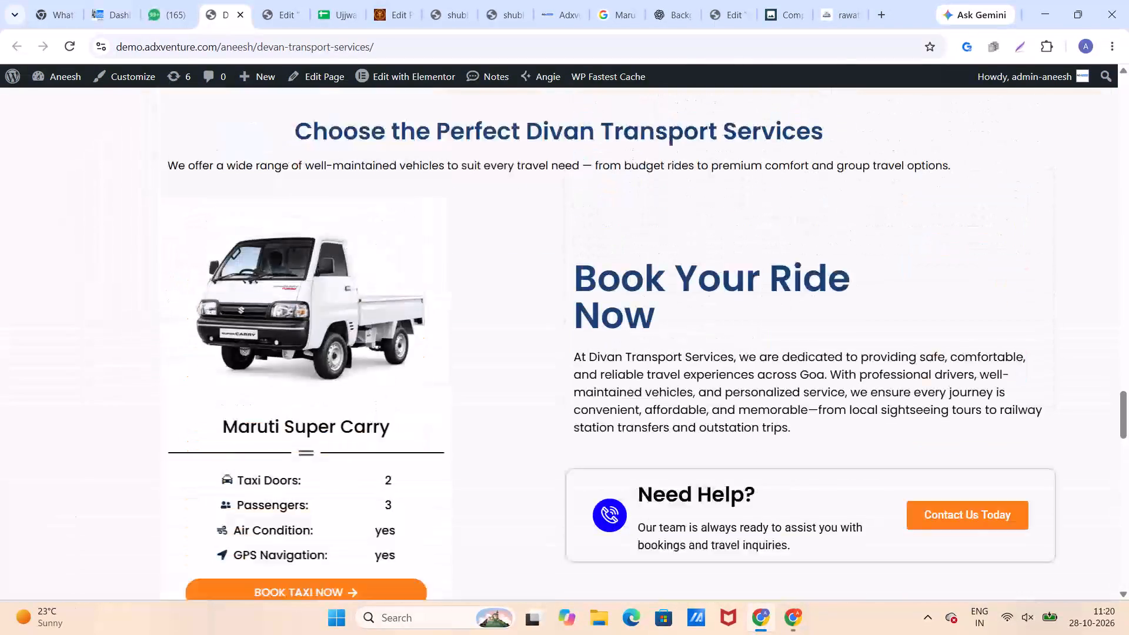
{"action": "scroll", "coordinate": [606, 452], "scroll_direction": "down", "scroll_amount": 2}
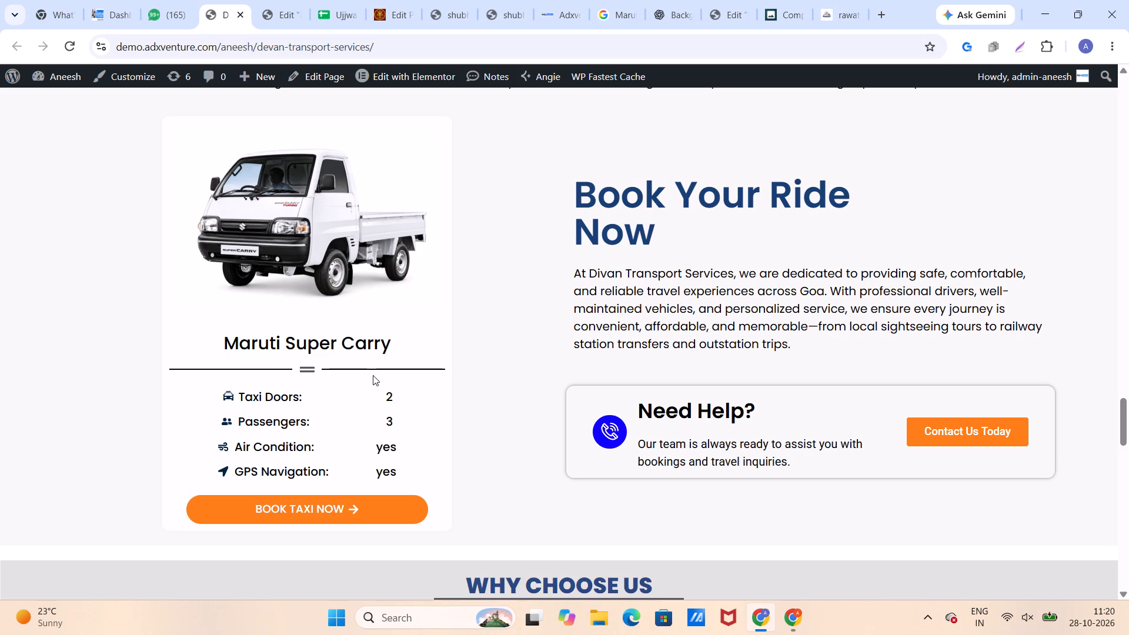
Review the live Devan Transport Services page, examining the Why Choose Us, Our Gallery and Testimonials sections.
{"action": "scroll", "coordinate": [373, 375], "scroll_direction": "up", "scroll_amount": 5}
{"action": "scroll", "coordinate": [373, 375], "scroll_direction": "down", "scroll_amount": 10}
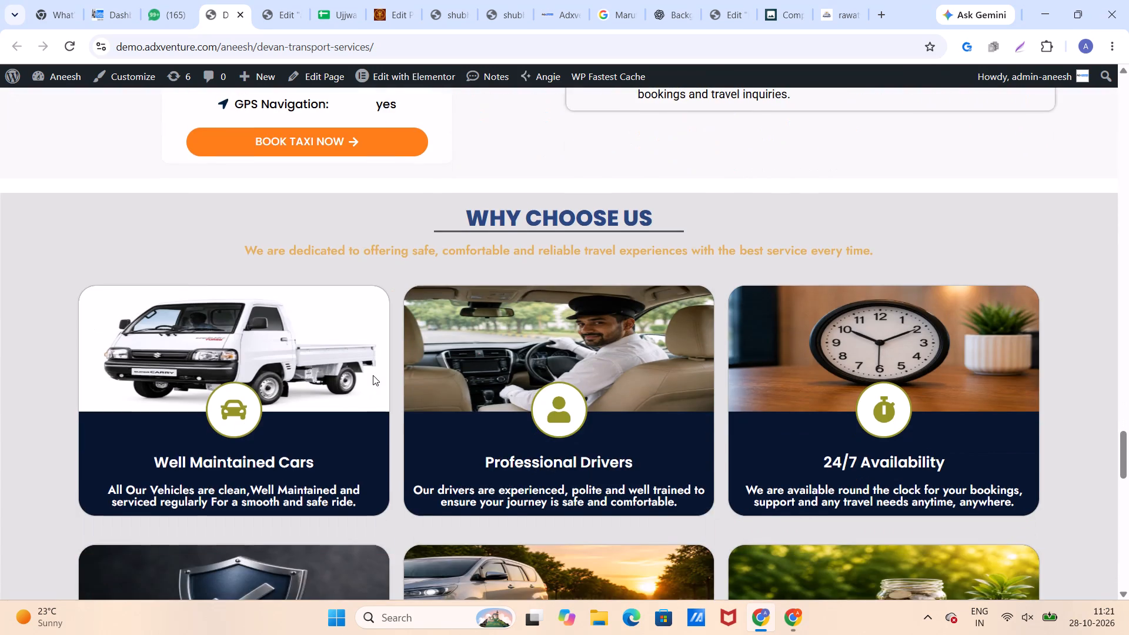
{"action": "scroll", "coordinate": [373, 375], "scroll_direction": "down", "scroll_amount": 12}
{"action": "scroll", "coordinate": [373, 375], "scroll_direction": "up", "scroll_amount": 3}
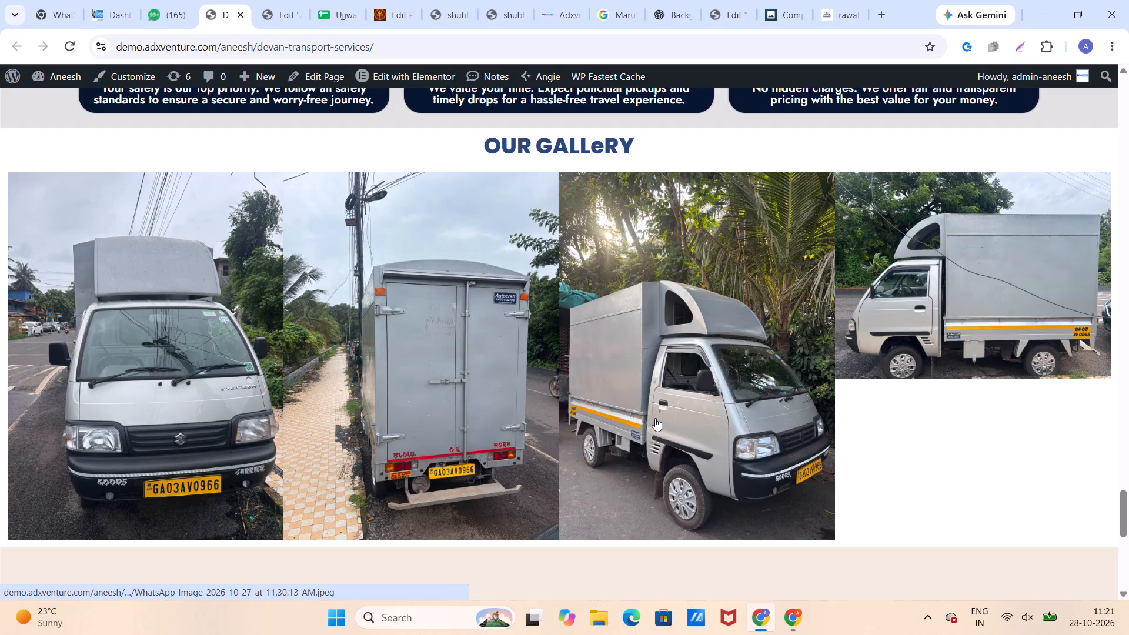
{"action": "scroll", "coordinate": [908, 394], "scroll_direction": "down", "scroll_amount": 4}
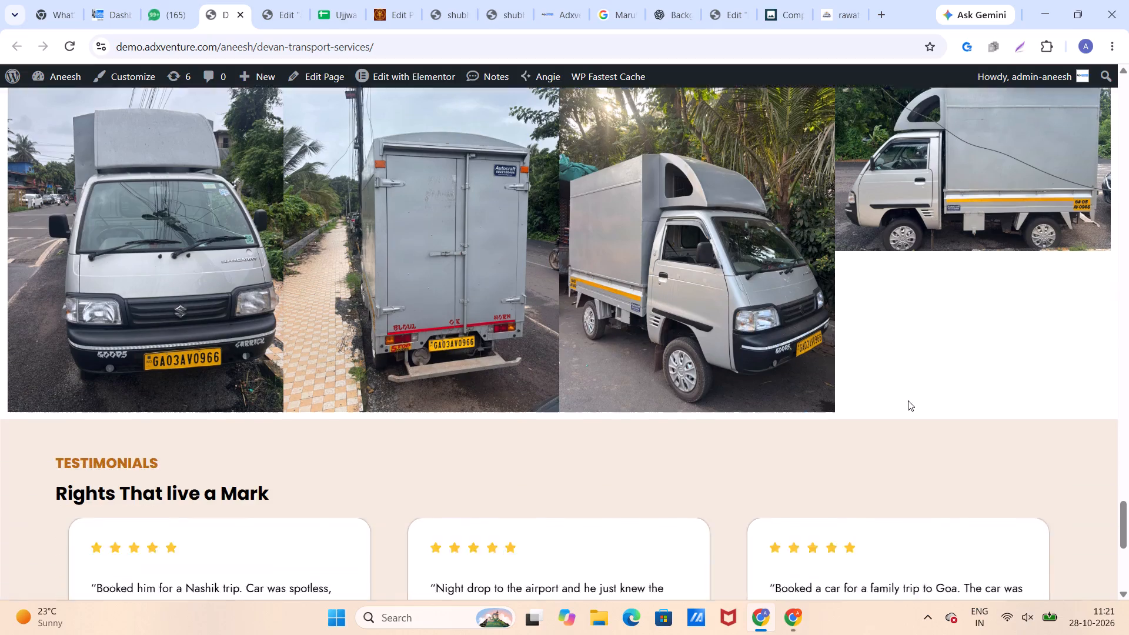
{"action": "scroll", "coordinate": [908, 400], "scroll_direction": "down", "scroll_amount": 10}
{"action": "scroll", "coordinate": [907, 401], "scroll_direction": "up", "scroll_amount": 6}
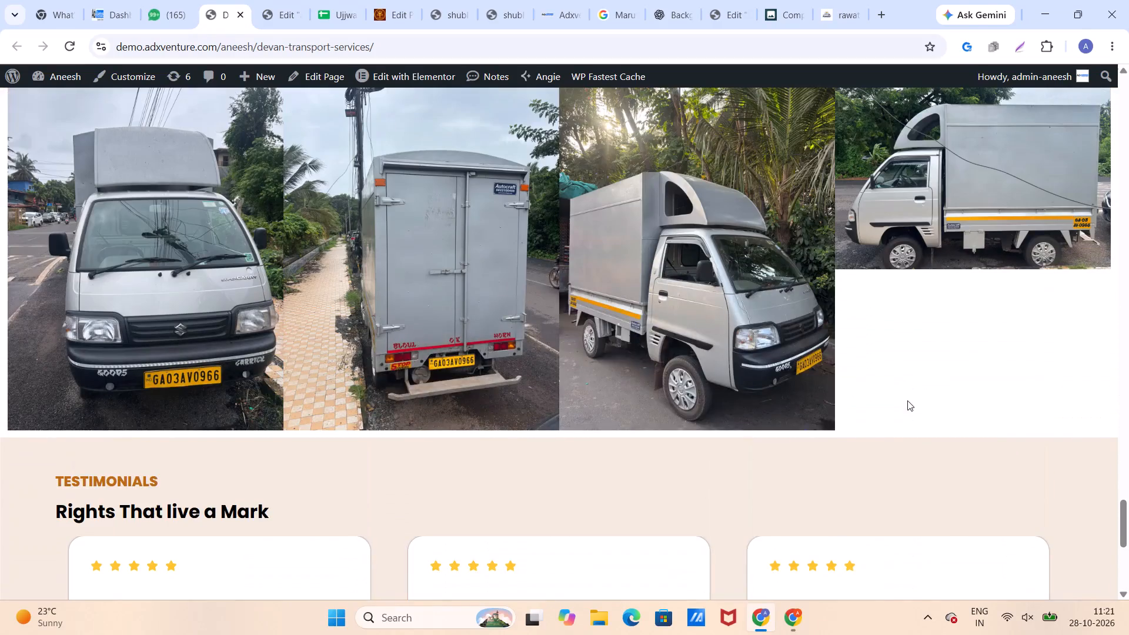
{"action": "scroll", "coordinate": [907, 400], "scroll_direction": "up", "scroll_amount": 20}
{"action": "scroll", "coordinate": [907, 400], "scroll_direction": "up", "scroll_amount": 18}
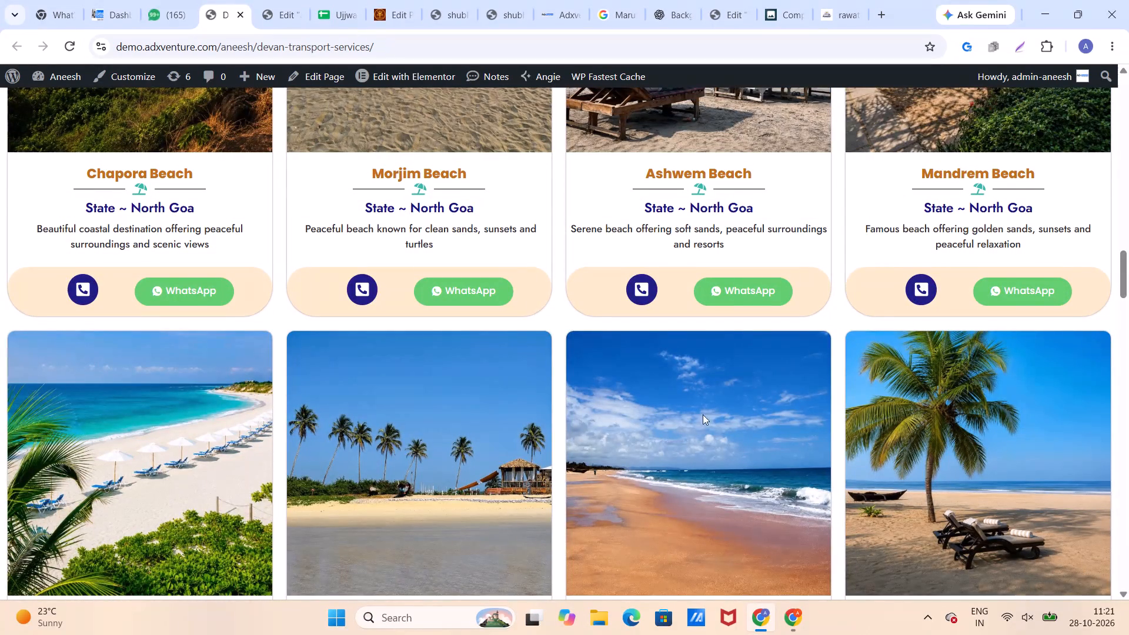
Open the Devan Transport Services page in the Elementor editor from its WordPress edit page.
{"action": "left_click", "coordinate": [293, 16]}
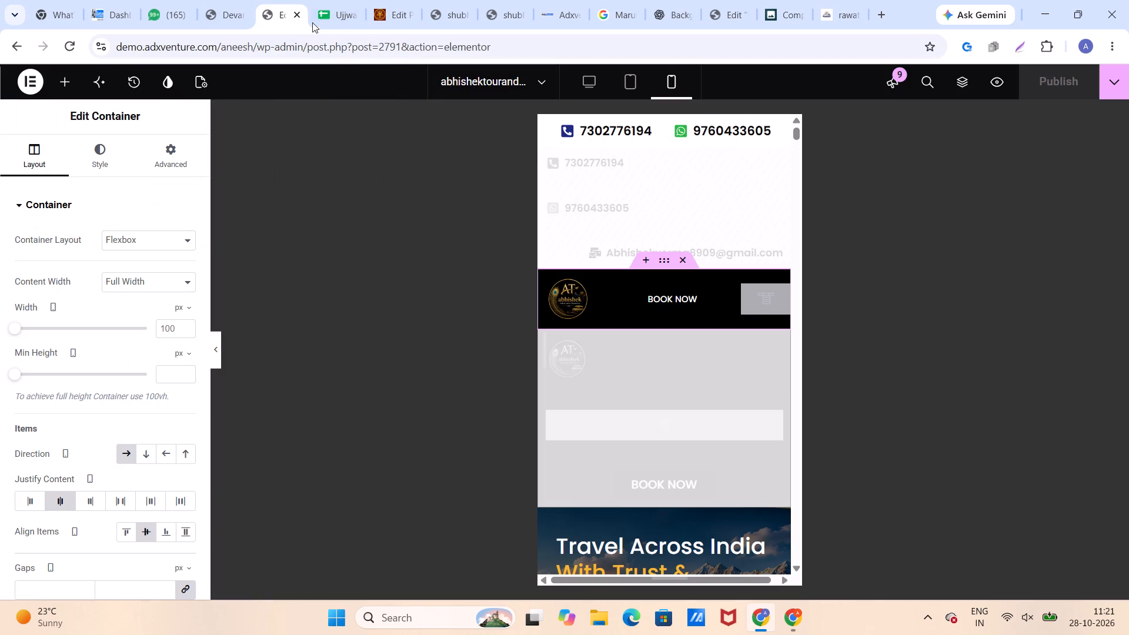
{"action": "left_click", "coordinate": [397, 9]}
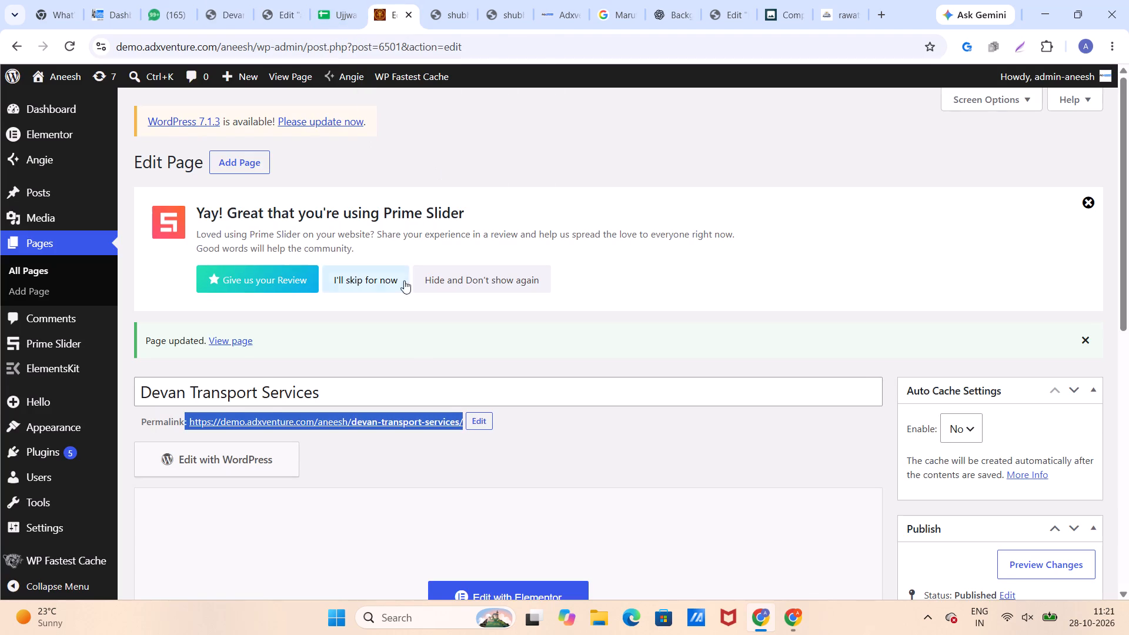
{"action": "scroll", "coordinate": [482, 479], "scroll_direction": "down", "scroll_amount": 2}
{"action": "left_click", "coordinate": [515, 446]}
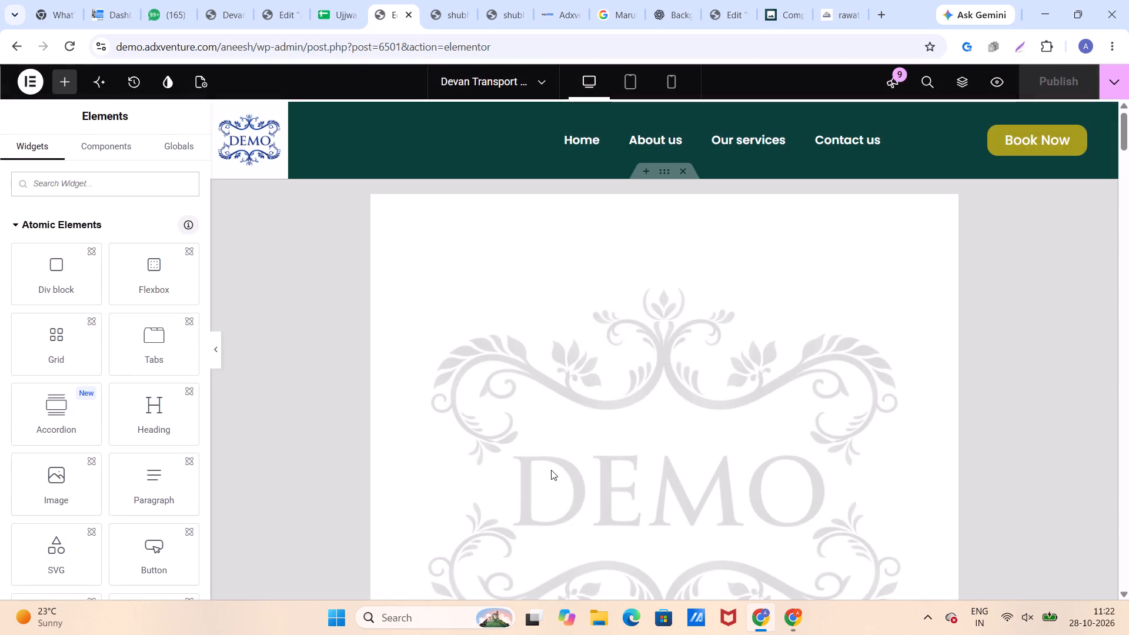
Add a fifth image, a second side view of the truck, to the Basic Gallery above the Testimonials section.
{"action": "scroll", "coordinate": [640, 439], "scroll_direction": "down", "scroll_amount": 7}
{"action": "scroll", "coordinate": [641, 442], "scroll_direction": "up", "scroll_amount": 7}
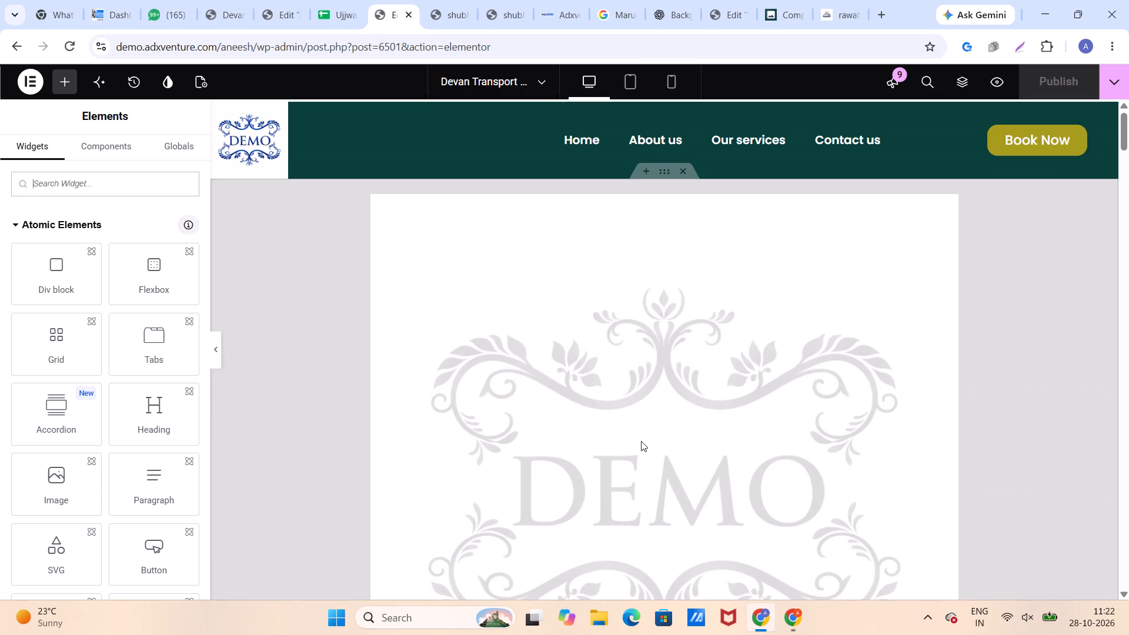
{"action": "scroll", "coordinate": [641, 441], "scroll_direction": "down", "scroll_amount": 19}
{"action": "scroll", "coordinate": [639, 440], "scroll_direction": "up", "scroll_amount": 1}
{"action": "scroll", "coordinate": [639, 440], "scroll_direction": "down", "scroll_amount": 11}
{"action": "scroll", "coordinate": [638, 442], "scroll_direction": "up", "scroll_amount": 1}
{"action": "scroll", "coordinate": [638, 442], "scroll_direction": "down", "scroll_amount": 3}
{"action": "scroll", "coordinate": [638, 442], "scroll_direction": "up", "scroll_amount": 1}
{"action": "scroll", "coordinate": [638, 442], "scroll_direction": "down", "scroll_amount": 7}
{"action": "scroll", "coordinate": [637, 442], "scroll_direction": "up", "scroll_amount": 1}
{"action": "scroll", "coordinate": [637, 442], "scroll_direction": "down", "scroll_amount": 11}
{"action": "scroll", "coordinate": [637, 443], "scroll_direction": "up", "scroll_amount": 1}
{"action": "scroll", "coordinate": [637, 443], "scroll_direction": "down", "scroll_amount": 3}
{"action": "scroll", "coordinate": [637, 443], "scroll_direction": "up", "scroll_amount": 1}
{"action": "scroll", "coordinate": [637, 443], "scroll_direction": "down", "scroll_amount": 1}
{"action": "scroll", "coordinate": [637, 443], "scroll_direction": "up", "scroll_amount": 1}
{"action": "scroll", "coordinate": [637, 443], "scroll_direction": "down", "scroll_amount": 1}
{"action": "scroll", "coordinate": [637, 443], "scroll_direction": "up", "scroll_amount": 1}
{"action": "scroll", "coordinate": [636, 442], "scroll_direction": "down", "scroll_amount": 3}
{"action": "scroll", "coordinate": [636, 442], "scroll_direction": "up", "scroll_amount": 1}
{"action": "scroll", "coordinate": [636, 442], "scroll_direction": "down", "scroll_amount": 8}
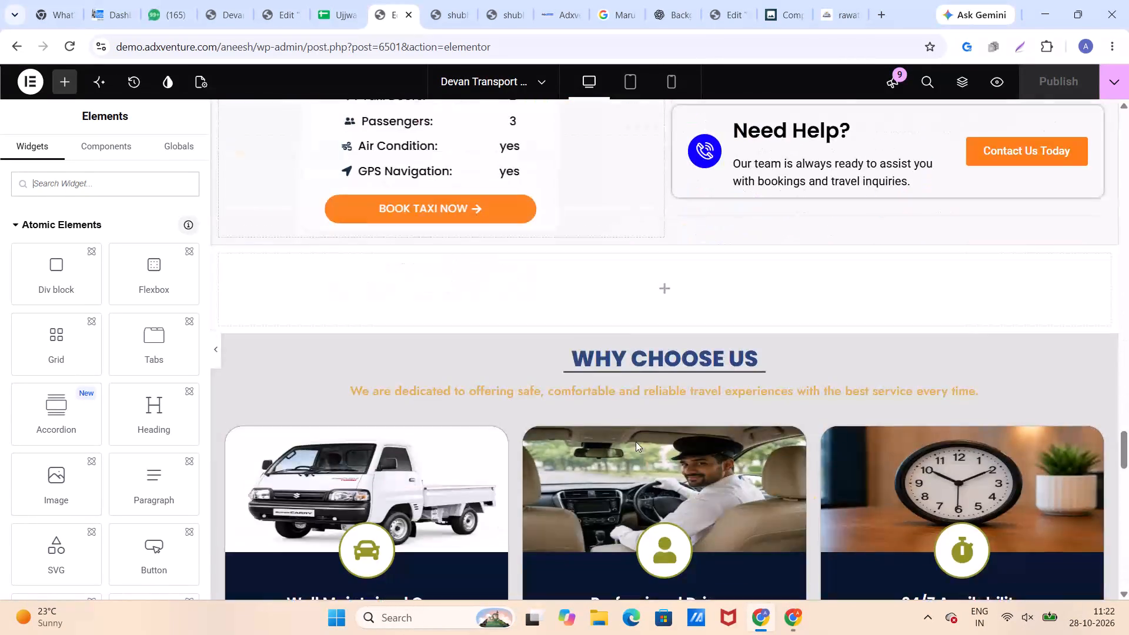
{"action": "scroll", "coordinate": [636, 442], "scroll_direction": "down", "scroll_amount": 14}
{"action": "scroll", "coordinate": [636, 442], "scroll_direction": "up", "scroll_amount": 2}
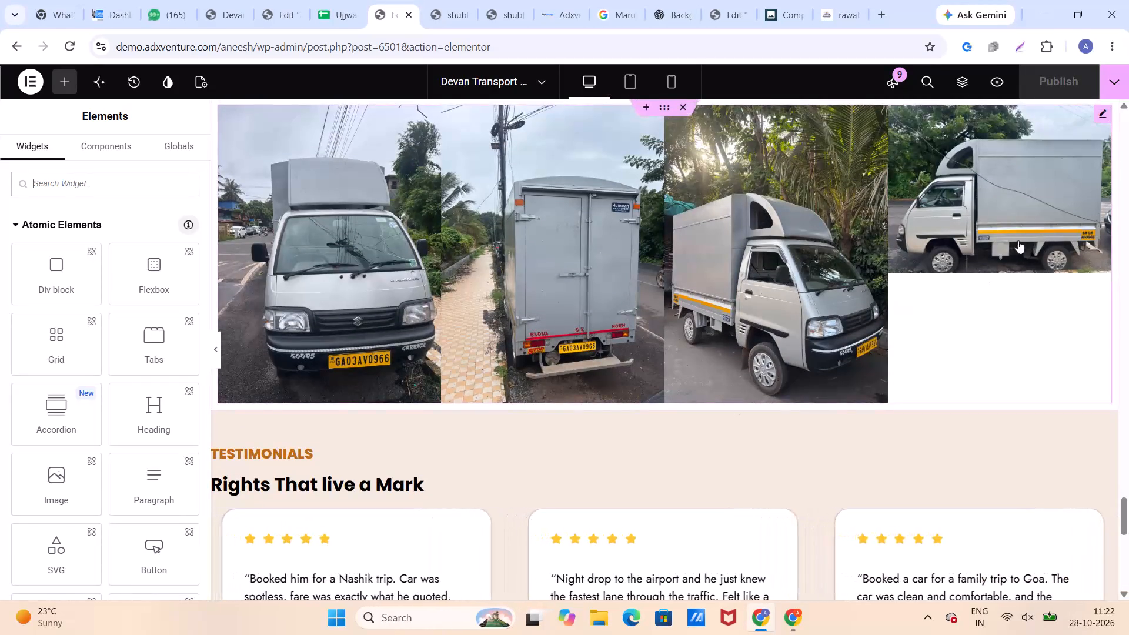
{"action": "left_click", "coordinate": [1094, 109]}
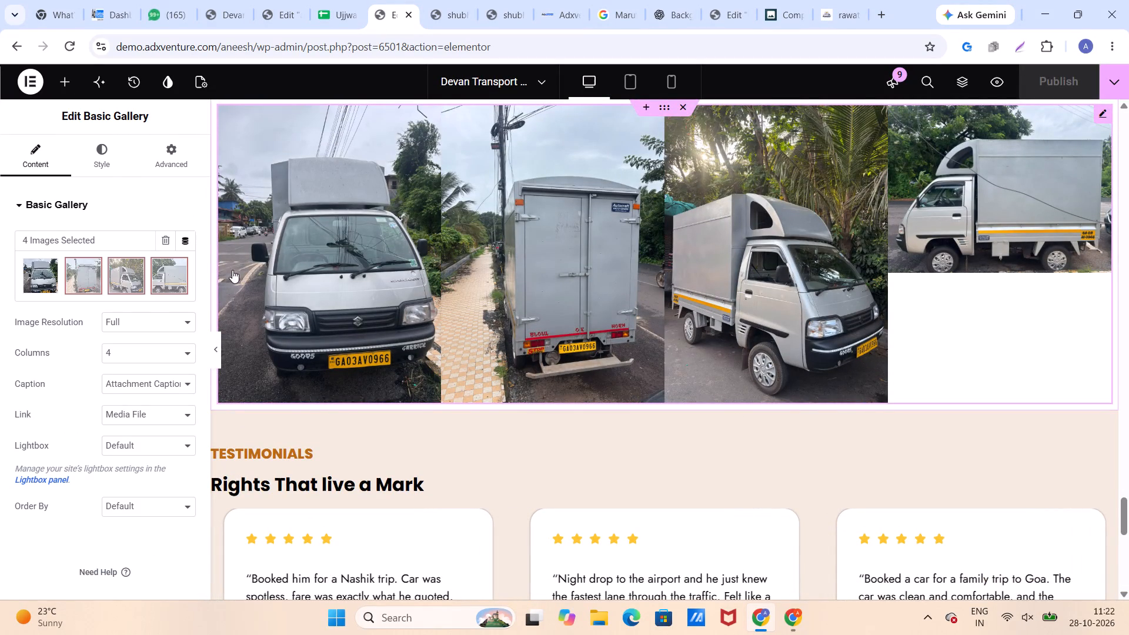
{"action": "left_click", "coordinate": [175, 264]}
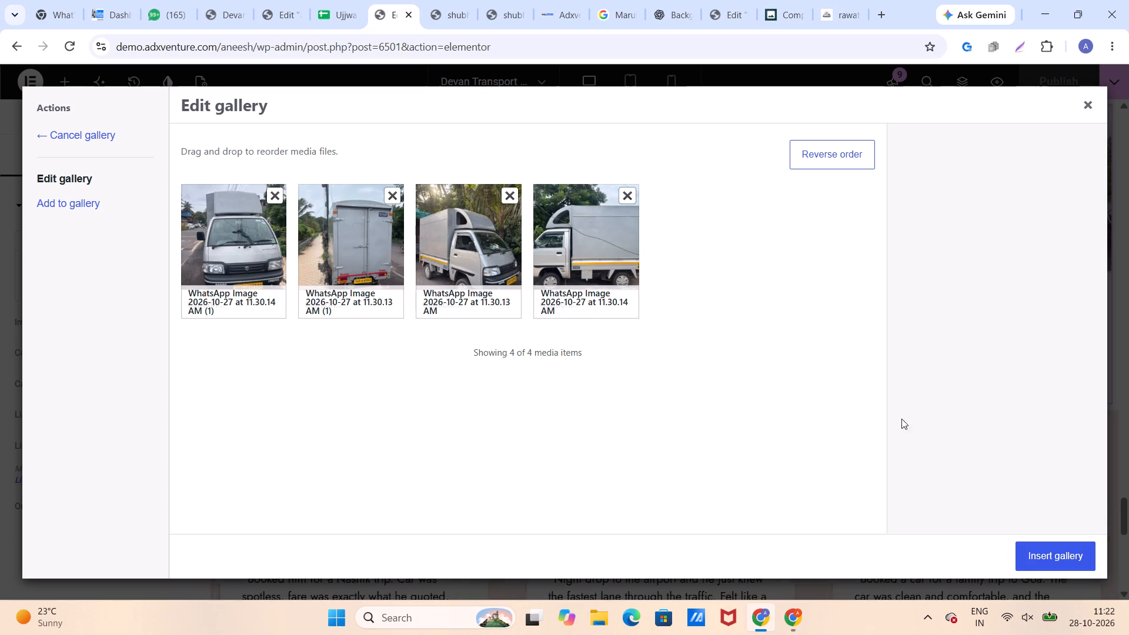
{"action": "left_click", "coordinate": [1036, 560]}
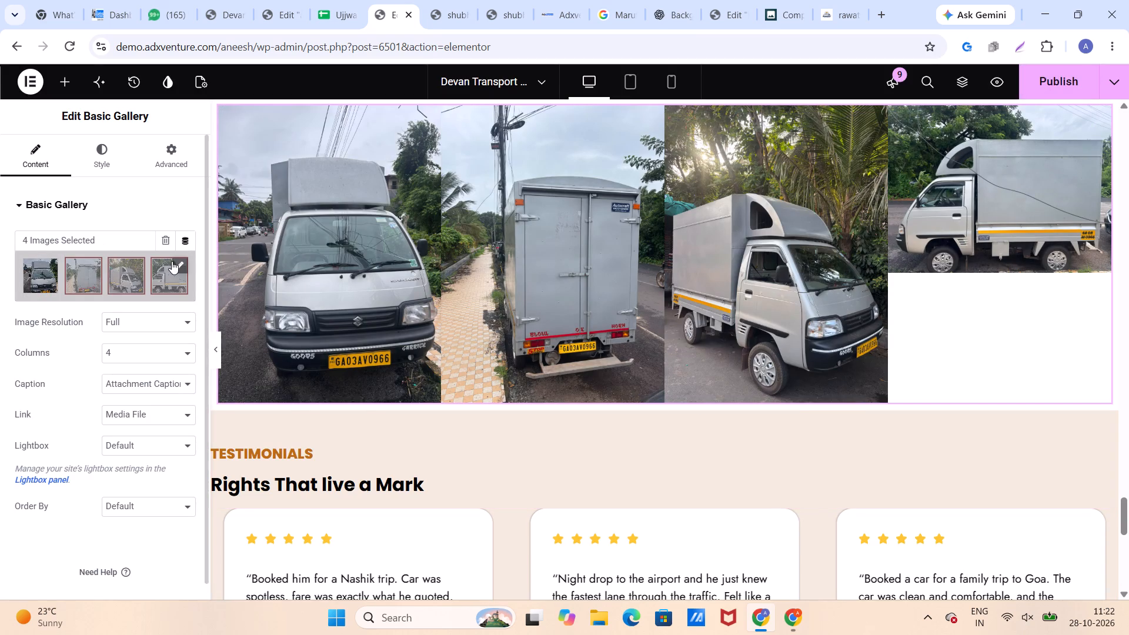
Upload the side-view truck photo "WhatsApp Image 2026-10-27 at 11.30.14 AM" from Downloads and insert it as another Basic Gallery image.
{"action": "left_click", "coordinate": [172, 262]}
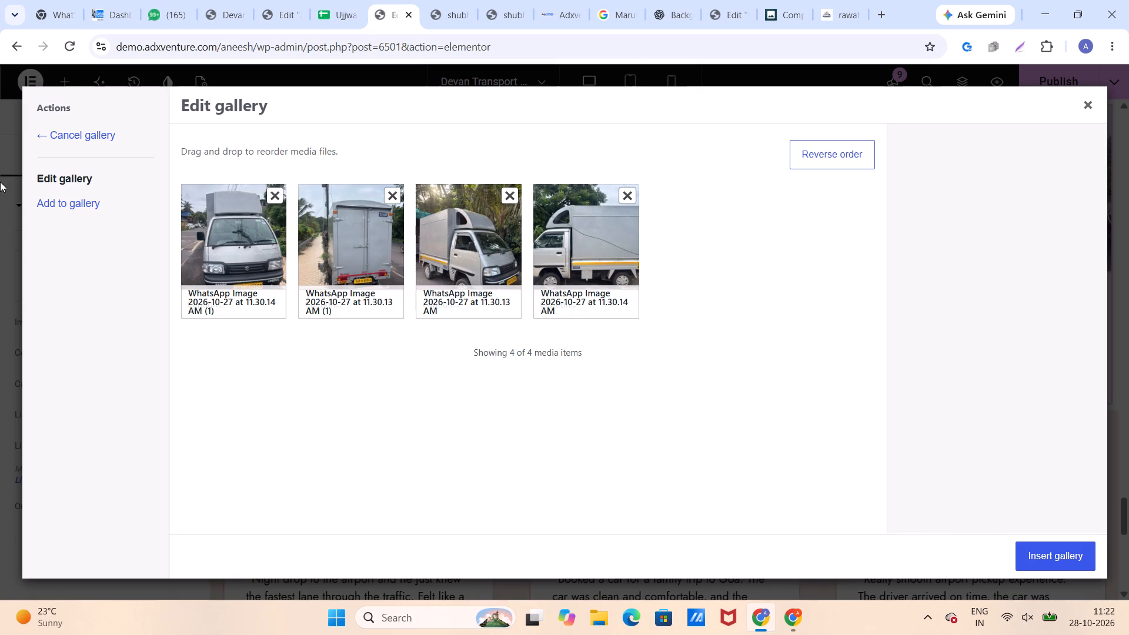
{"action": "left_click", "coordinate": [67, 183]}
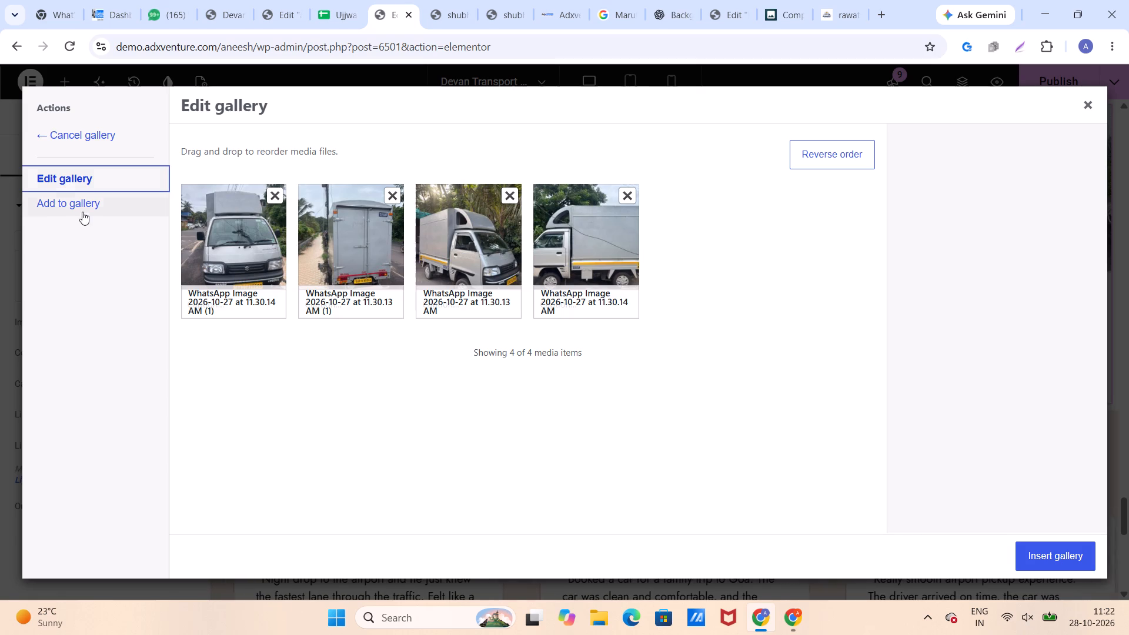
{"action": "left_click", "coordinate": [82, 200]}
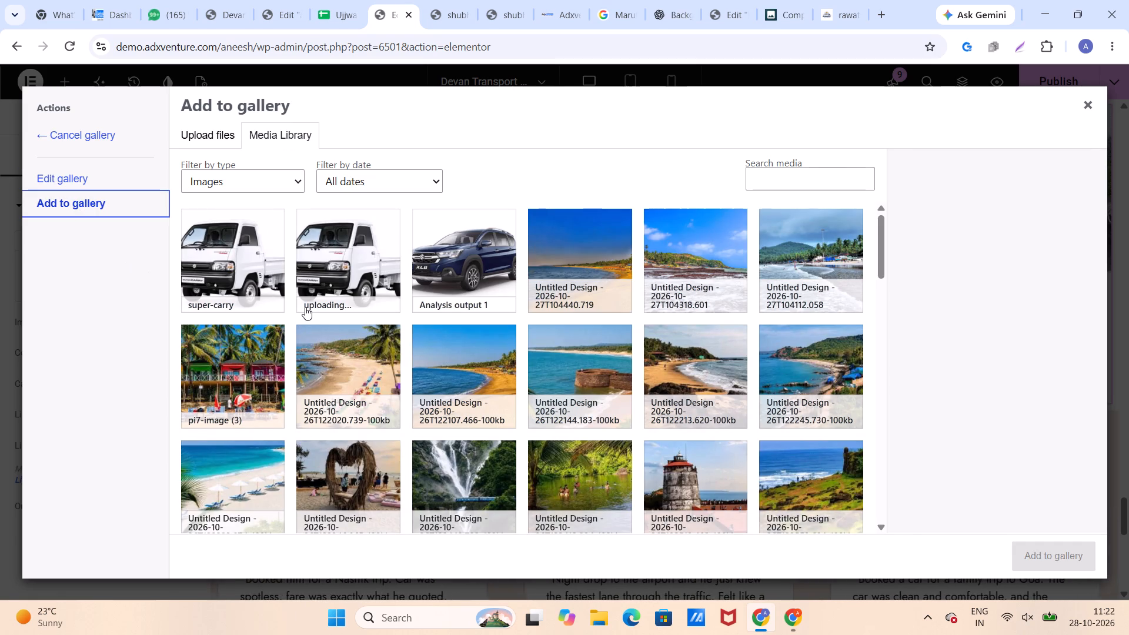
{"action": "scroll", "coordinate": [305, 307], "scroll_direction": "down", "scroll_amount": 2}
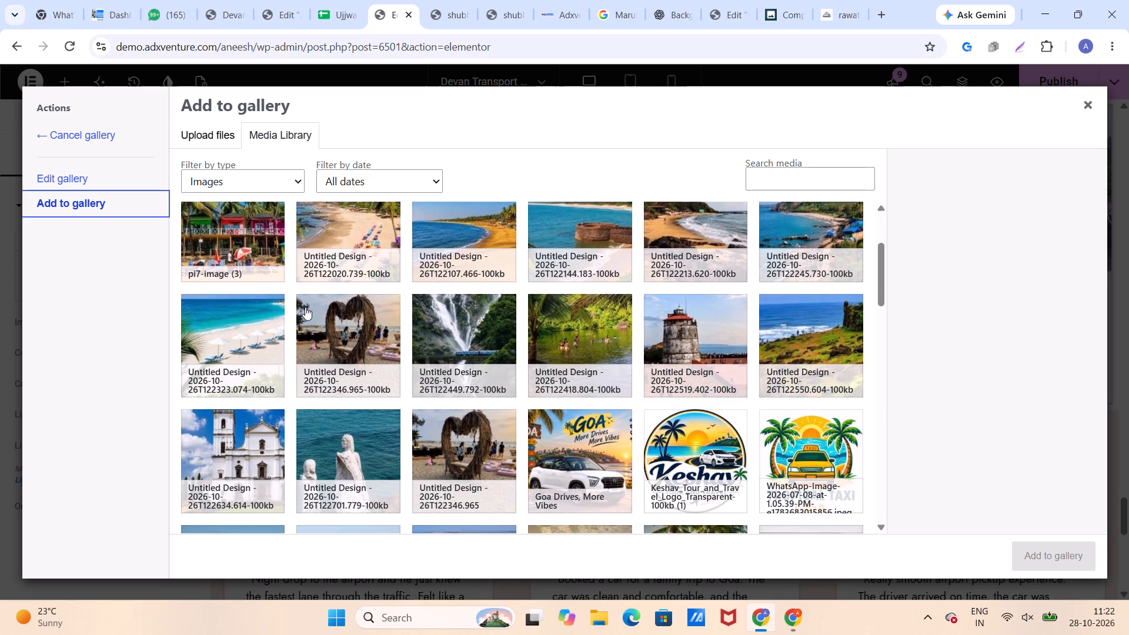
{"action": "scroll", "coordinate": [305, 307], "scroll_direction": "down", "scroll_amount": 1}
{"action": "scroll", "coordinate": [305, 307], "scroll_direction": "up", "scroll_amount": 4}
{"action": "scroll", "coordinate": [305, 307], "scroll_direction": "down", "scroll_amount": 6}
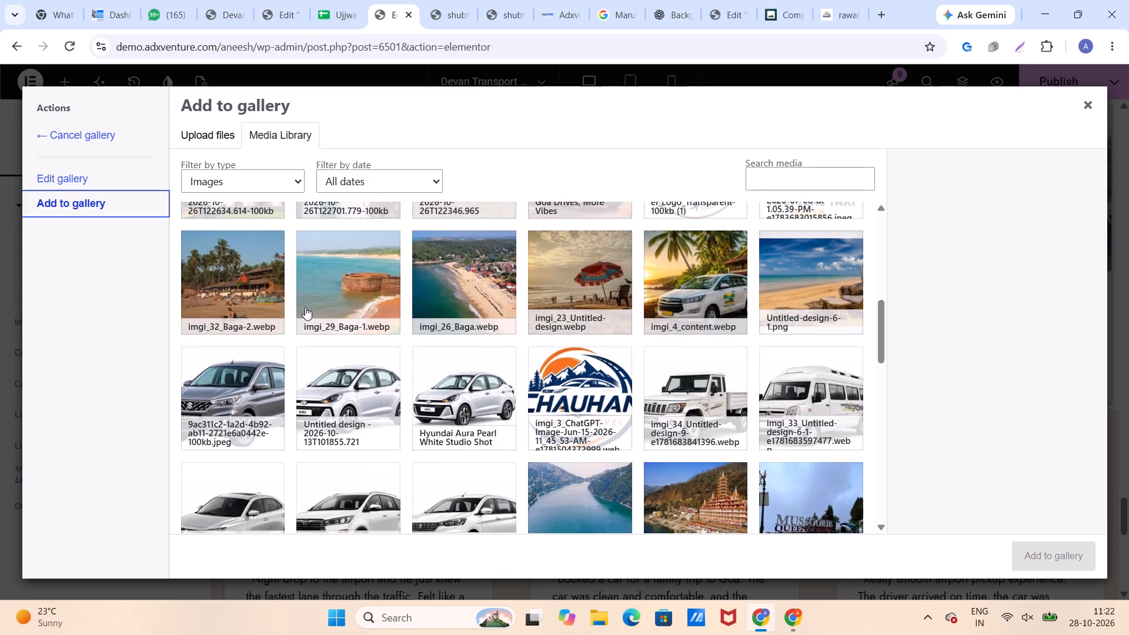
{"action": "scroll", "coordinate": [305, 307], "scroll_direction": "up", "scroll_amount": 12}
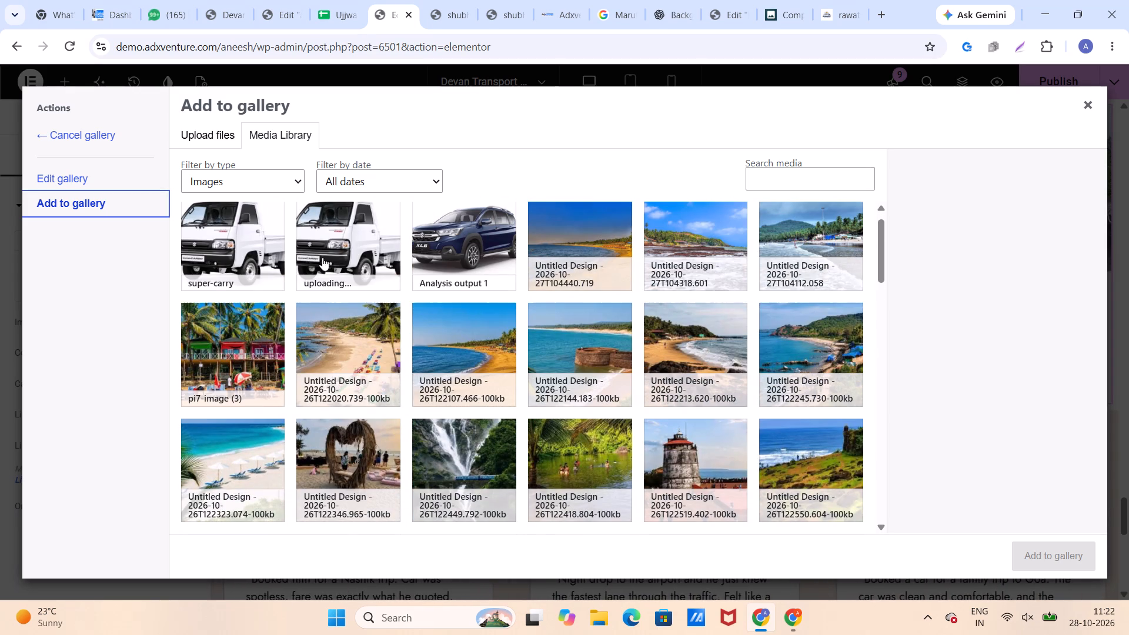
{"action": "left_click", "coordinate": [228, 143]}
{"action": "left_click", "coordinate": [609, 331]}
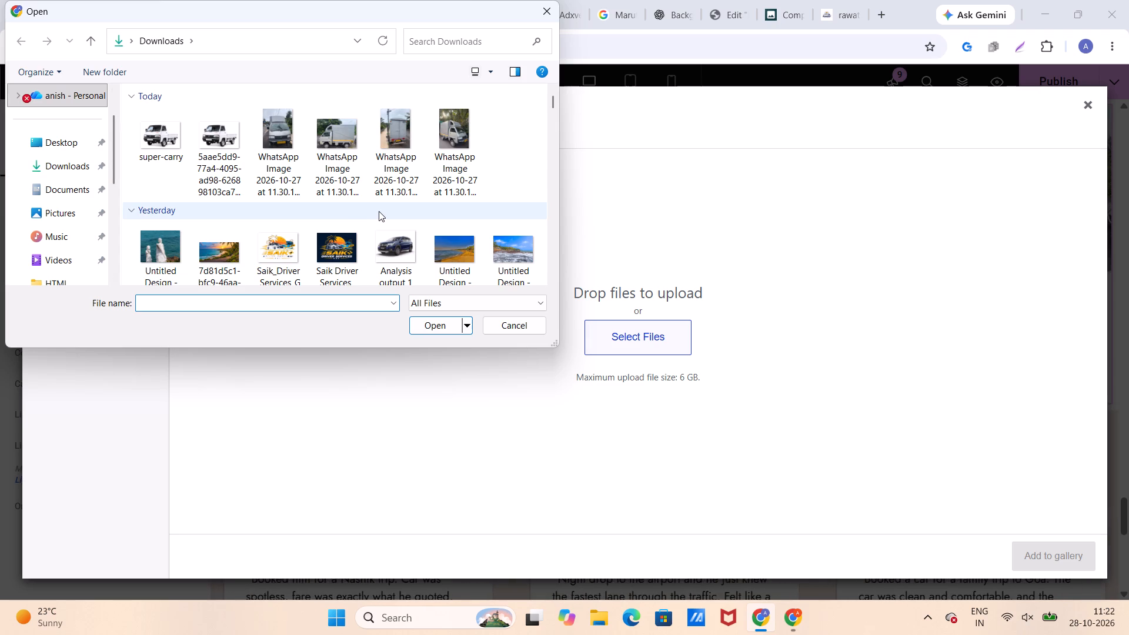
{"action": "double_click", "coordinate": [337, 153]}
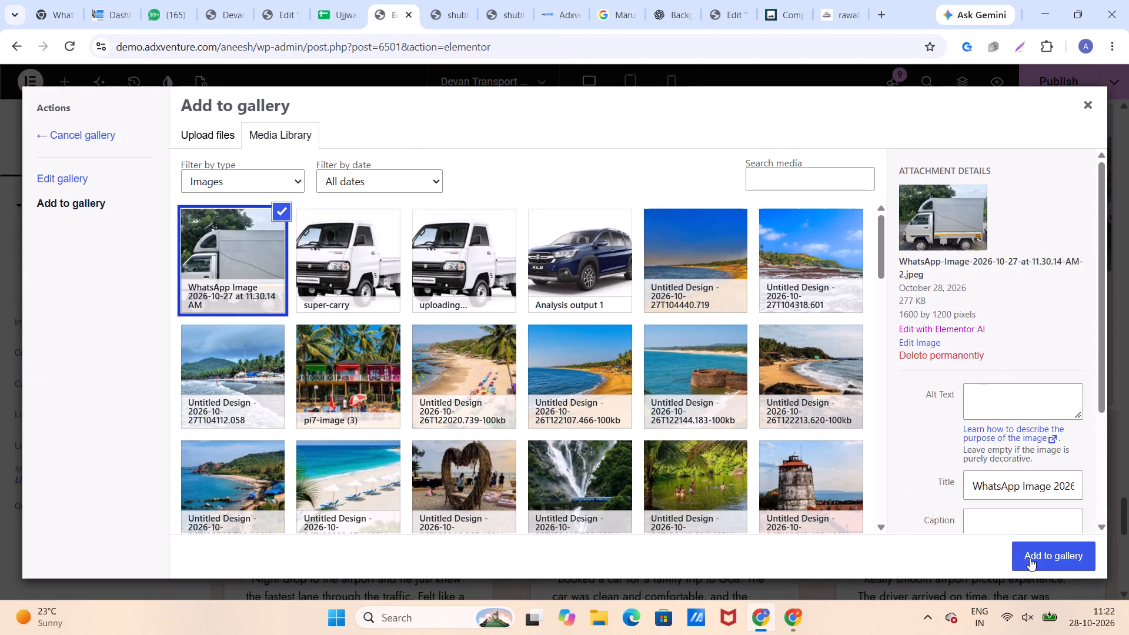
{"action": "left_click", "coordinate": [1030, 558]}
{"action": "left_click", "coordinate": [1030, 558]}
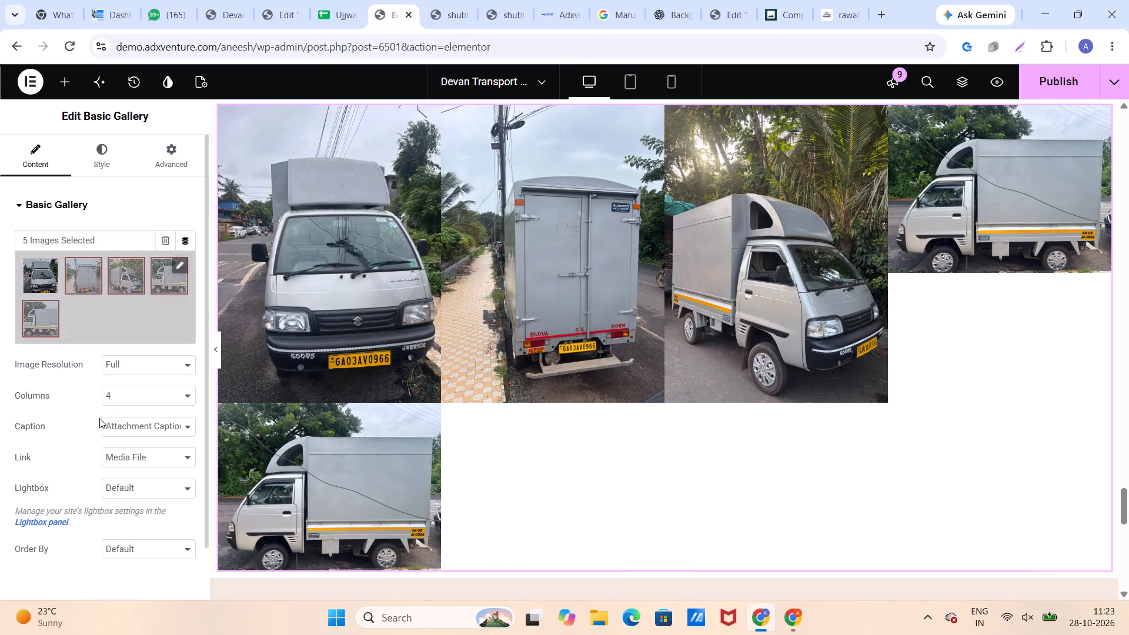
Set the Basic Gallery's column count to 5.
{"action": "left_click", "coordinate": [128, 402]}
{"action": "left_click", "coordinate": [123, 483]}
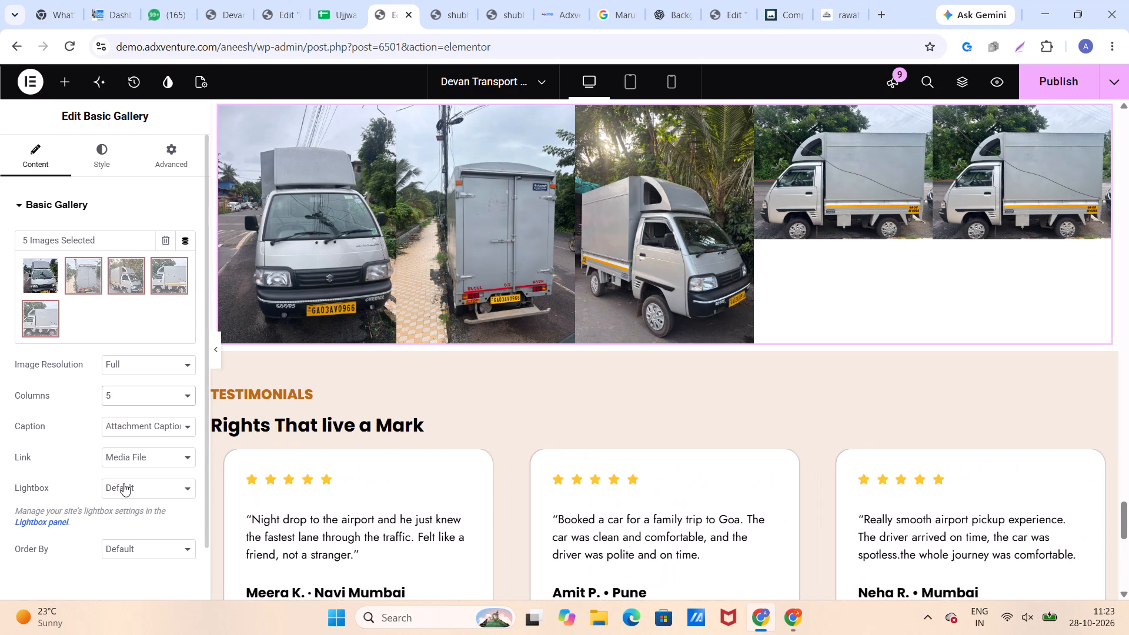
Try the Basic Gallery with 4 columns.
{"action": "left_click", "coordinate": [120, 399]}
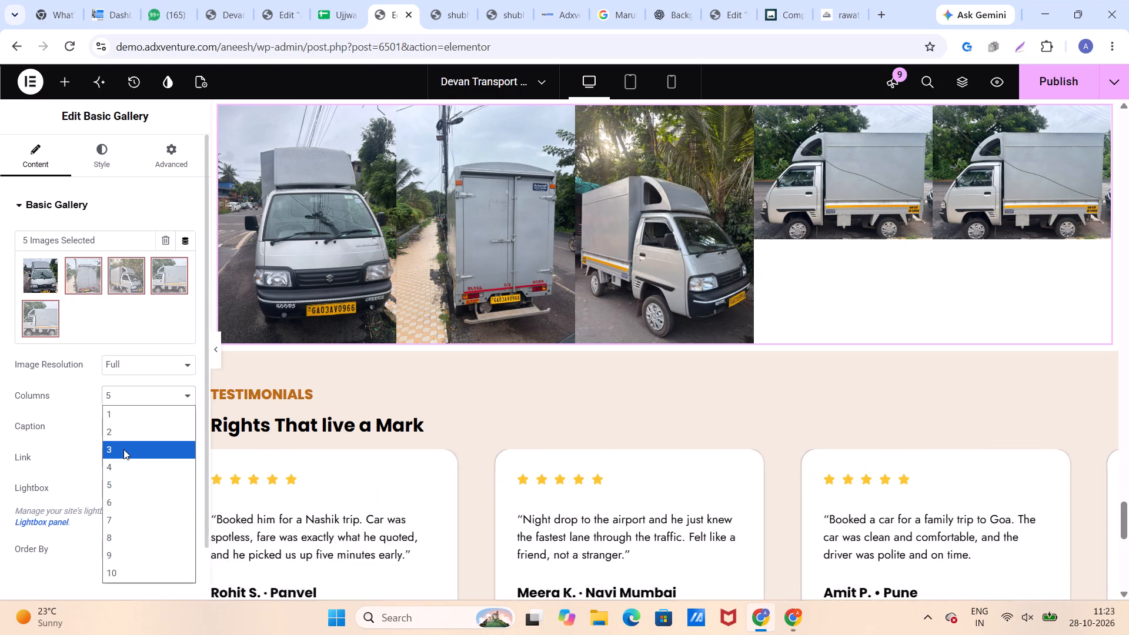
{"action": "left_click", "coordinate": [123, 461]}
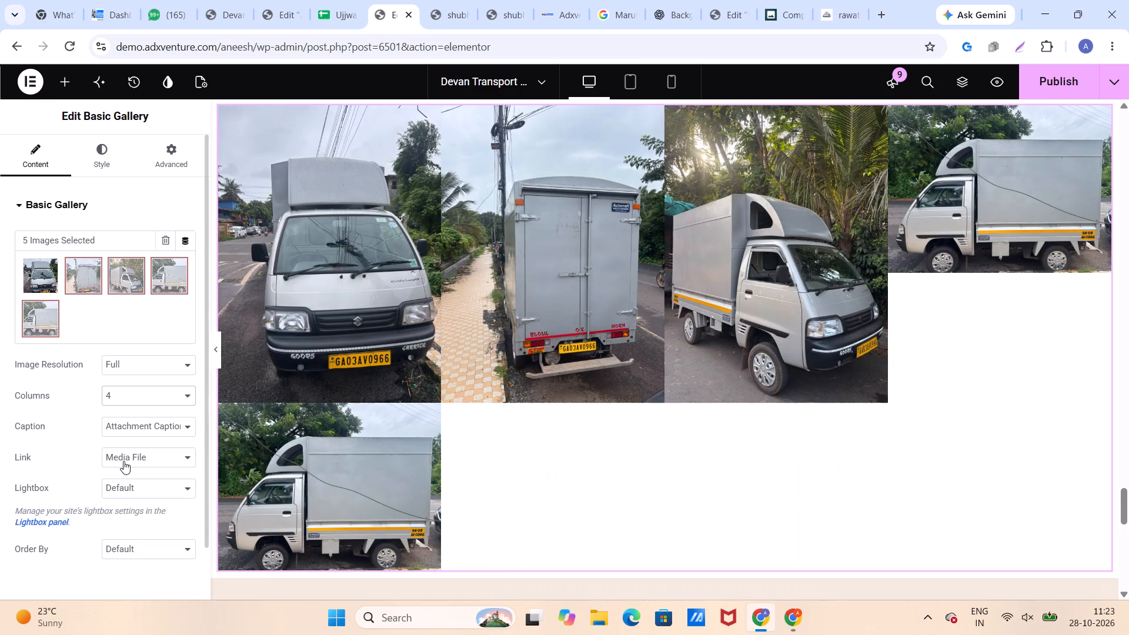
Set the Basic Gallery to 3 columns and check how both rows of truck photos are laid out.
{"action": "left_click", "coordinate": [125, 398]}
{"action": "left_click", "coordinate": [128, 449]}
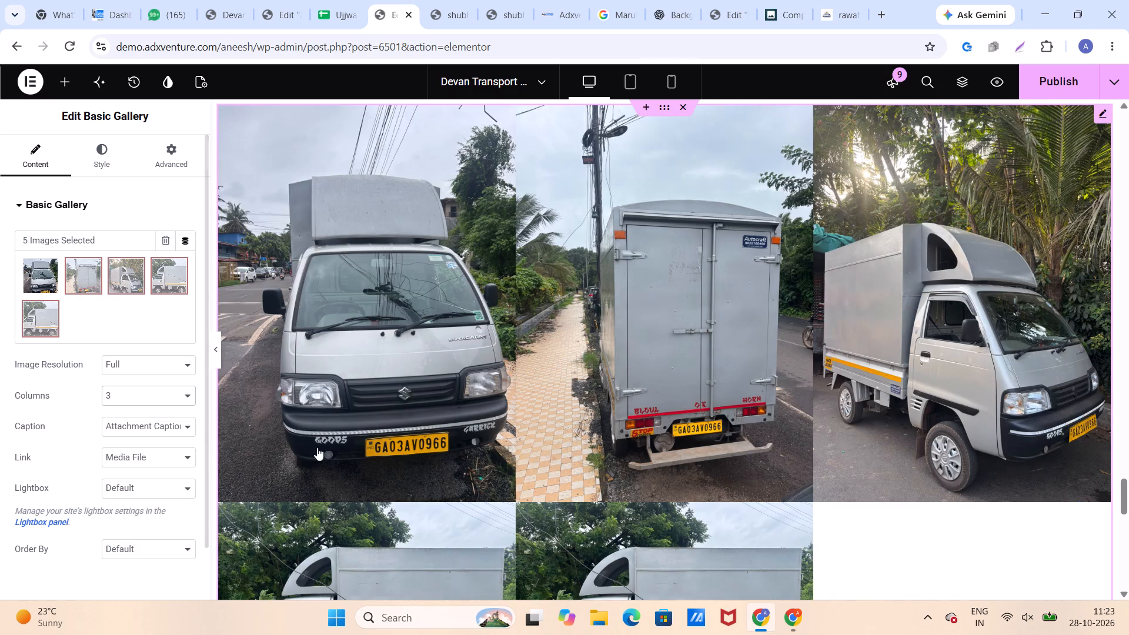
{"action": "scroll", "coordinate": [560, 405], "scroll_direction": "down", "scroll_amount": 3}
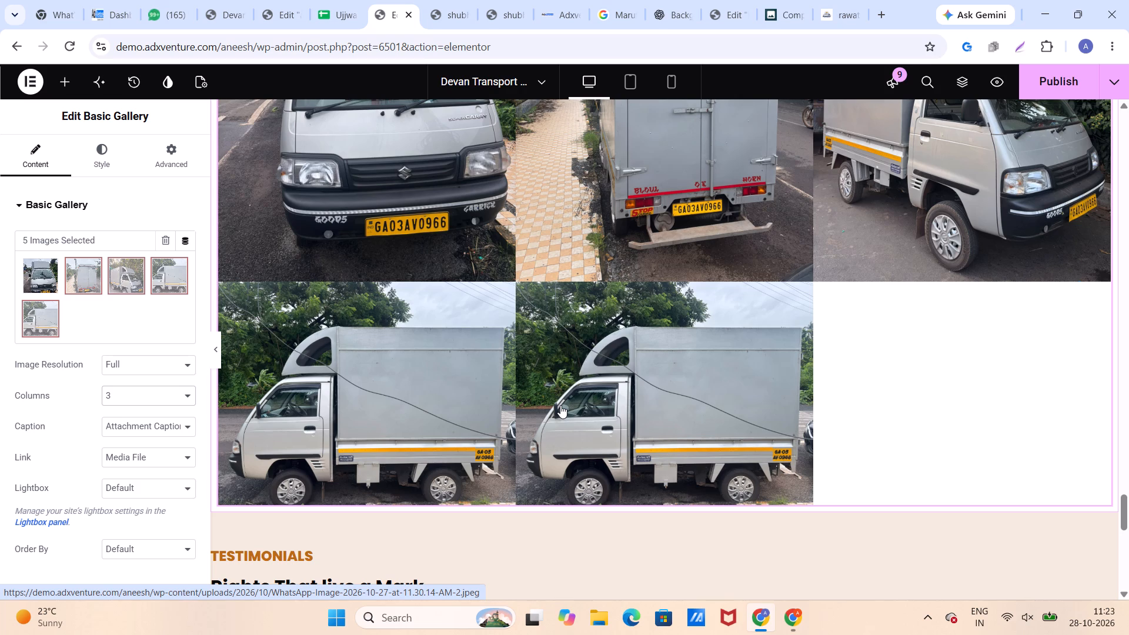
Remove both side-view truck photos from the Basic Gallery, keeping the front, rear and angled views.
{"action": "scroll", "coordinate": [560, 405], "scroll_direction": "up", "scroll_amount": 2}
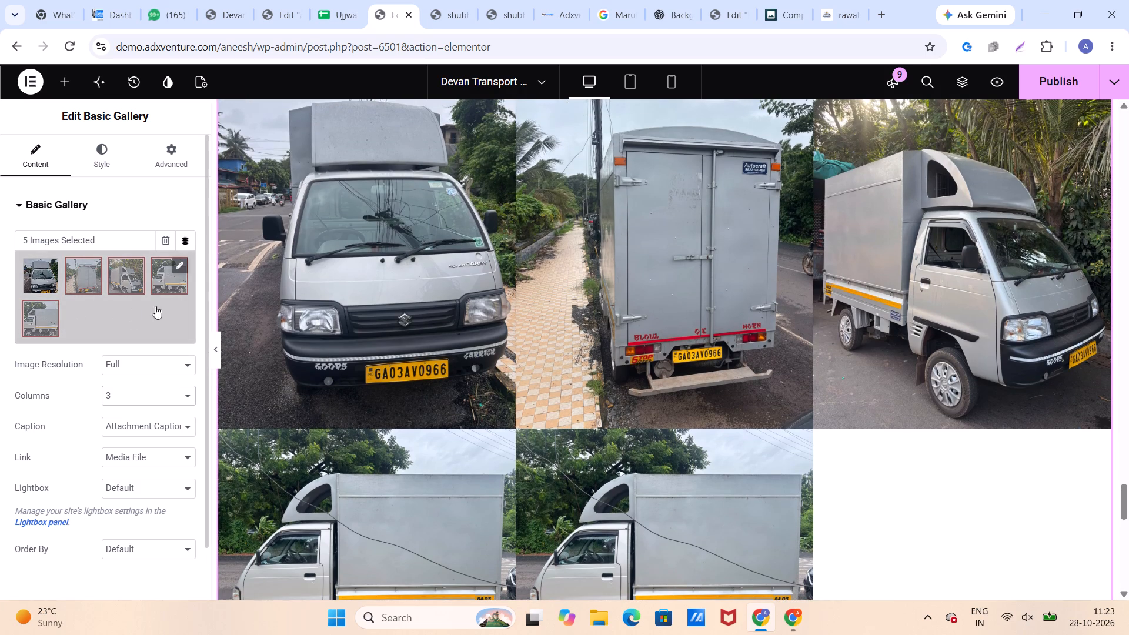
{"action": "left_click", "coordinate": [180, 262]}
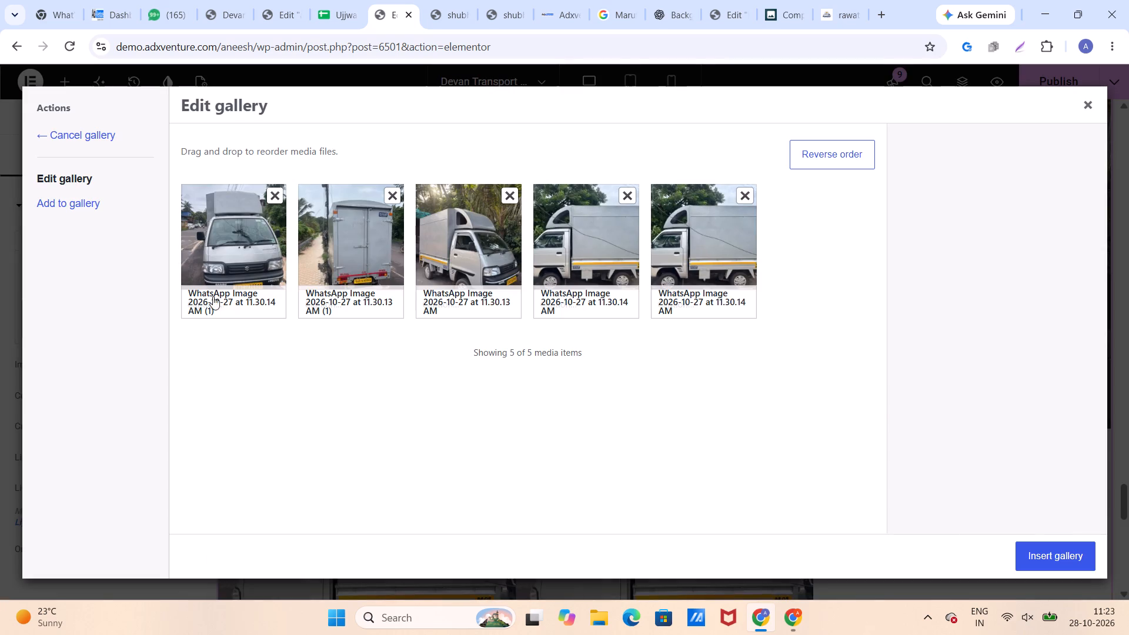
{"action": "left_click", "coordinate": [756, 190]}
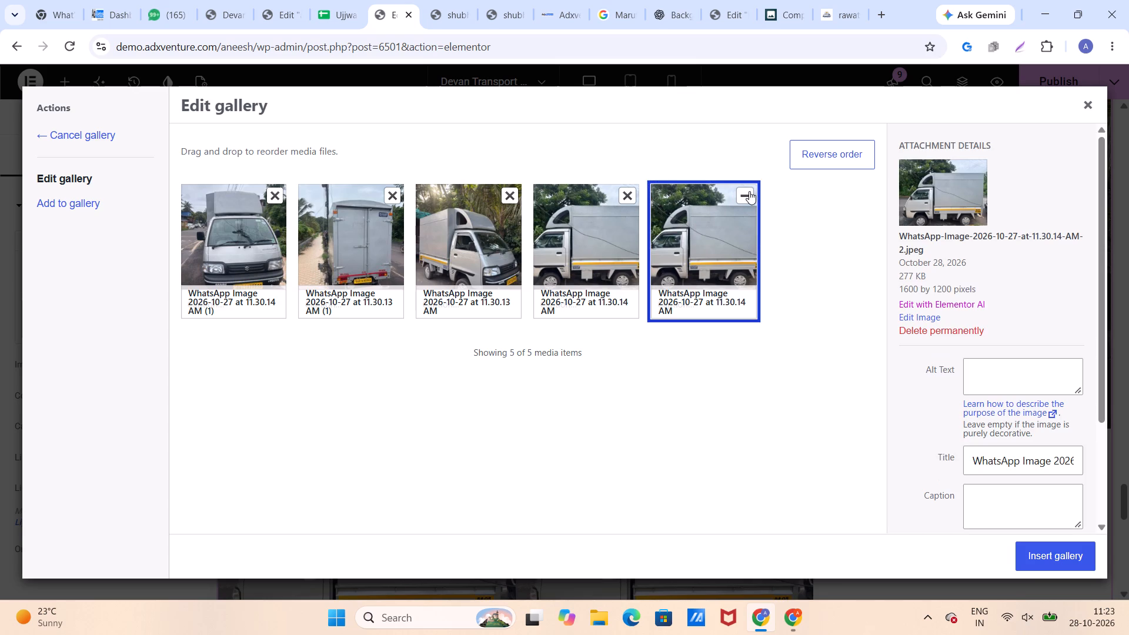
{"action": "left_click", "coordinate": [749, 191]}
{"action": "left_click", "coordinate": [626, 195]}
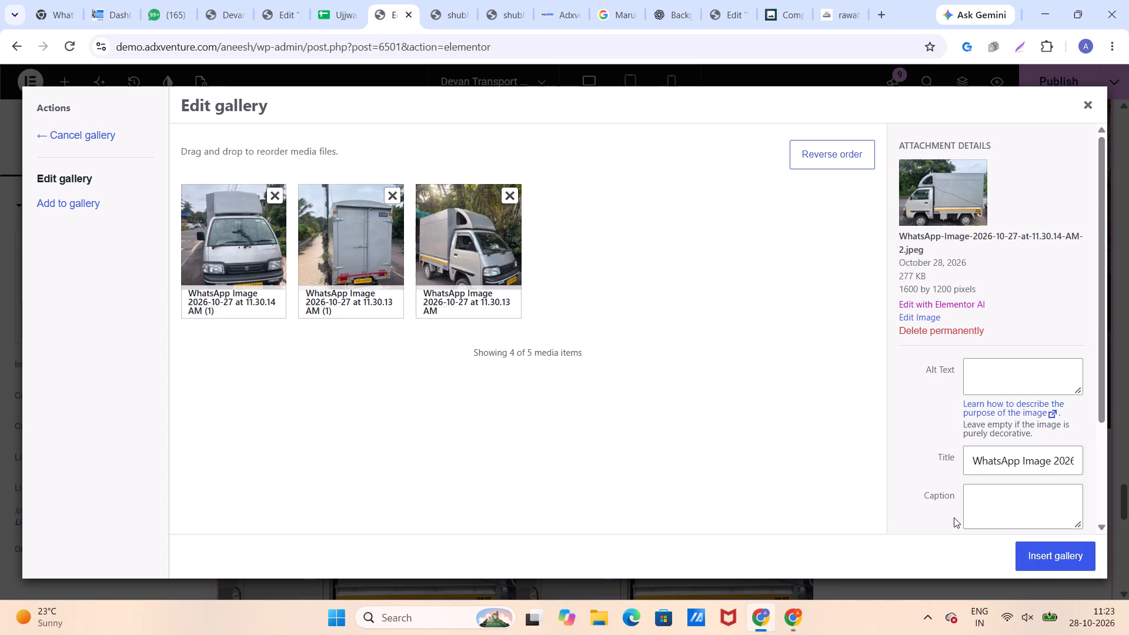